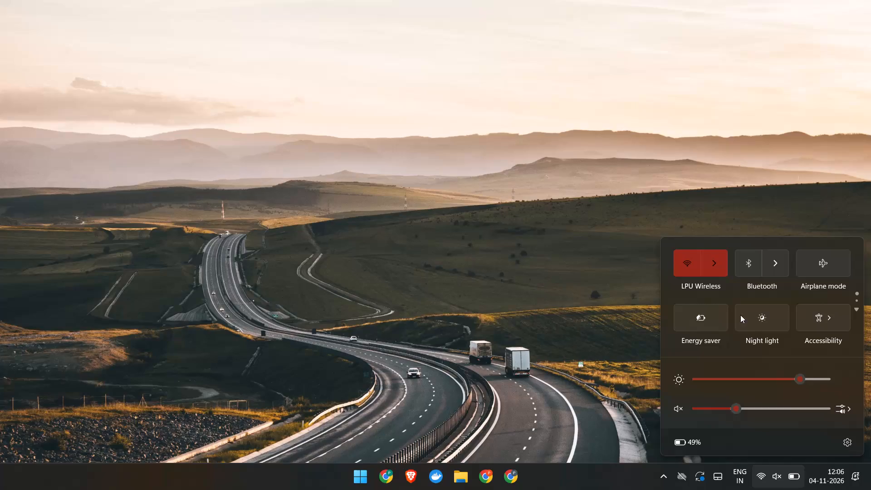
Show the list of available Wi-Fi networks.
click(712, 269)
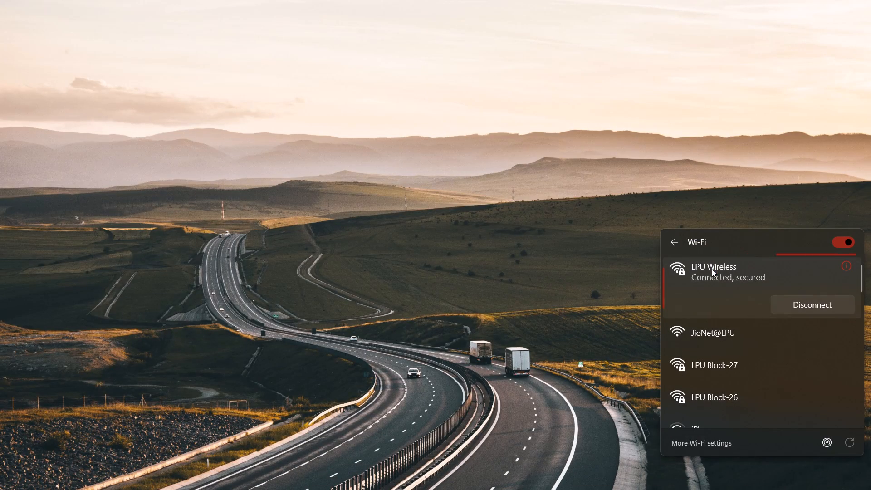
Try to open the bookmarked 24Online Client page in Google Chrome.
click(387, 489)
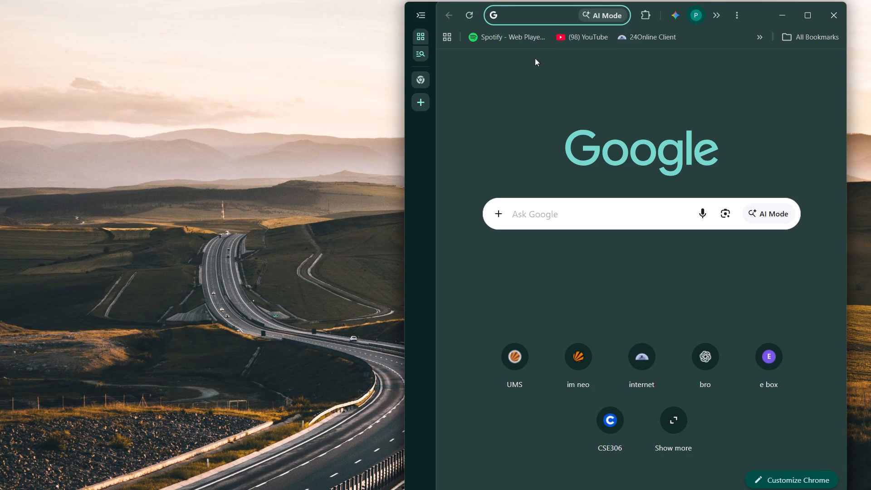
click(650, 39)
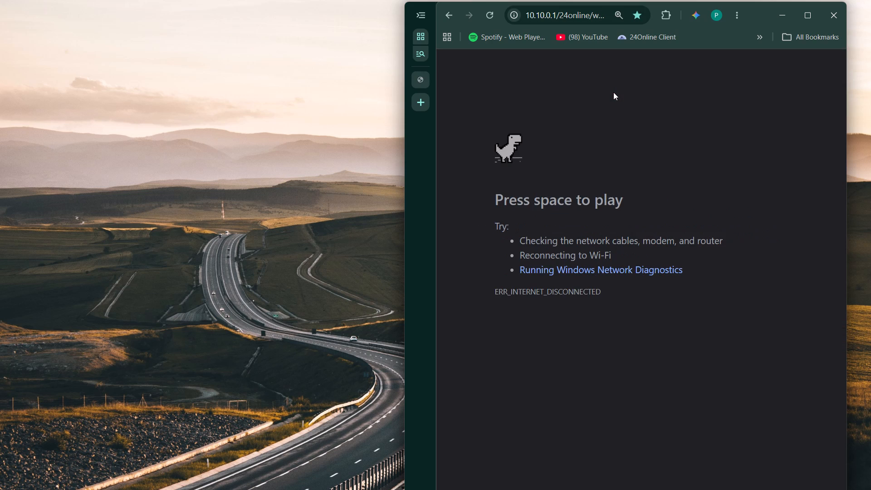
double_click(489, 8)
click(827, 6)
Connect the computer to the LPU Wireless Wi-Fi network.
click(764, 481)
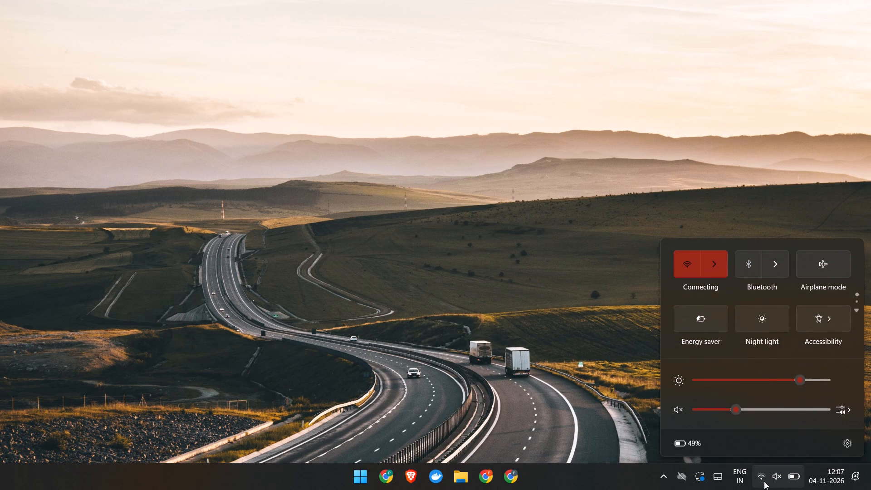
click(718, 255)
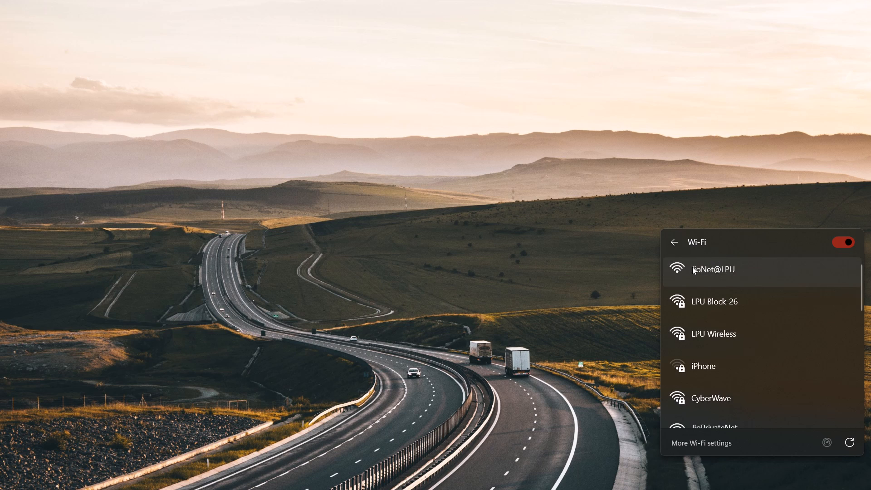
click(710, 329)
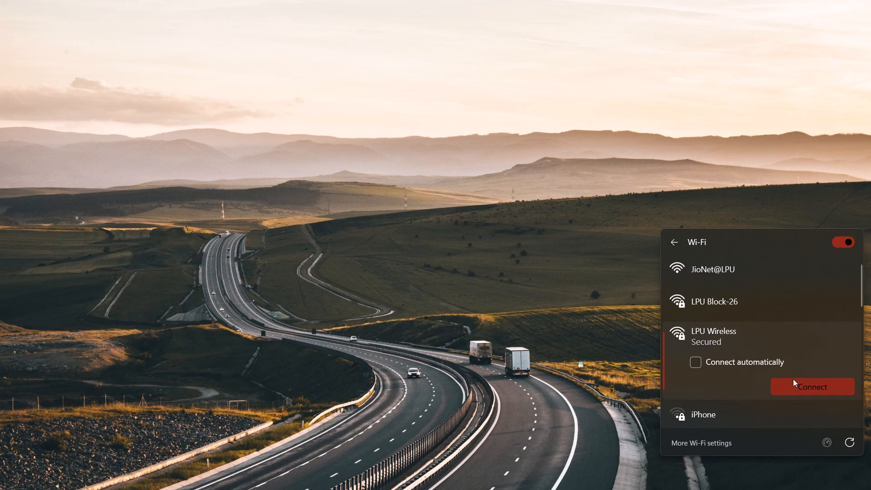
click(793, 379)
Search the installed apps for "pro" and open Microsoft Project.
click(364, 476)
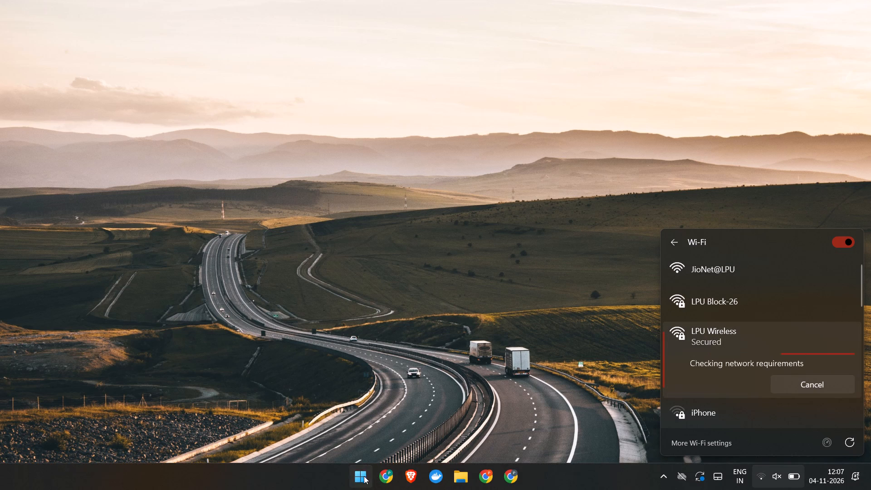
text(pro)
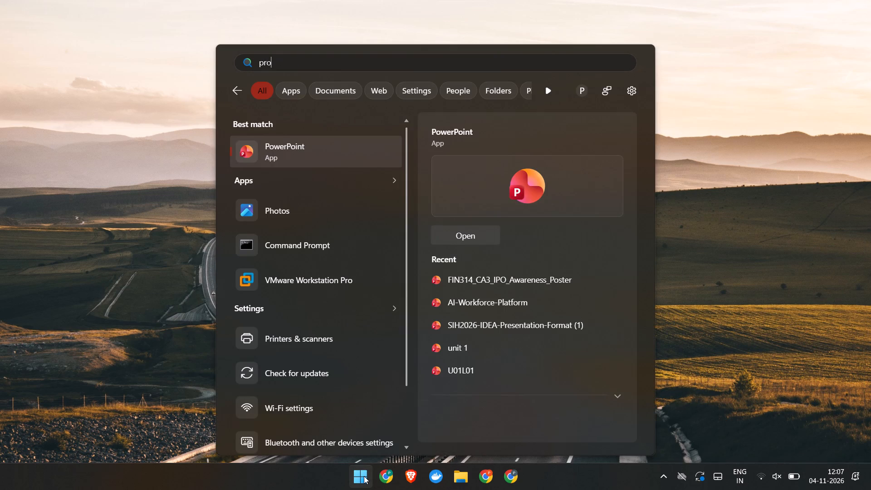
click(560, 165)
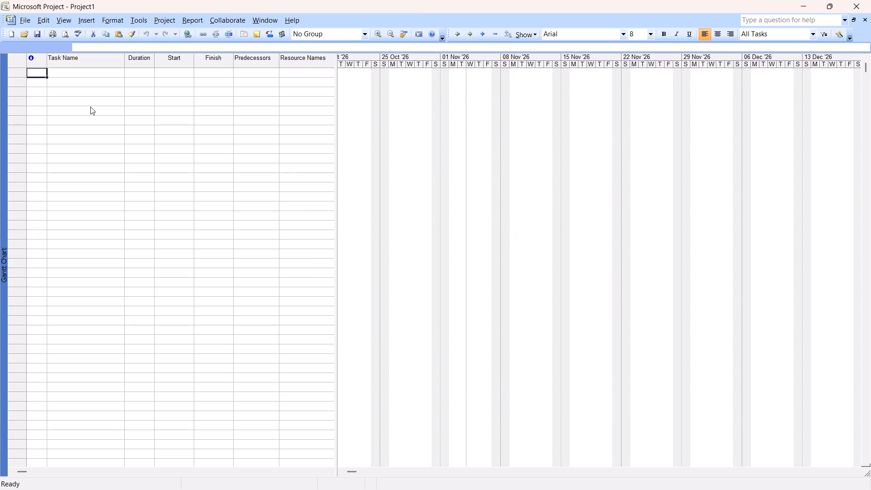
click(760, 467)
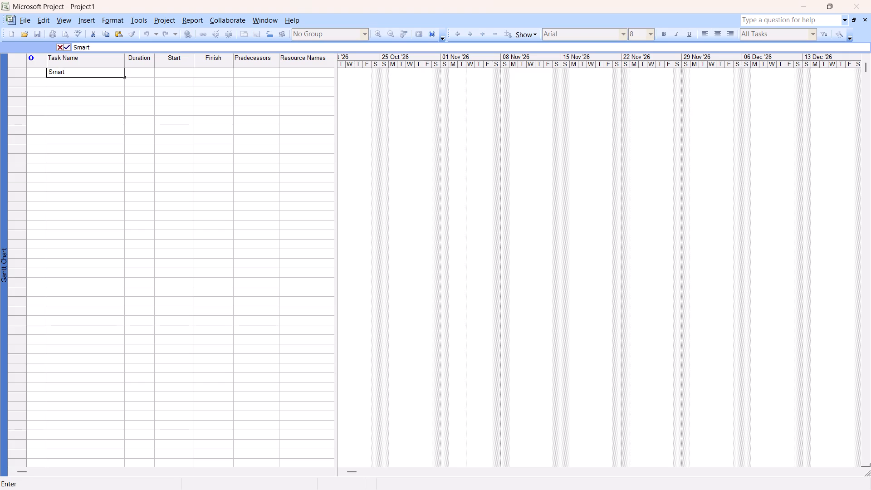
Enter "Smart Voice Assistant DEvice" as the task name in the first row of the Gantt Chart table.
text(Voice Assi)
Complete the first task name as "Smart Voice Assistant Device and Platform".
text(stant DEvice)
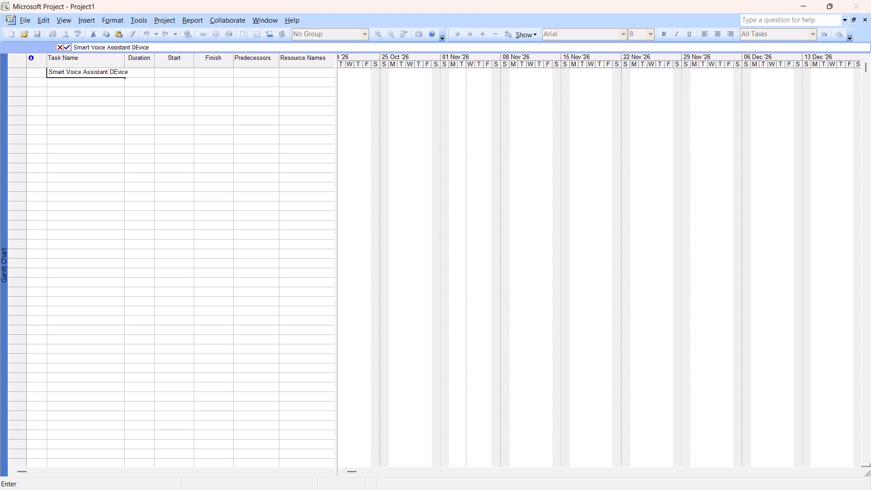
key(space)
text(and Platform)
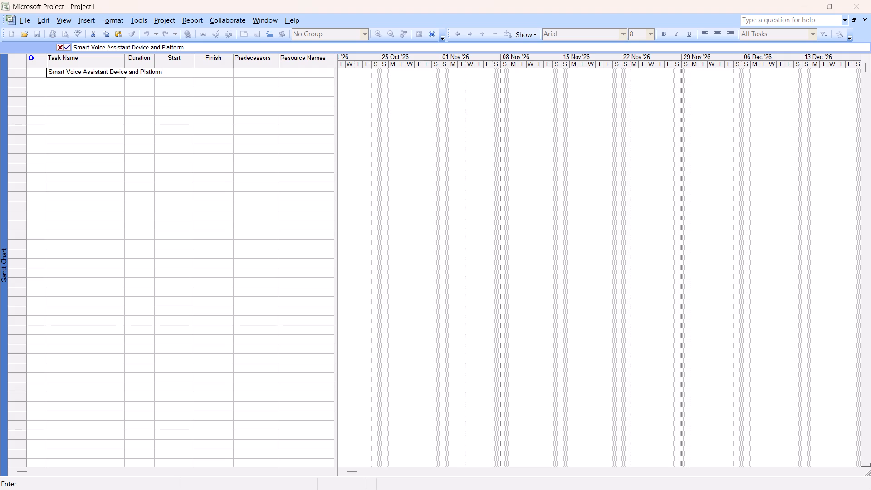
key(Return)
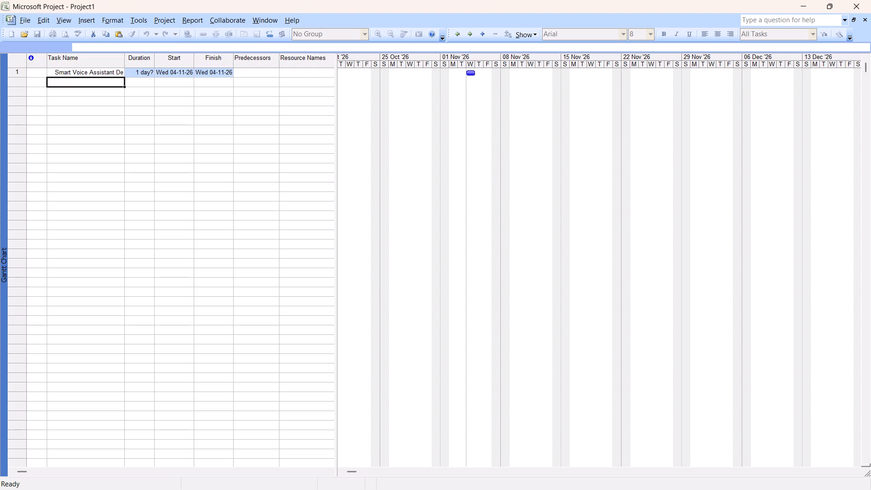
Add a second task named "Product P,U,N and Req" below the Smart Voice Assistant task.
click(63, 83)
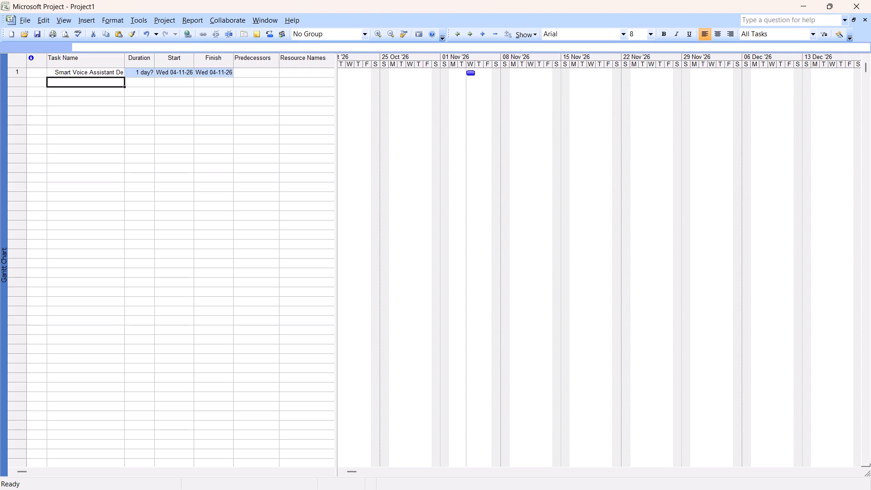
text(Product)
key(space)
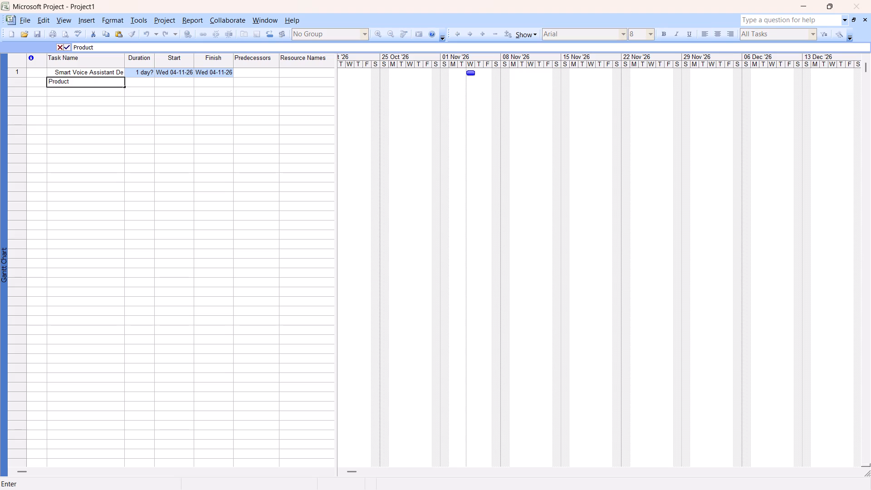
key(p)
key(BackSpace)
key(p)
text(,U)
key(comma)
key(n)
key(comma)
key(BackSpace)
key(space)
text(A)
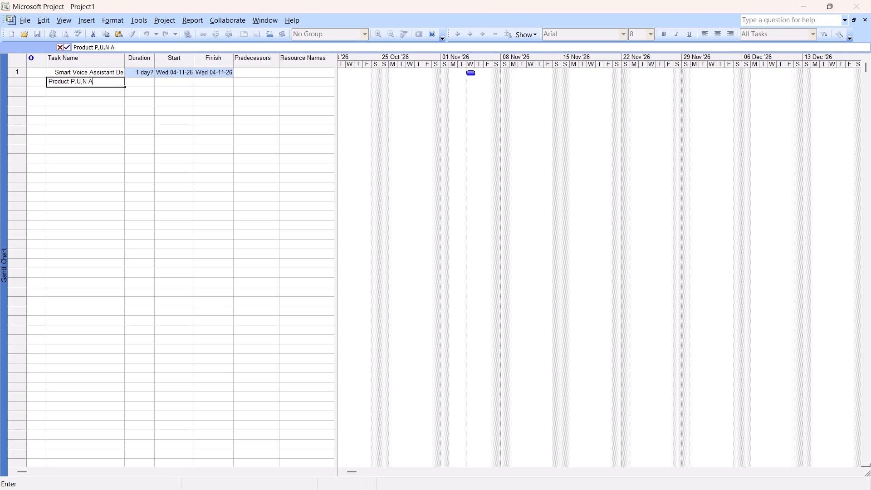
text(and r)
key(BackSpace)
text(Req)
key(Return)
Add a third task named "Users , D and Service Req".
text(Users)
key(space)
text(,)
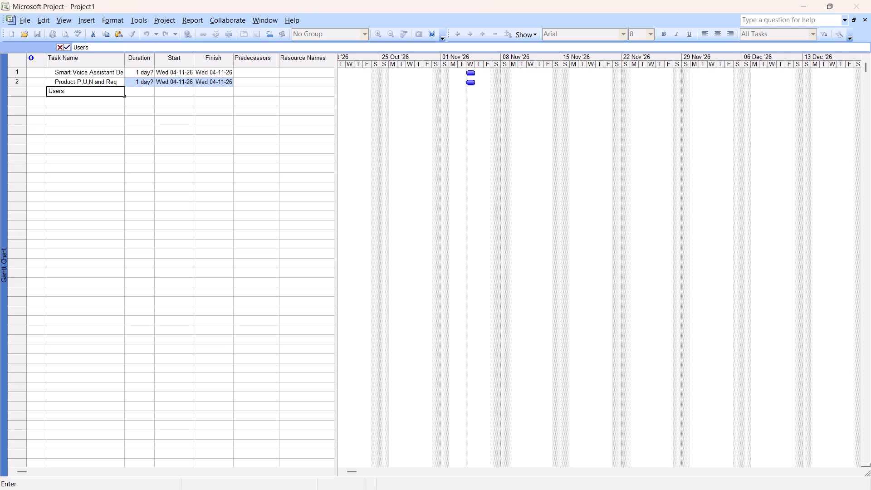
key(space)
text(D)
key(space)
text(and Ser)
text(vice)
key(space)
text(Req)
key(Return)
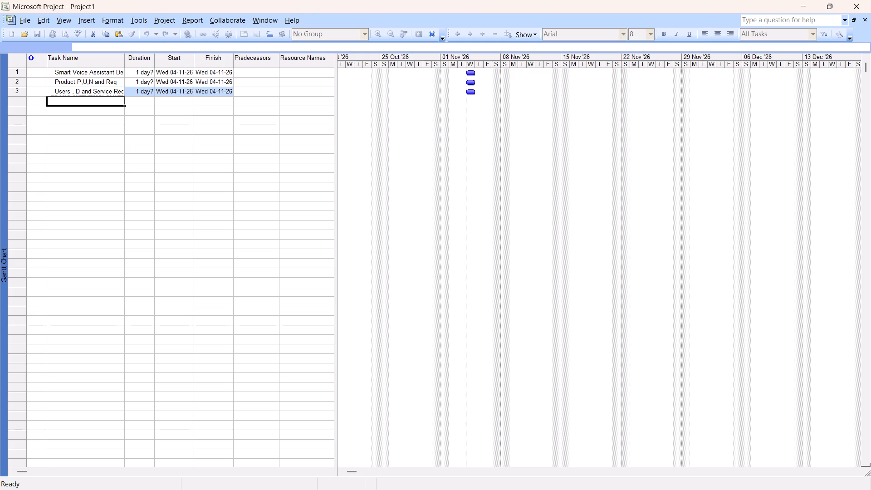
Add a fourth task named "Interview U and DV-AUC".
text(Interview)
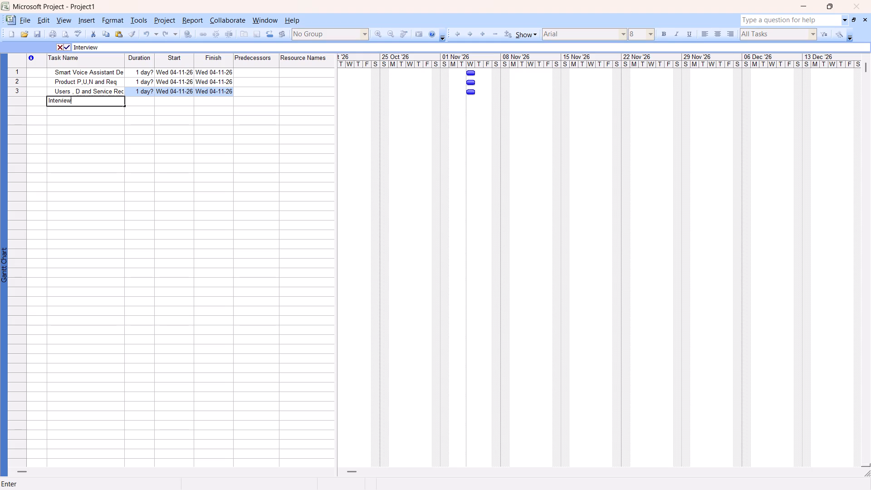
key(space)
key(shift+u)
key(space)
text(and)
key(space)
key(shift+d)
key(shift+v)
text(UC)
click(97, 100)
text(-A)
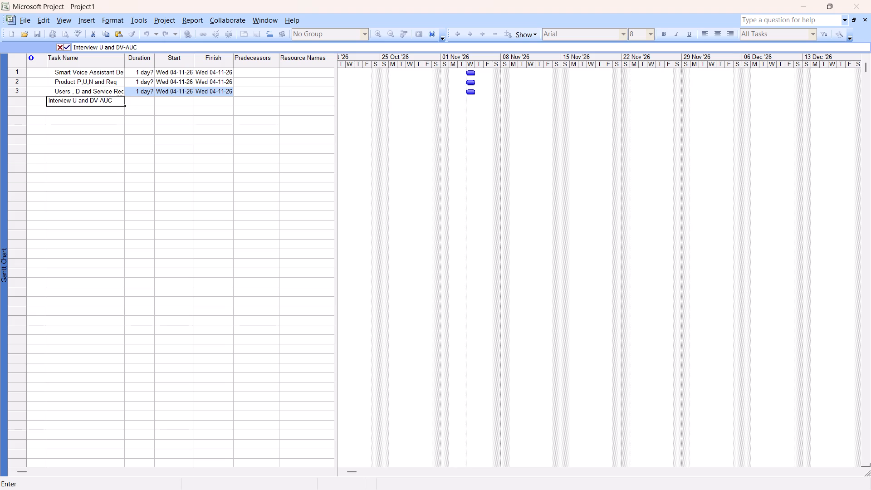
click(114, 100)
key(Return)
Add a fifth task named "Document W-w , V , S and M".
click(87, 112)
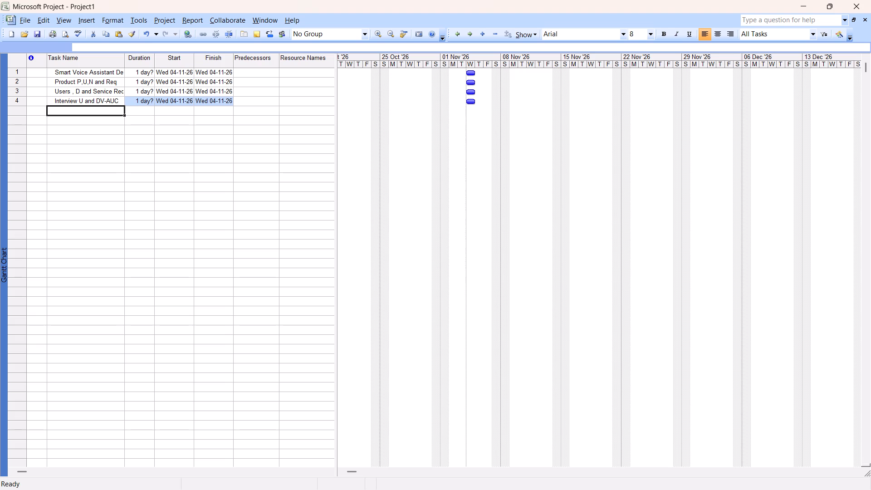
text(Document W)
text(-w)
key(space)
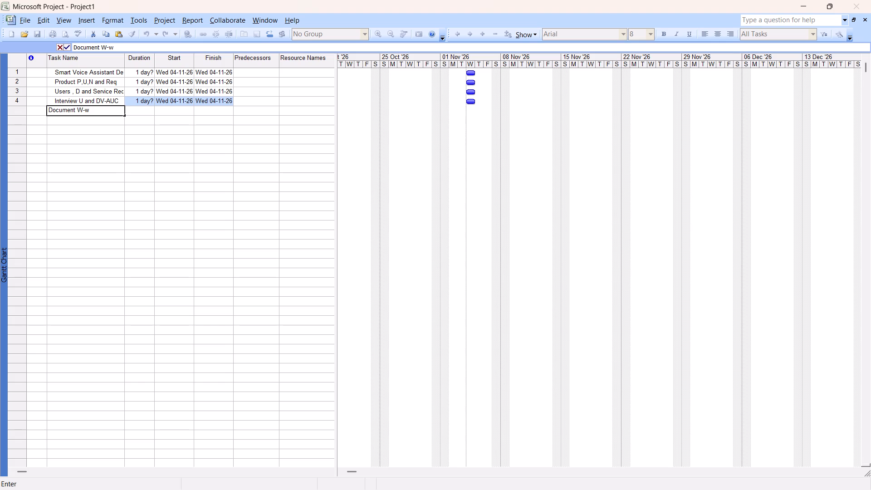
text(, V)
key(space)
text(,)
key(space)
key(shift+s)
key(space)
text(and)
key(space)
text(M)
key(Return)
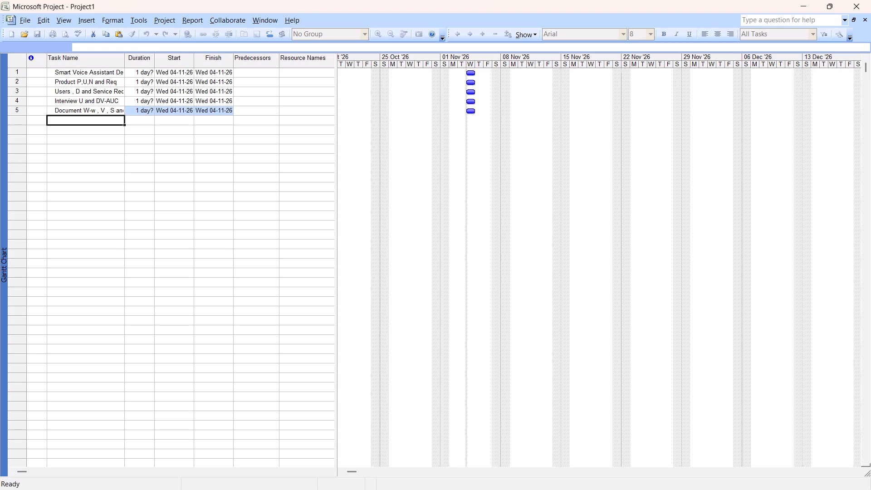
key(Return)
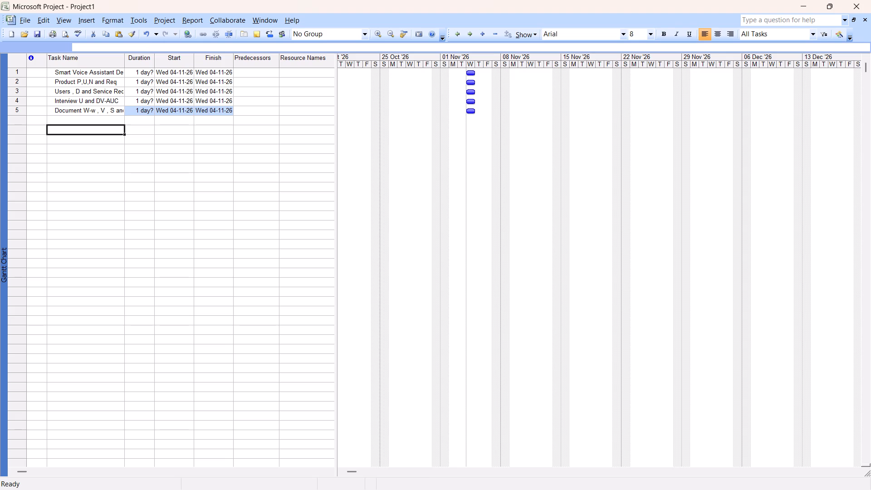
Add a sixth task named "Define P,C,A and S Req" directly below the Document task.
click(84, 120)
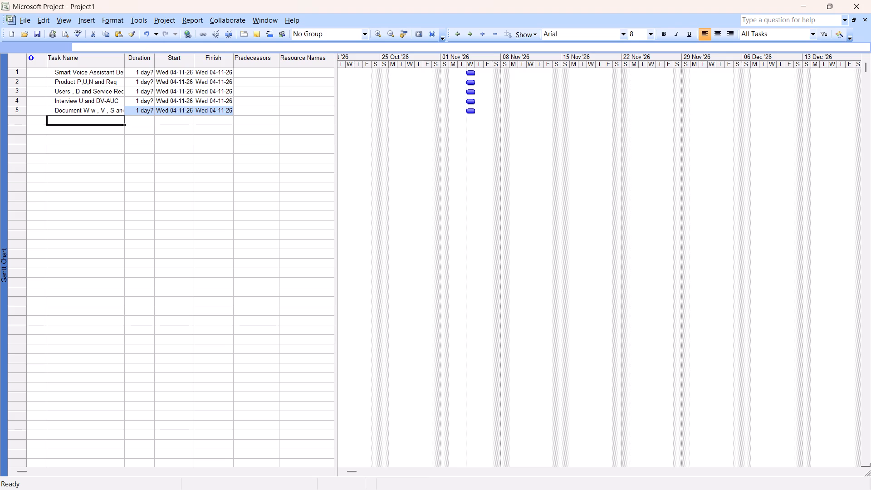
text(Define)
key(space)
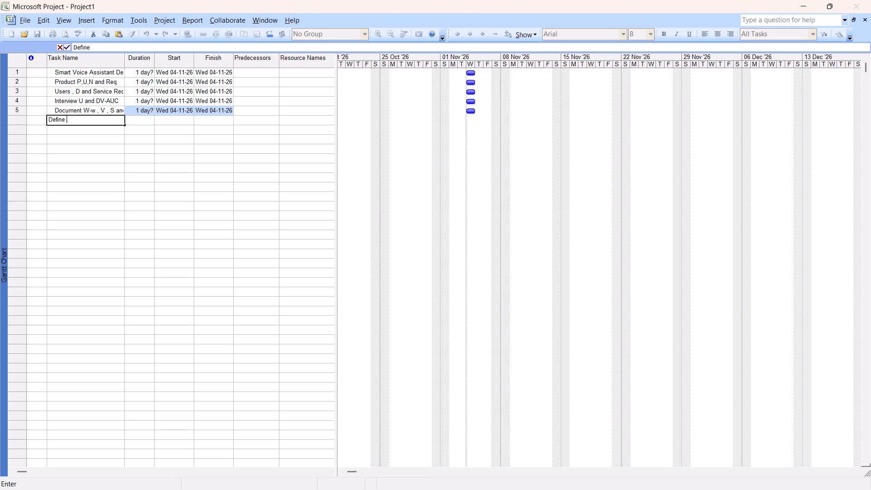
key(shift+p)
key(comma)
text(C,)
text(A and)
key(space)
text(S)
key(space)
text(Req)
key(Return)
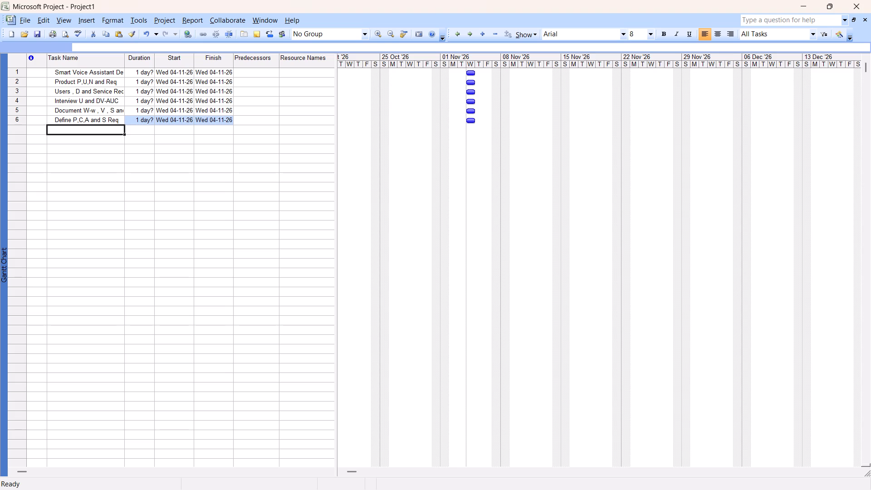
Add a seventh task named "Device Arc and AI sys Design" below the Define task.
text(DEvice)
key(BackSpace)
key(BackSpace)
key(BackSpace)
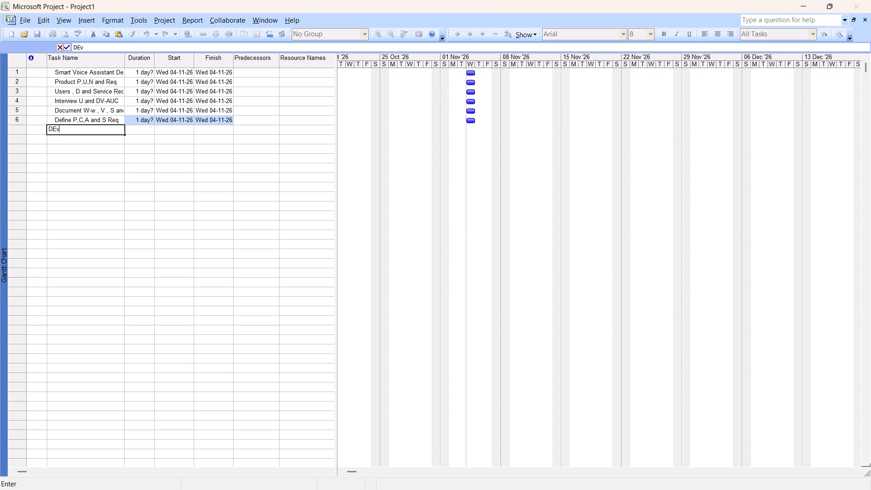
key(BackSpace)
key(BackSpace)
text(evice)
key(space)
text(Arc)
key(space)
text(and AI sys)
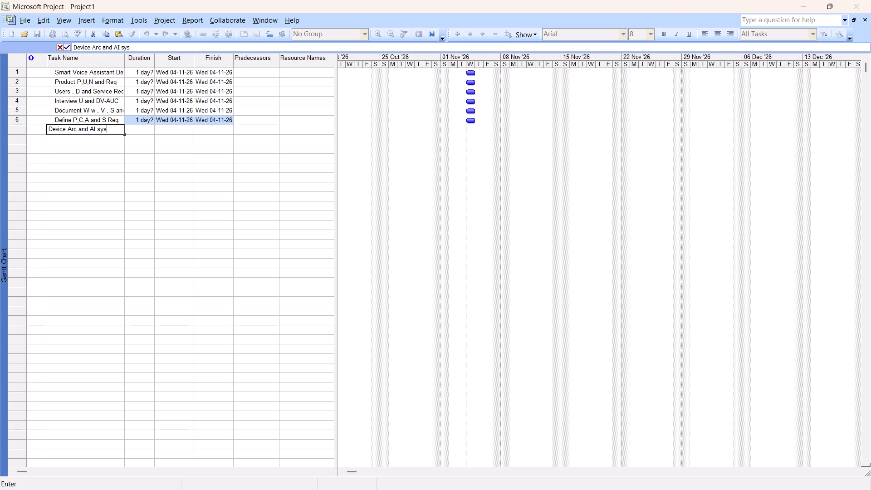
key(space)
text(Design)
key(Return)
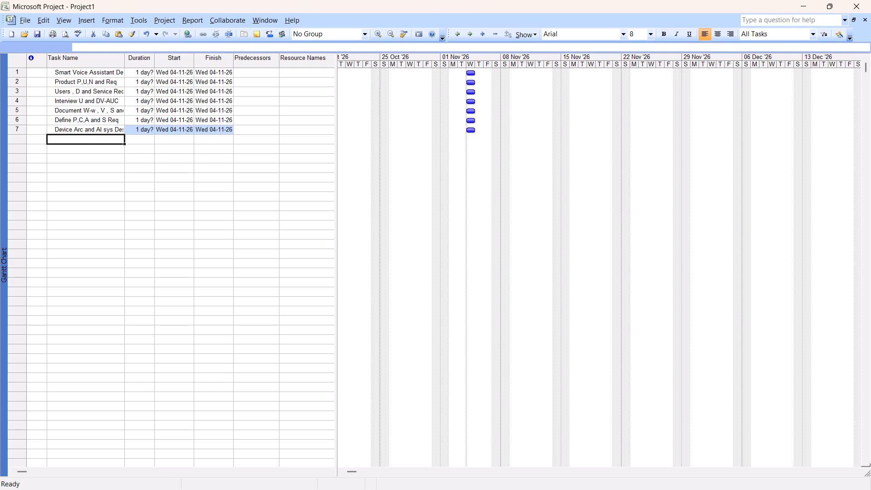
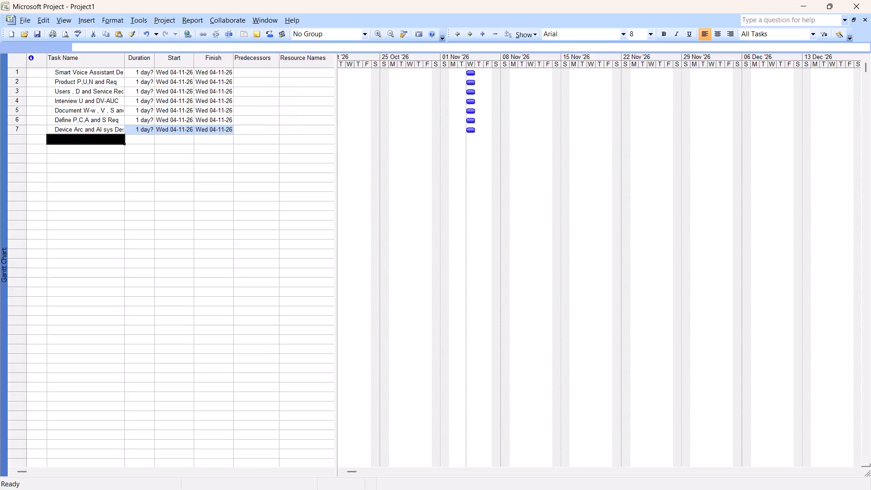
Add an eighth task named "Design Device H, C and AI-ser" below the Device Arc task.
text(DEsign Device)
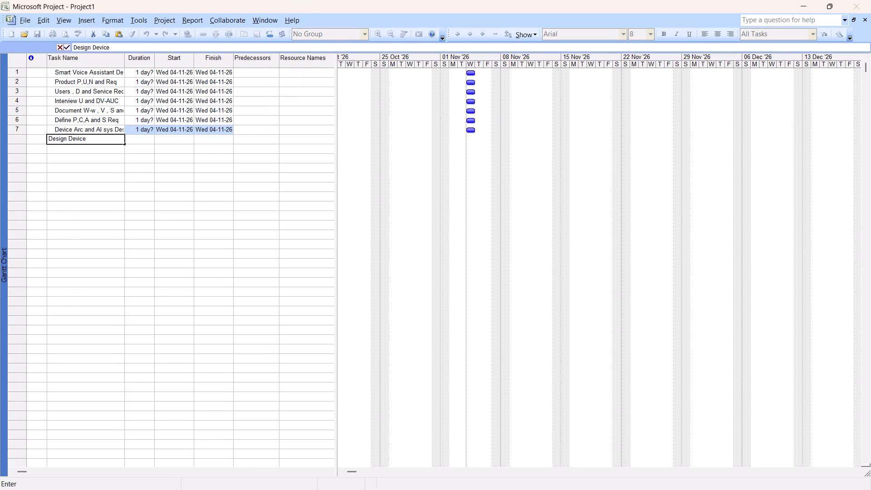
key(space)
text(H, C and A)
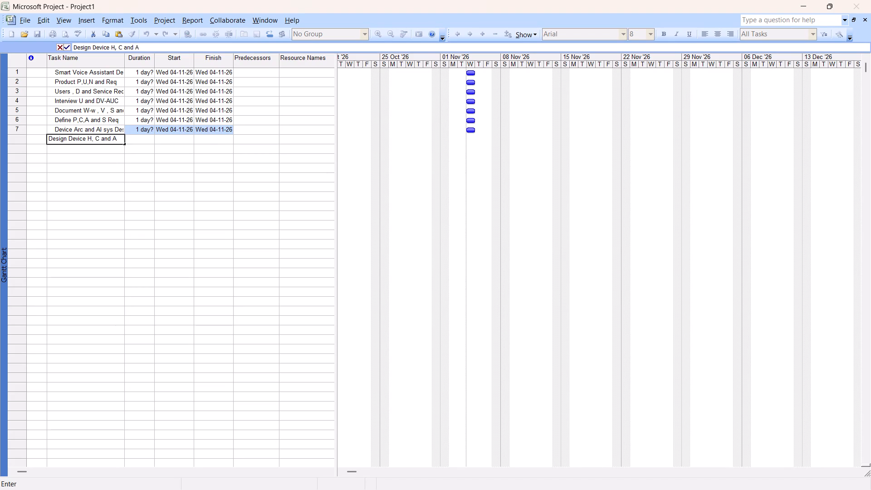
text(I-ser)
key(Return)
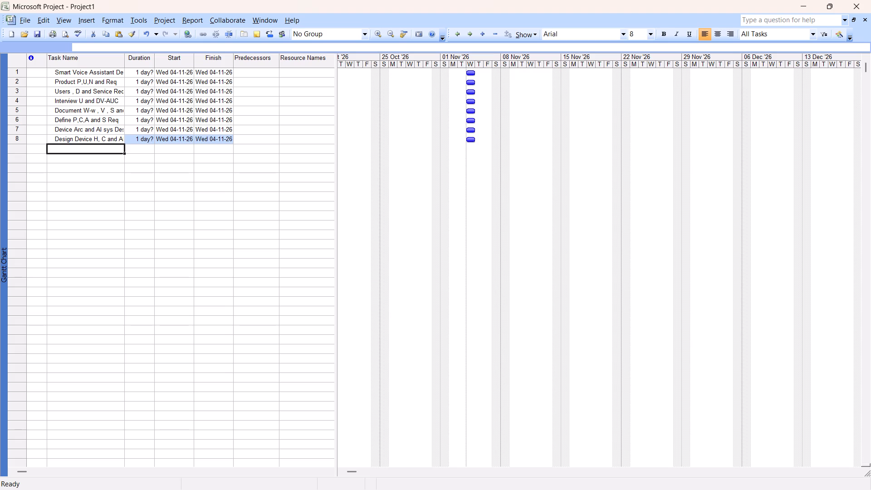
Add a ninth task named "Complete V-data flow, T and Pr" below the Design Device task.
text(Complete)
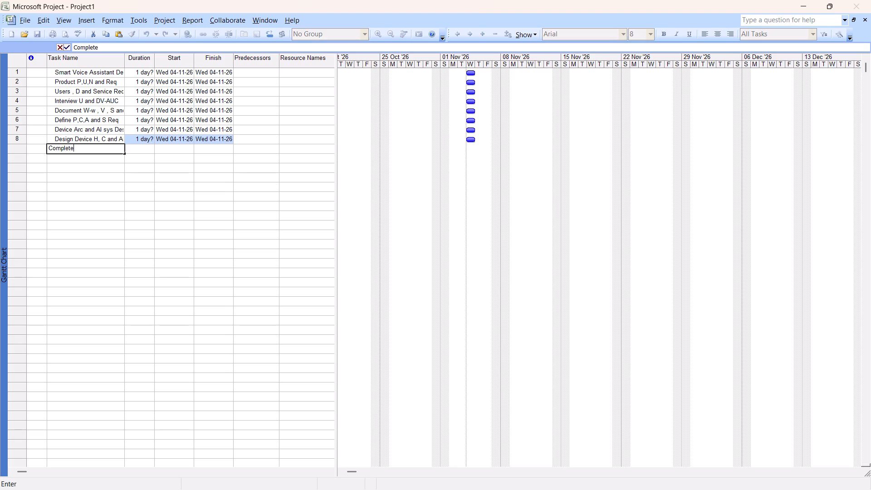
key(space)
text(V-data flow)
text(, T)
key(space)
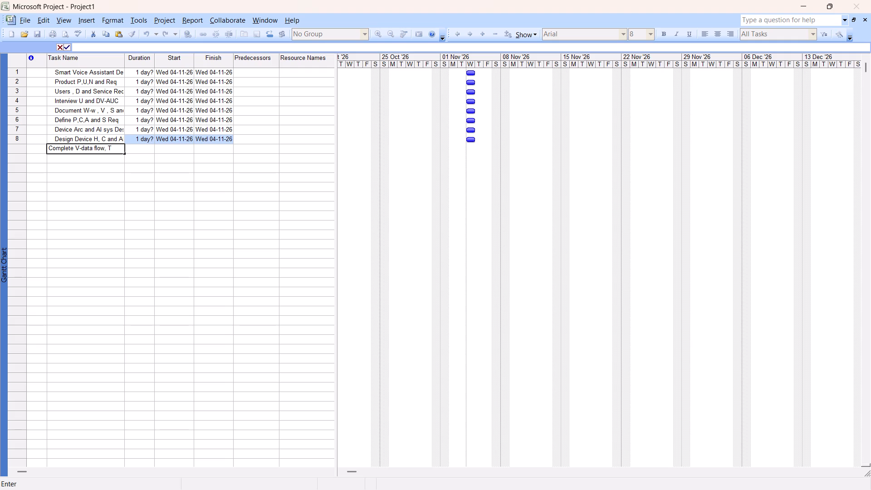
text(and)
key(space)
text(Pr)
key(Return)
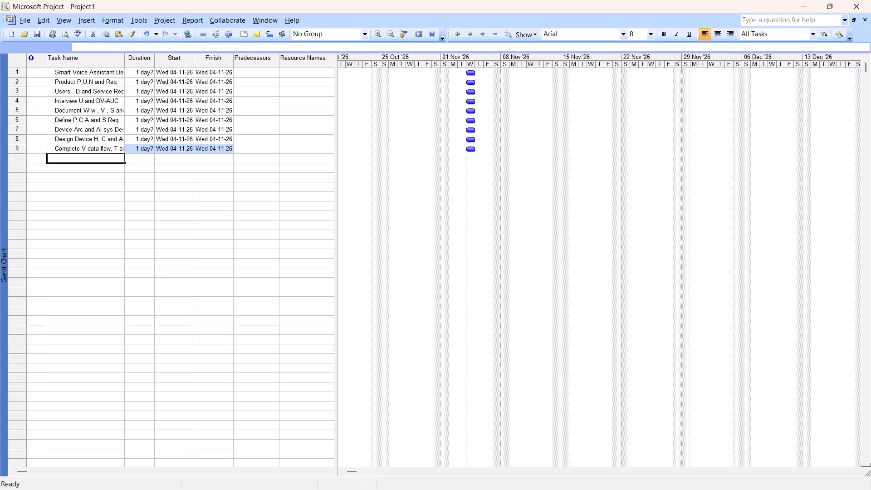
Add a tenth task named "Voice Exp and ser Intergration D" below the Complete V-data flow task.
text(Voice)
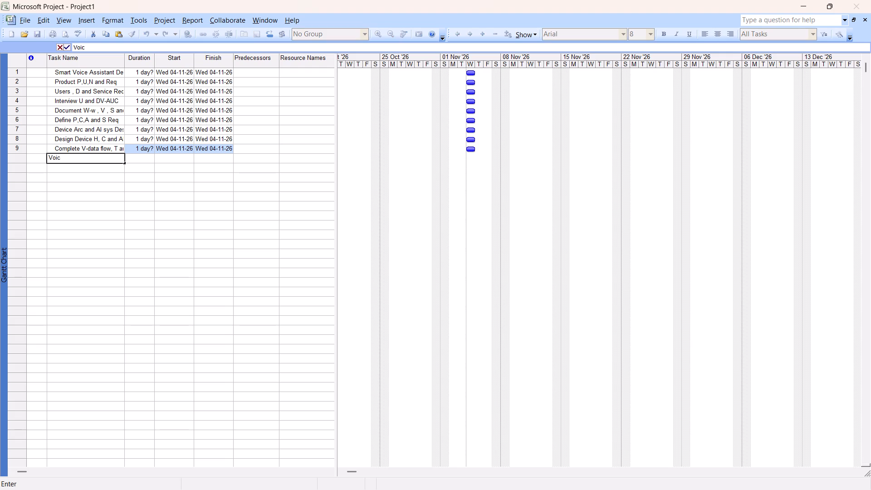
key(space)
text(Exp)
key(space)
text(and ser)
key(space)
text(Inter)
text(gration)
key(space)
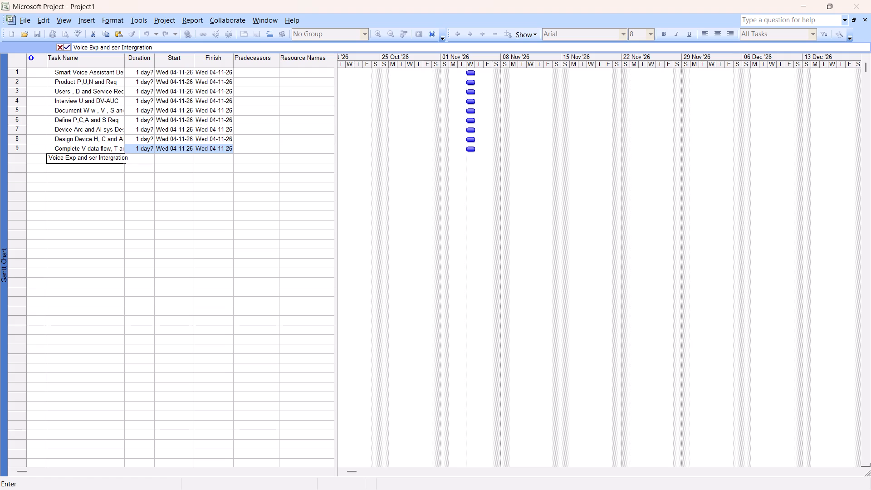
text(D\)
key(BackSpace)
key(Return)
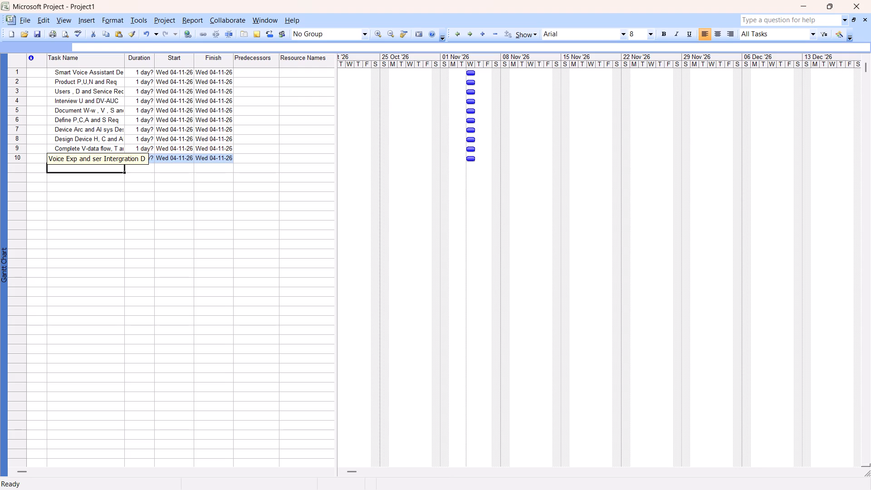
Add an eleventh task named "Voice I and C App Exp" in the next empty row of the task list.
click(84, 170)
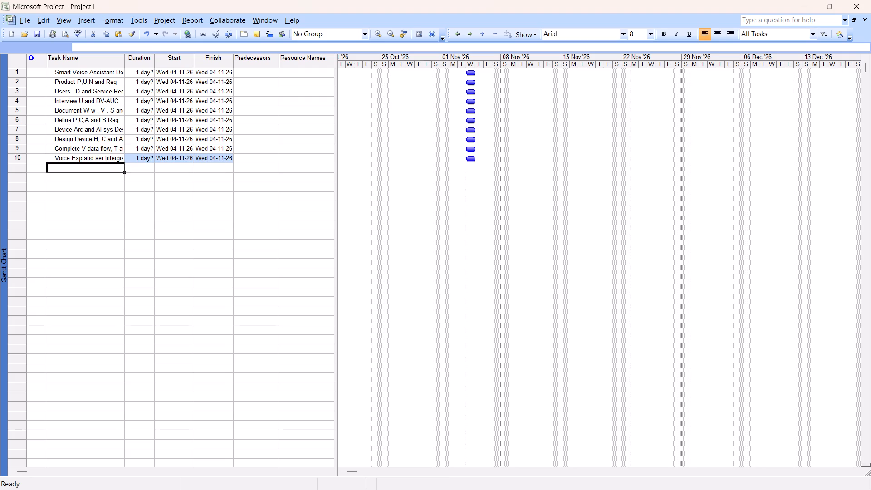
text(Voice)
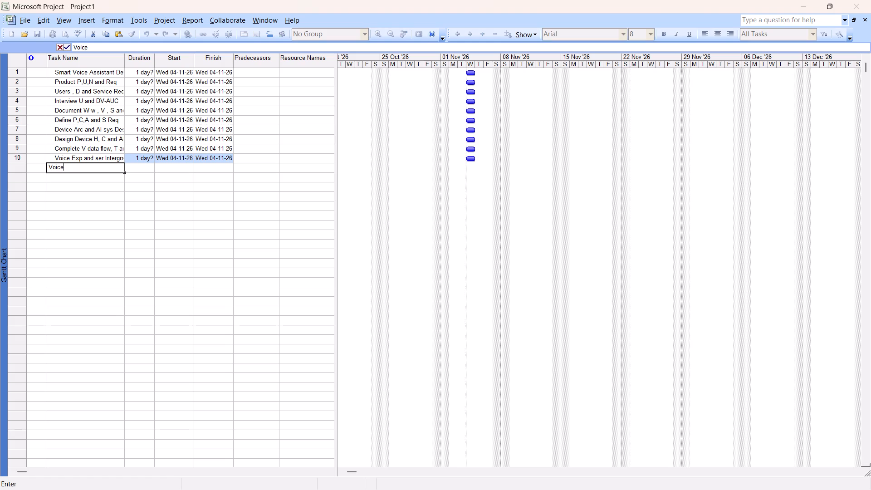
key(space)
text(I and C)
key(space)
text(AP)
key(BackSpace)
text(pp)
key(space)
text(Exp)
key(Return)
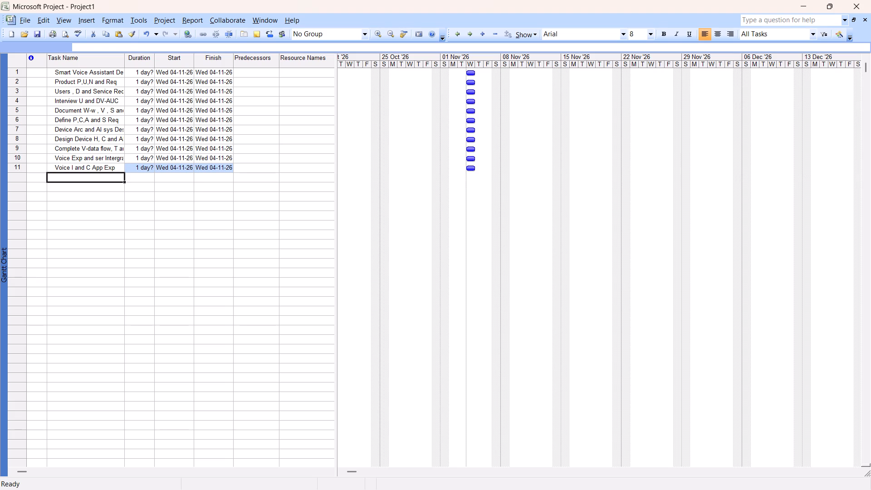
Add a twelfth task named "Create Voice Int flows and M-a P" below the Voice I and C App Exp task.
text(Create)
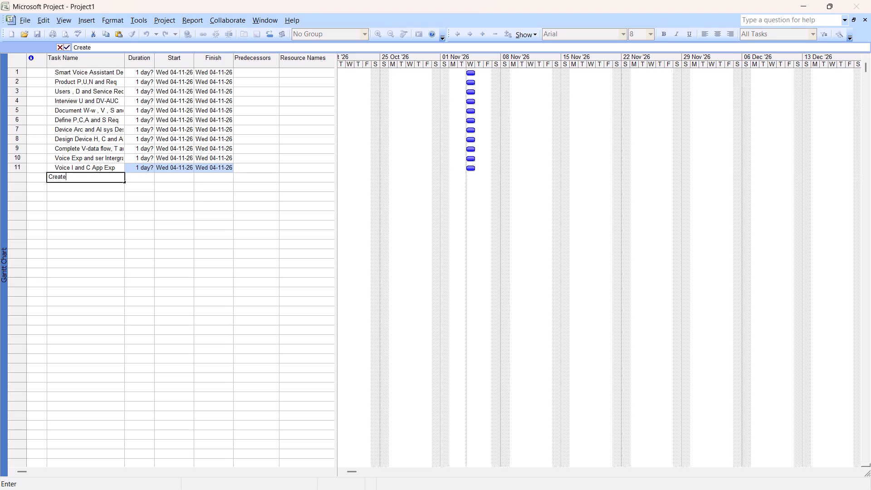
key(space)
text(Voice)
key(space)
text(in)
key(BackSpace)
key(BackSpace)
key(shift+i)
text(nt flows)
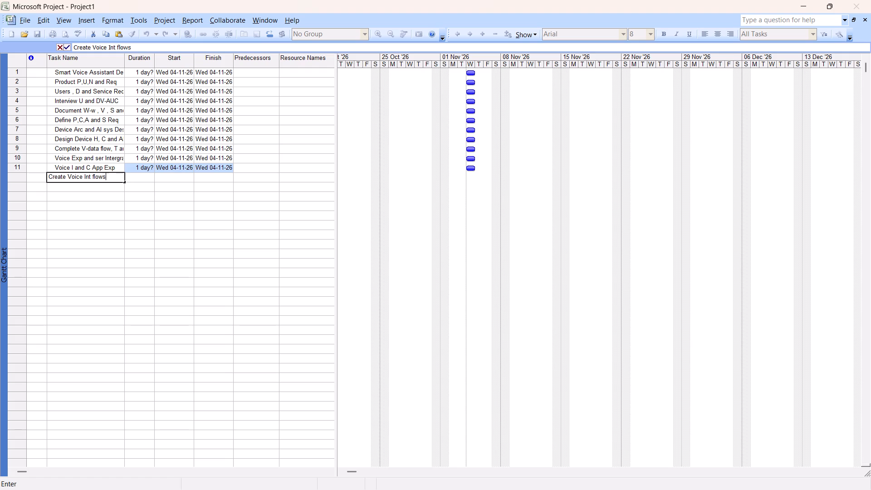
key(space)
text(and)
key(space)
key(shift+m)
text(-a)
key(space)
key(bracketleft)
key(BackSpace)
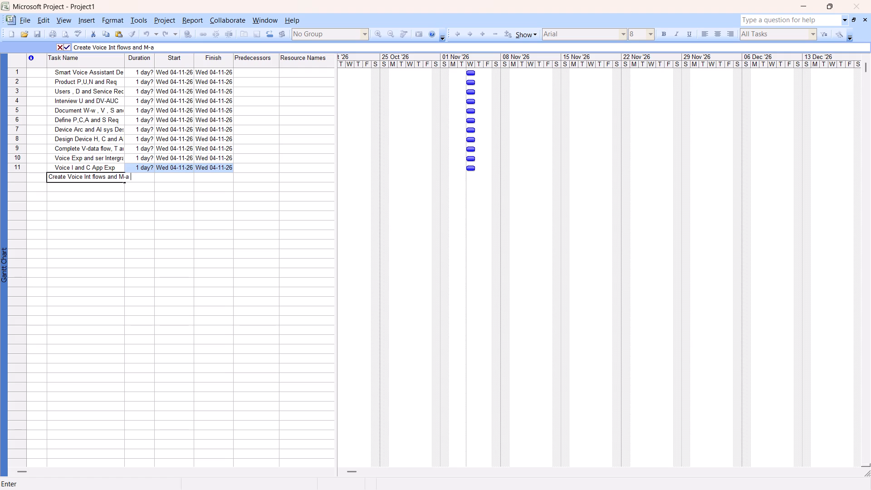
key(shift+p)
key(Return)
Add a thirteenth task named "Review a, W-w and Id" below the Create Voice Int flows task.
click(78, 185)
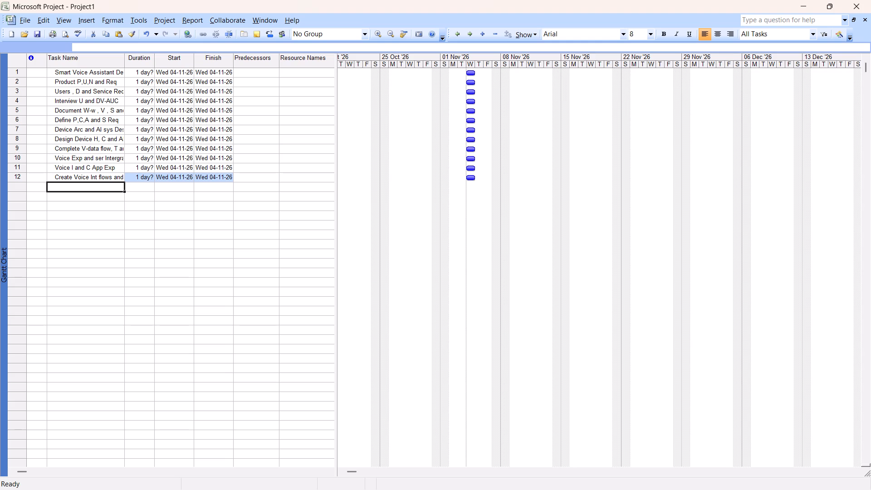
text(Review a)
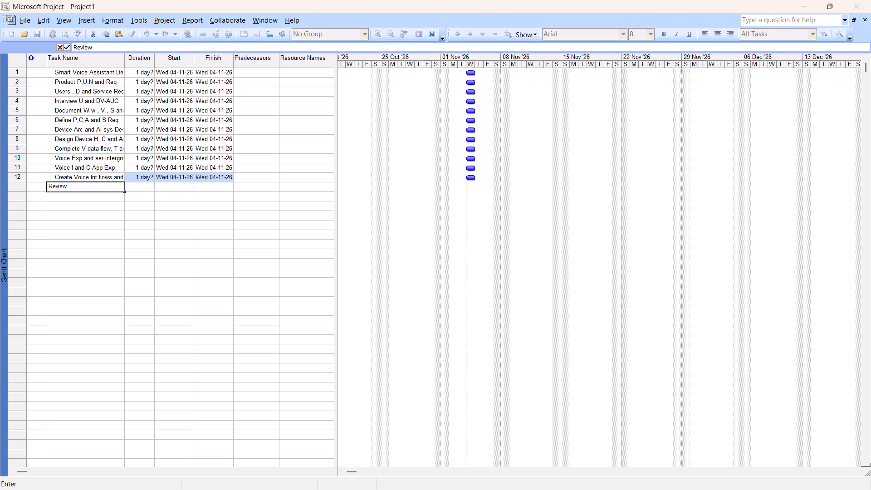
key(s)
key(BackSpace)
text(ccess)
key(BackSpace)
key(BackSpace)
key(BackSpace)
key(BackSpace)
key(BackSpace)
text(, w)
key(BackSpace)
text(W-w)
key(space)
text(and)
key(space)
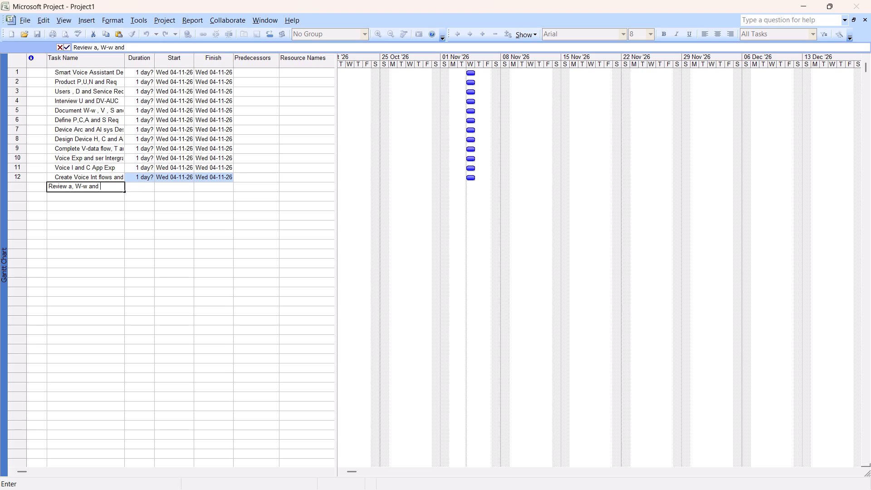
text(Id)
key(Return)
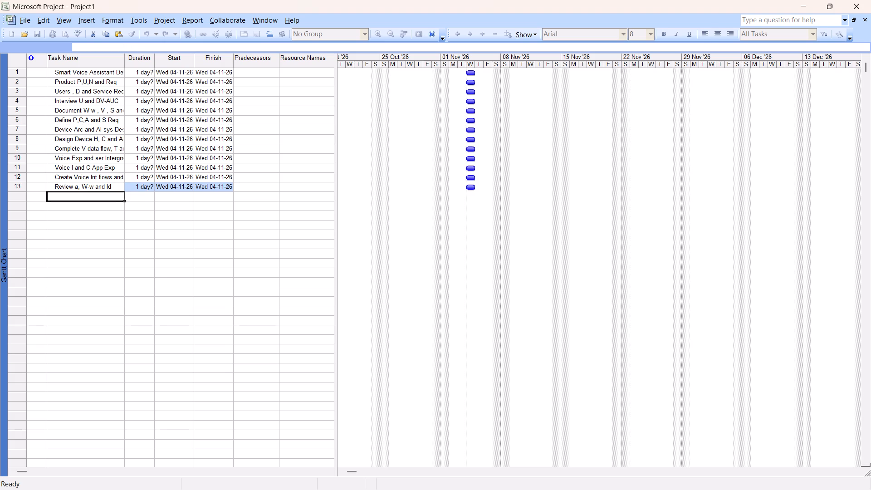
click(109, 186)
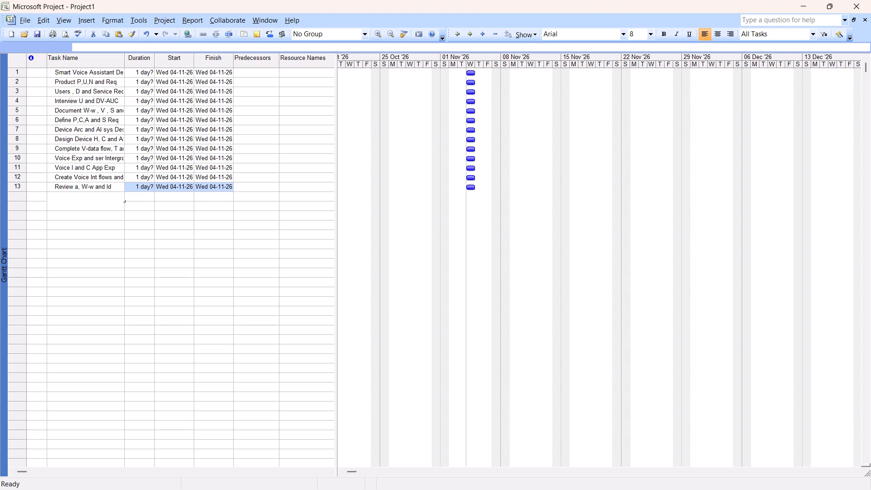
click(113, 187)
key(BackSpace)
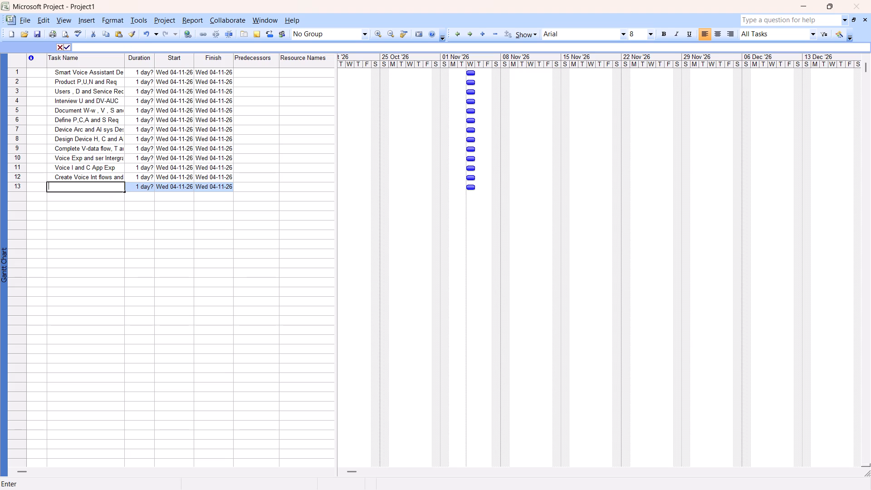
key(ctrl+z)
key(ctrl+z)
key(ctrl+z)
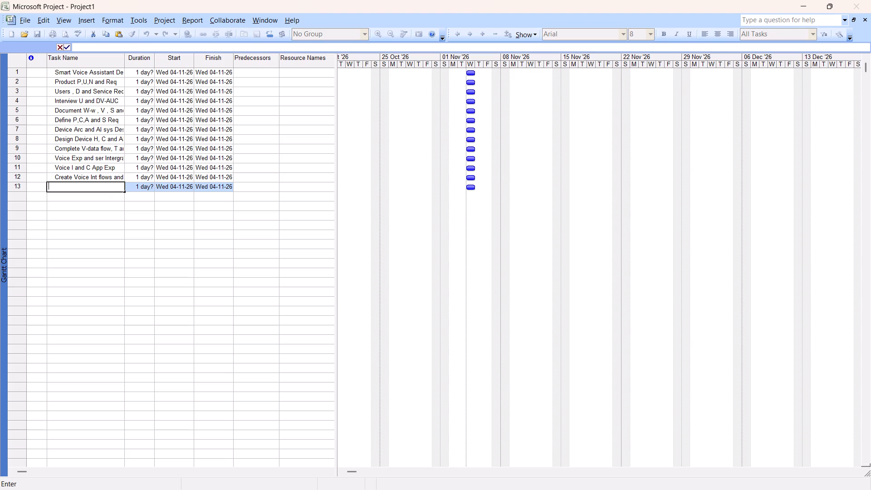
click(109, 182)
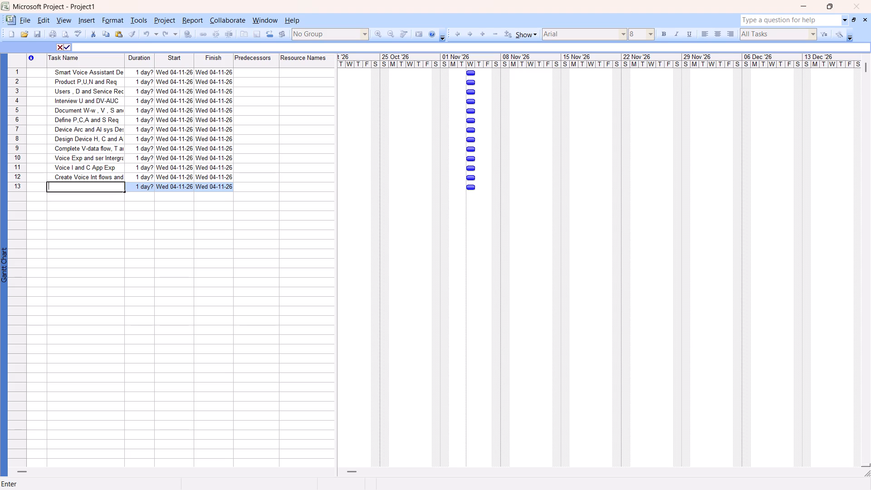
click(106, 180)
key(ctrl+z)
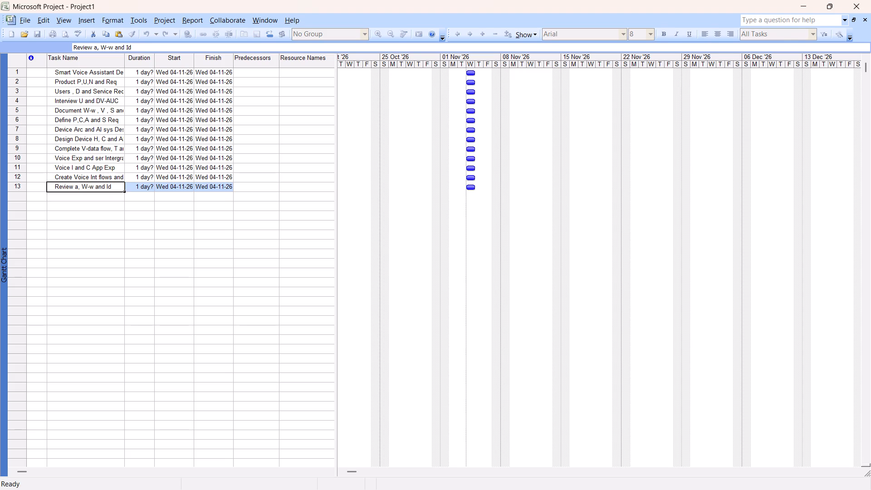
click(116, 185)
Add a fourteenth task named "Cloud, Smart-H and 3rd party Int" below the Review a, W-w and Id task.
click(110, 196)
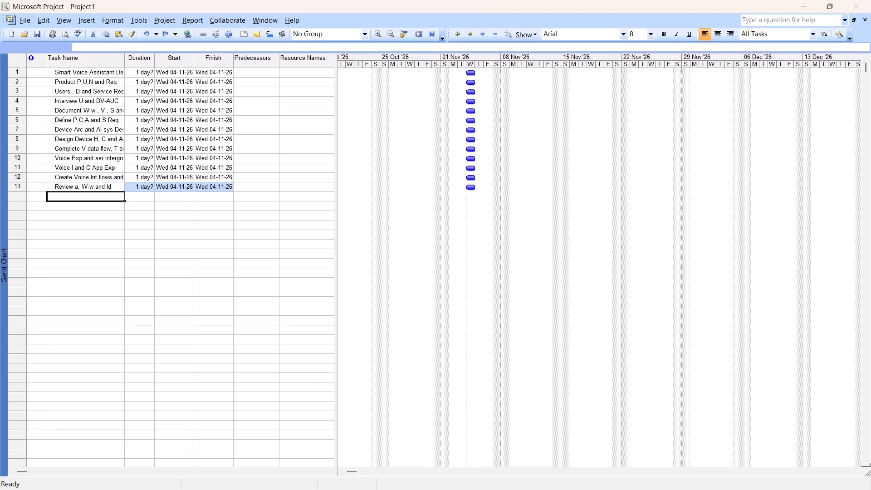
text(Cloud)
text(, Smart)
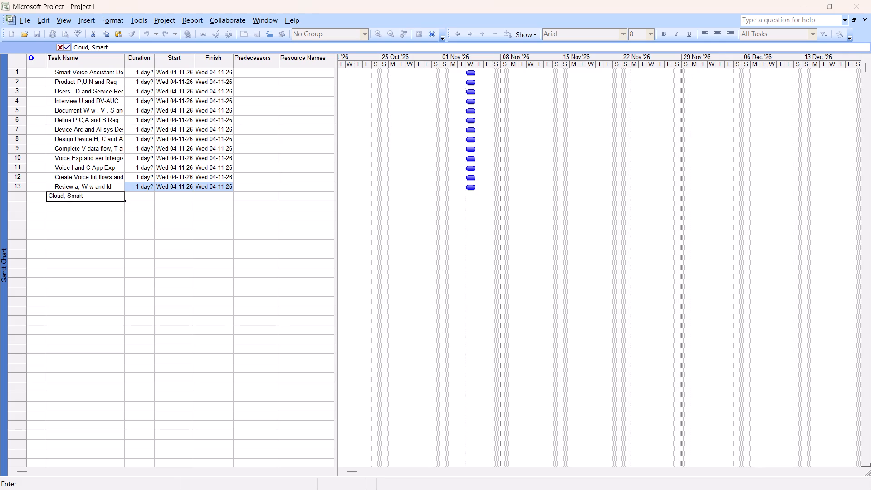
key(minus)
text(H and)
key(space)
key(shift+t)
text(hi)
key(r)
key(BackSpace)
key(BackSpace)
key(BackSpace)
key(BackSpace)
text(3rd party)
key(space)
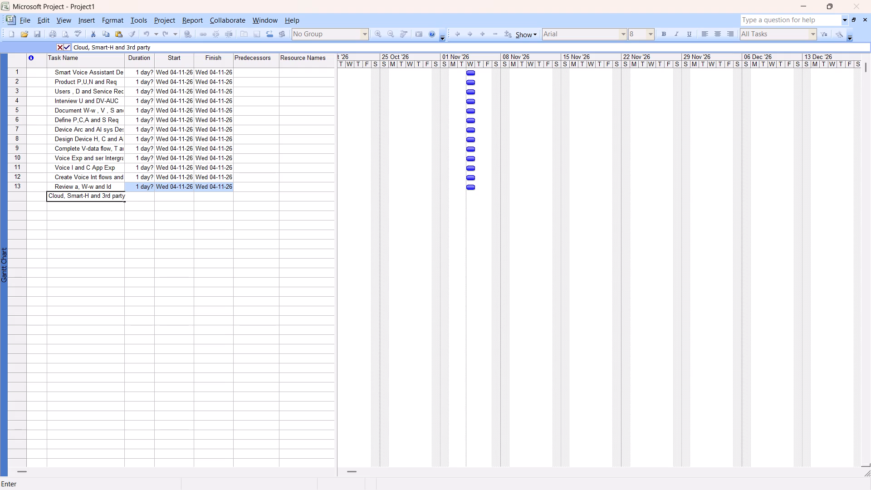
text(Int)
key(Return)
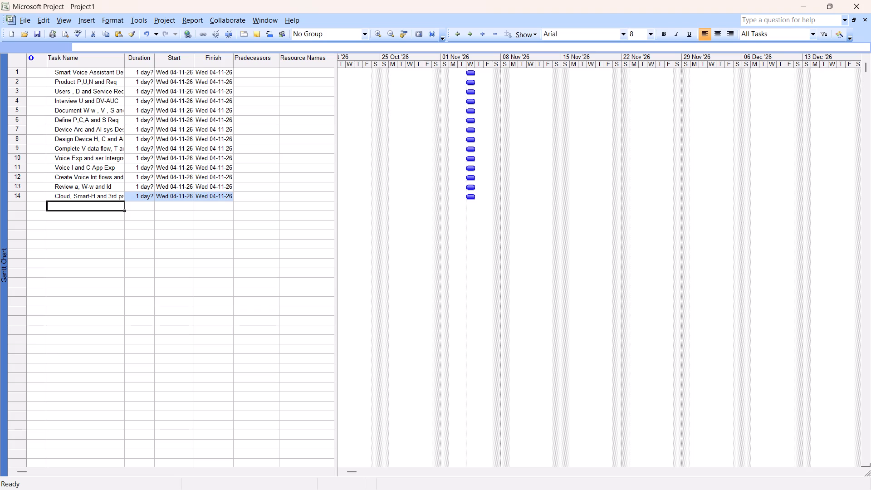
Add a fifteenth task named "Define Cloud APIs, S-H and skill int" below the Cloud, Smart-H task.
text(DEfine)
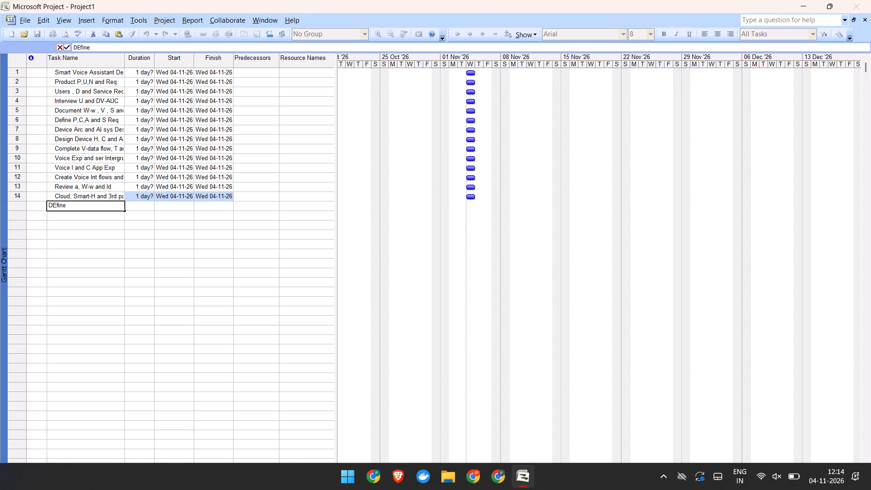
key(BackSpace)
key(BackSpace)
key(BackSpace)
key(BackSpace)
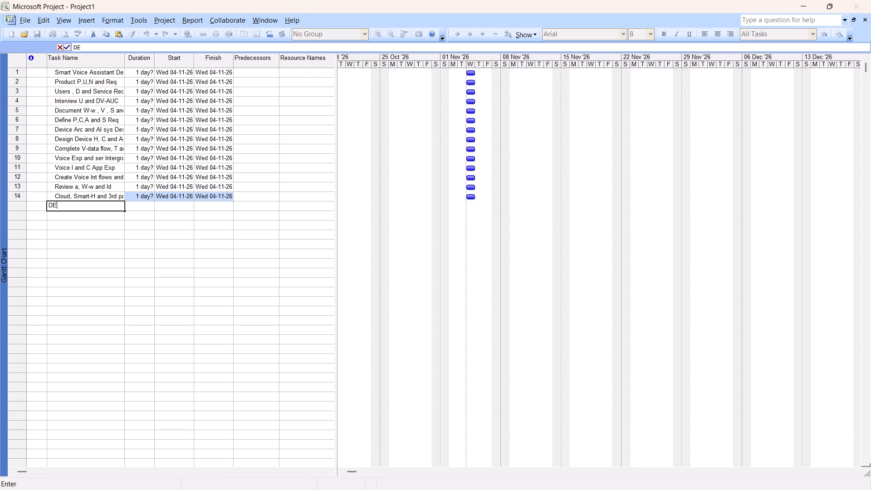
key(BackSpace)
text(efine Cloud)
key(space)
text(AP)
text(Is)
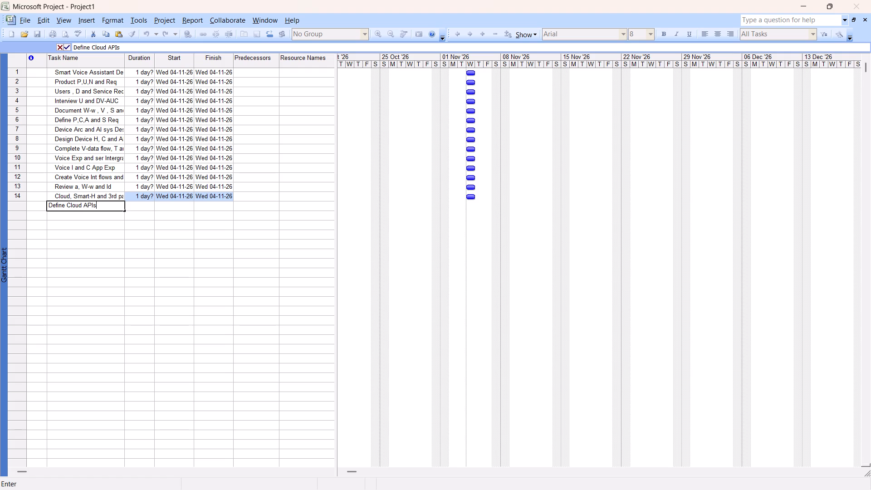
key(space)
key(BackSpace)
text(, smart)
key(space)
key(BackSpace)
key(BackSpace)
key(BackSpace)
key(BackSpace)
key(BackSpace)
key(BackSpace)
text(S-H)
key(space)
text(and skill int)
key(Return)
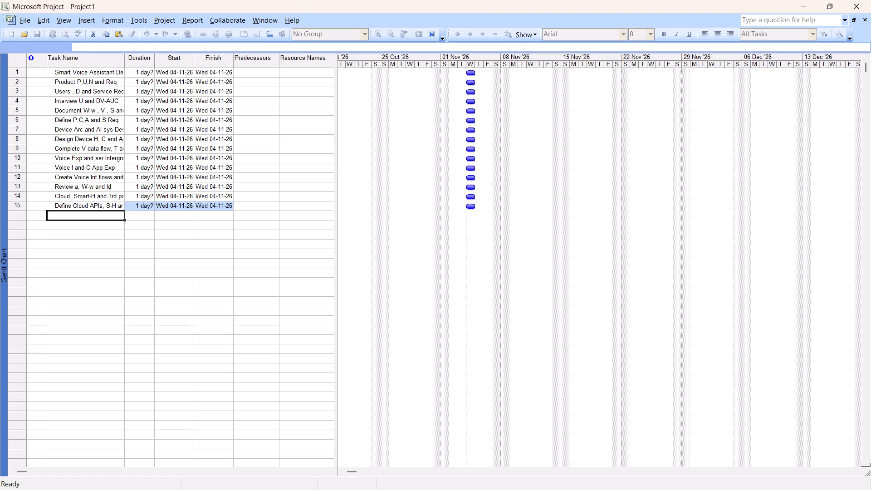
Add a sixteenth task named "Core Voice Ass Product dev" below the Define Cloud APIs task.
text(Core)
key(space)
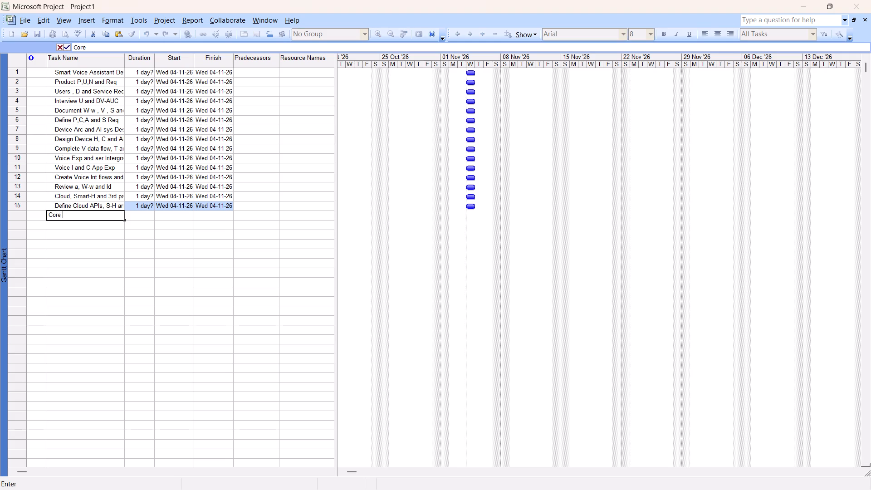
text(Voice)
key(space)
text(ASs)
key(BackSpace)
key(BackSpace)
text(ss)
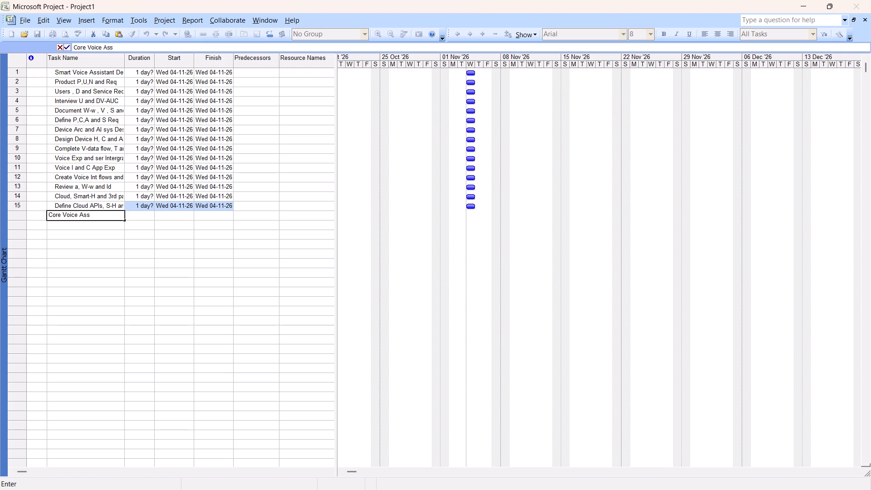
key(space)
text(Pro)
text(duct dev)
key(Return)
Add a seventeenth task named "Device, W-w and Voice Ps" below the Core Voice Ass Product dev task.
text(Device)
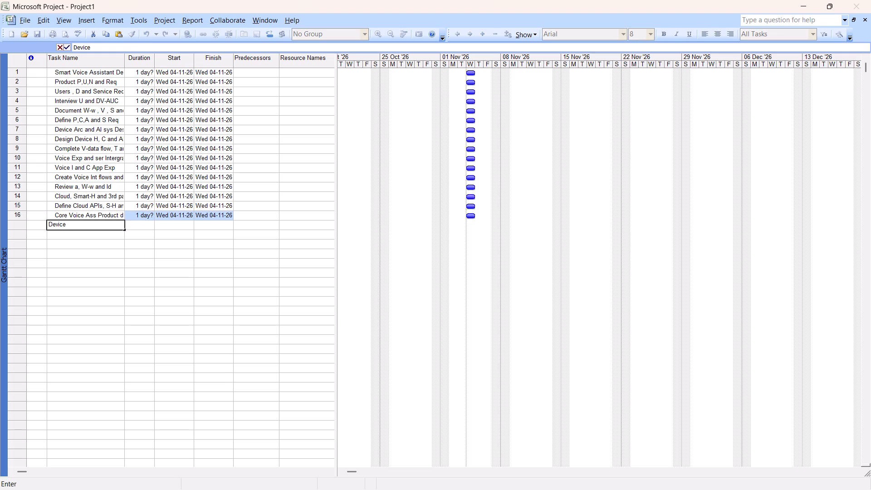
text(, W-w)
text(and V)
key(BackSpace)
key(BackSpace)
key(BackSpace)
key(BackSpace)
key(BackSpace)
key(space)
text(and Voice)
key(space)
text(Ps)
key(Return)
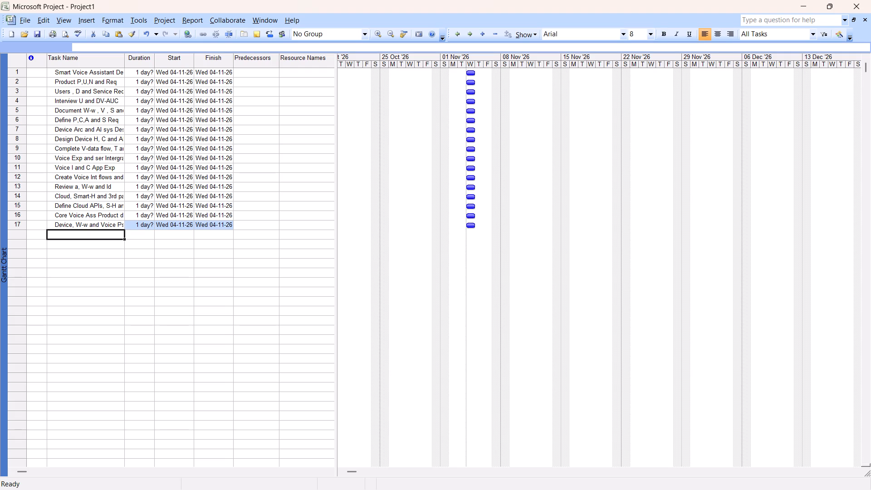
Add an eighteenth task named "Develop device F , microP pp and W-w d" below the Device, W-w and Voice Ps task.
text(DEvelpo)
key(BackSpace)
key(BackSpace)
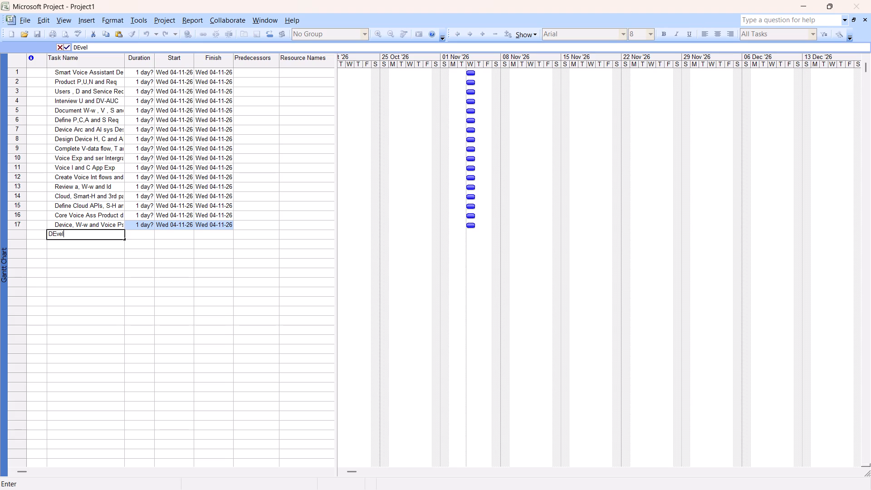
key(BackSpace)
key(BackSpace)
key(BackSpace)
key(BackSpace)
text(evelpo)
key(BackSpace)
key(BackSpace)
text(op)
key(space)
text(device)
key(space)
text(F)
key(space)
text(, mi)
text(croP)
key(space)
text(pp)
key(space)
text(and)
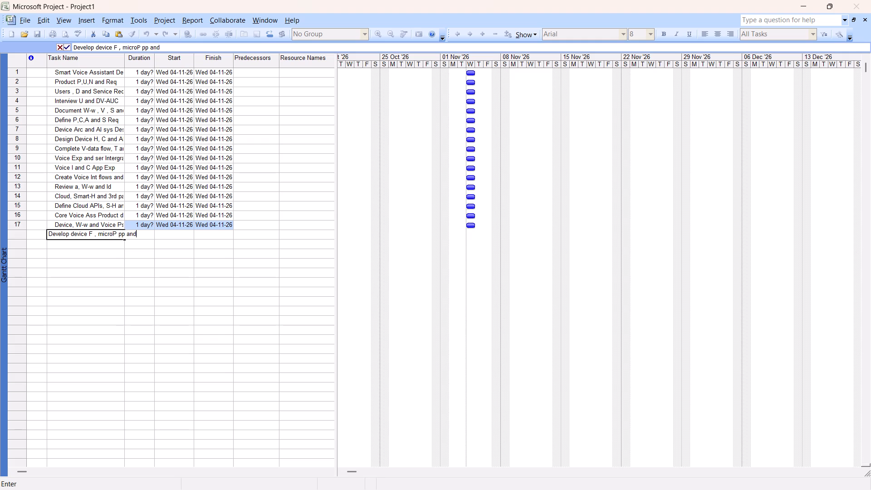
key(space)
text(W-w)
key(space)
text(d)
key(Return)
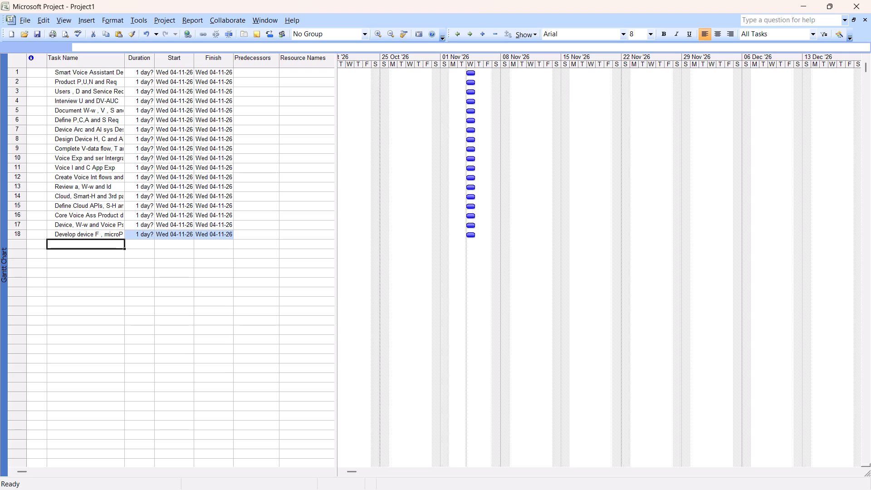
Add a nineteenth task named "Build ASR, NLU dialogue M and TTs pp" below the Develop device F task.
text(Build)
key(space)
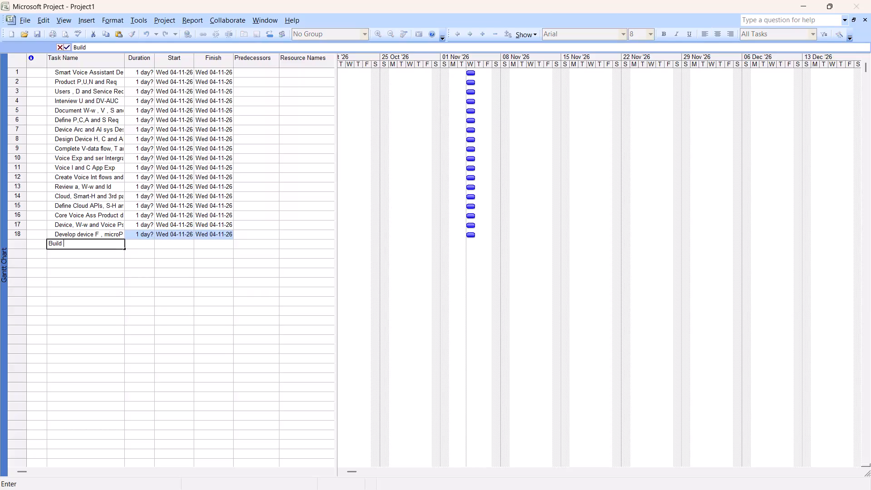
text(ASR)
text(, NLU)
key(space)
text(dia)
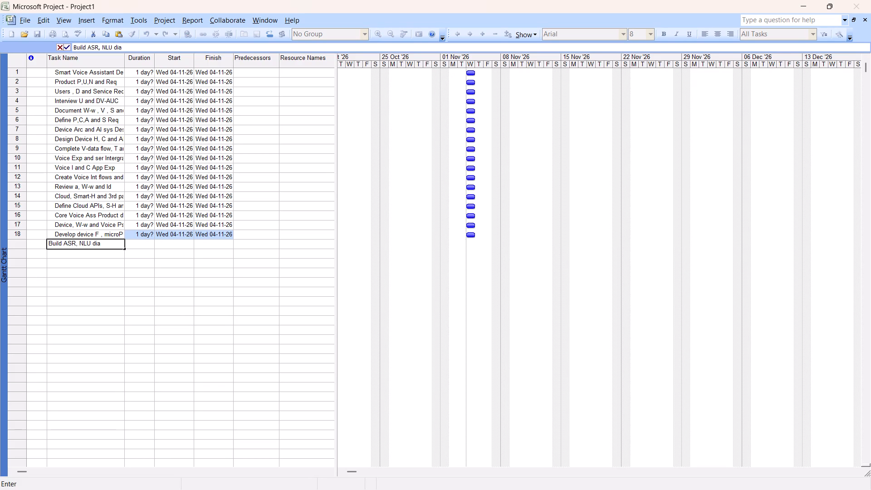
text(logue)
key(space)
key(shift+m)
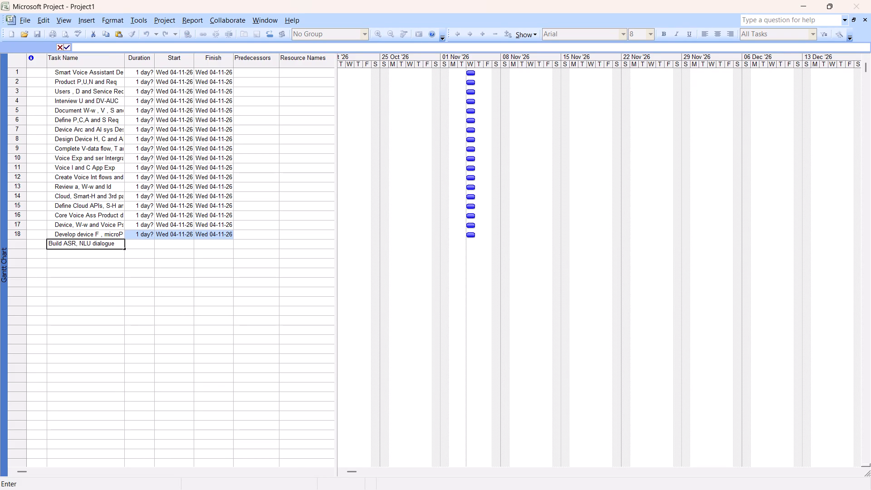
key(space)
text(and)
key(space)
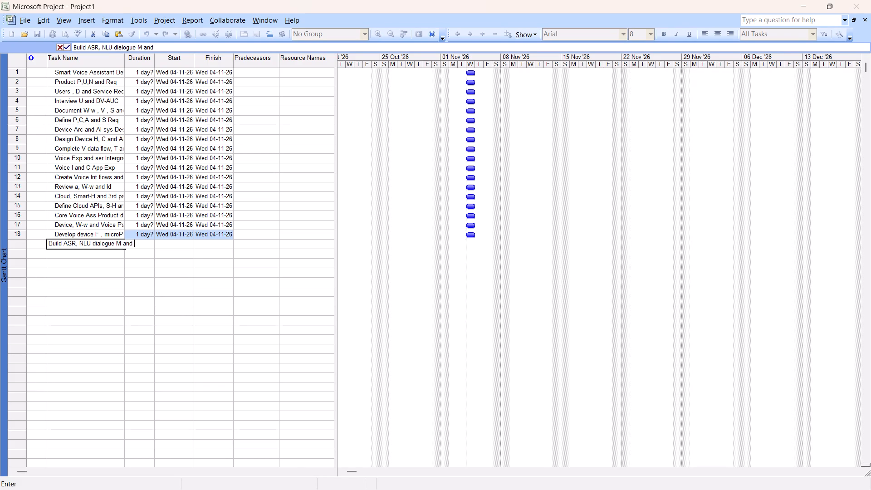
text(TTs)
key(space)
text(pp)
key(Return)
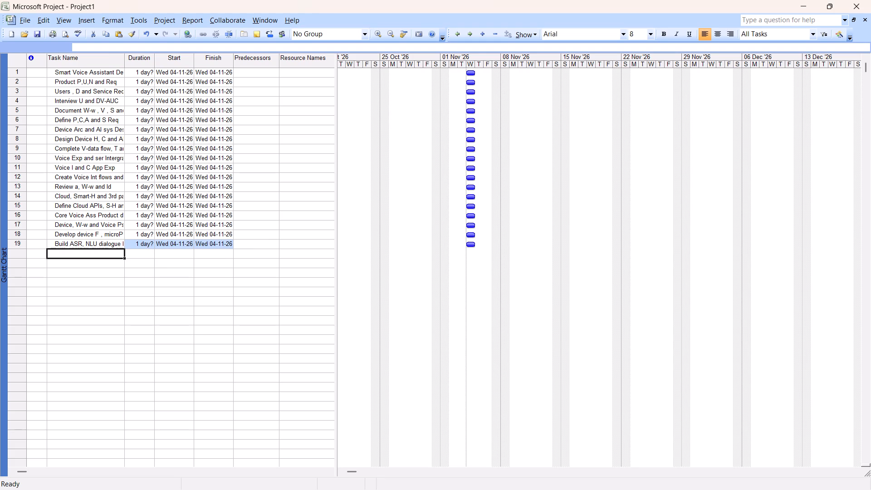
Add a twentieth task named "Cloud platform , S and S-H ser" below the Build ASR, NLU dialogue task.
text(Cloud)
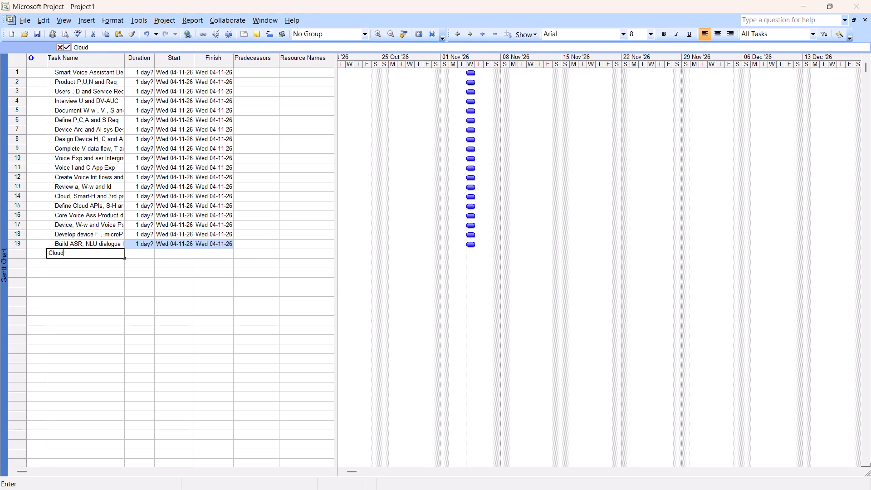
key(space)
text(platr)
key(BackSpace)
key(BackSpace)
key(BackSpace)
key(BackSpace)
text(latform)
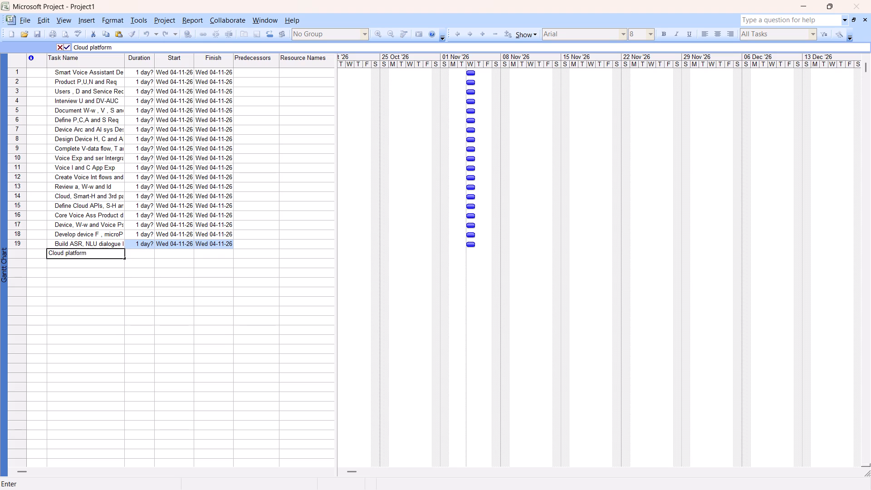
key(space)
text(, S a)
text(nd S)
text(_H)
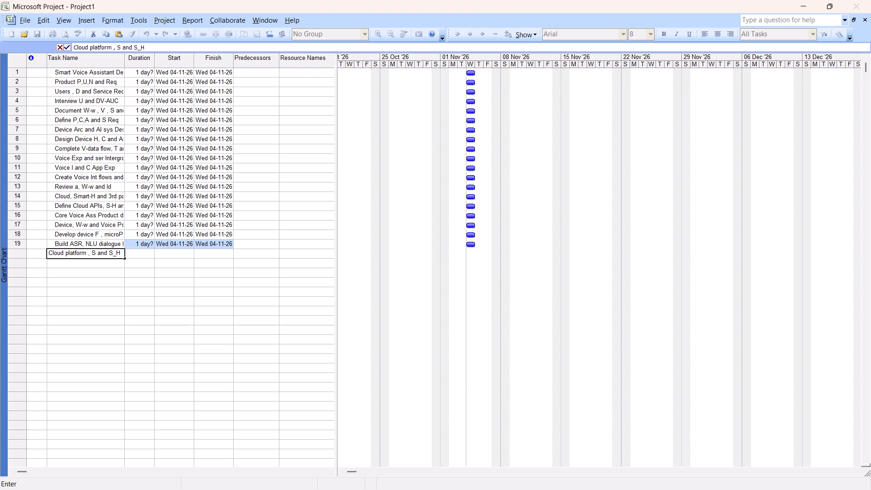
key(space)
key(BackSpace)
key(BackSpace)
key(BackSpace)
key(minus)
text(H ser)
key(Return)
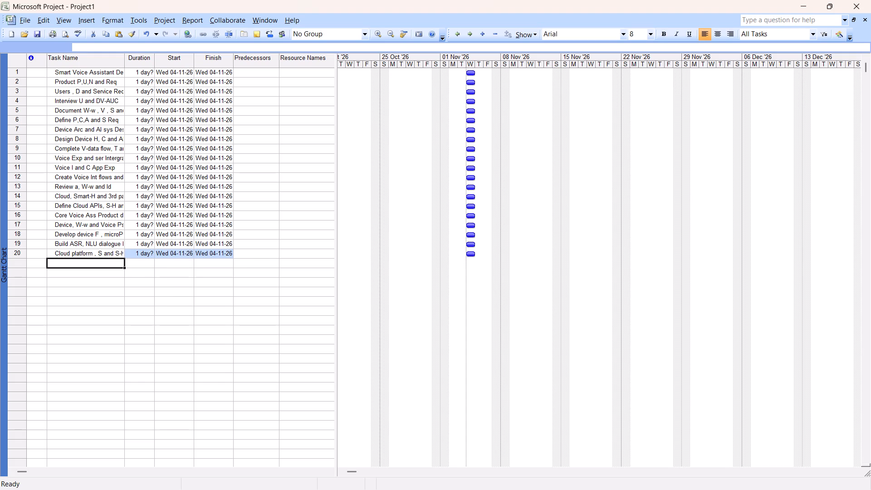
Add a twenty-first task named "Implement user acc, cloud services and secure DL" below the Cloud platform task.
key(shift+m)
key(BackSpace)
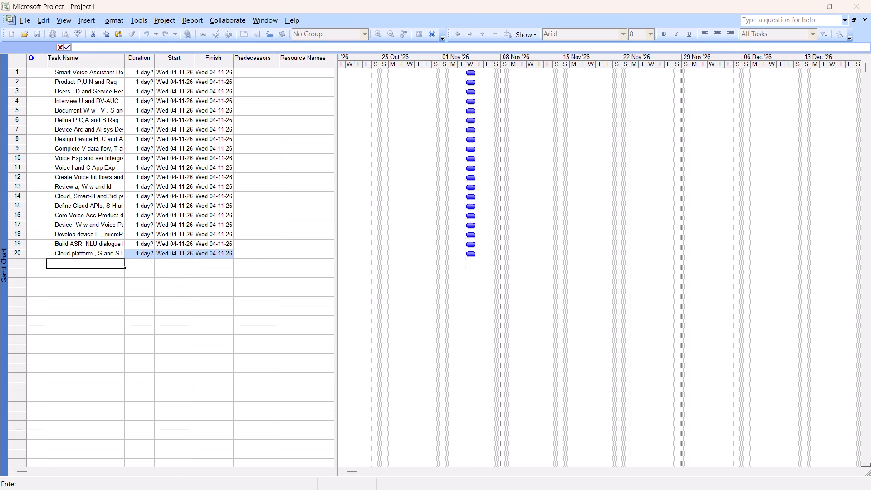
key(i)
key(BackSpace)
text(Imp)
text(lement)
key(space)
text(user acc)
text(, cloud)
key(space)
text(servi)
text(ces adn secure)
key(space)
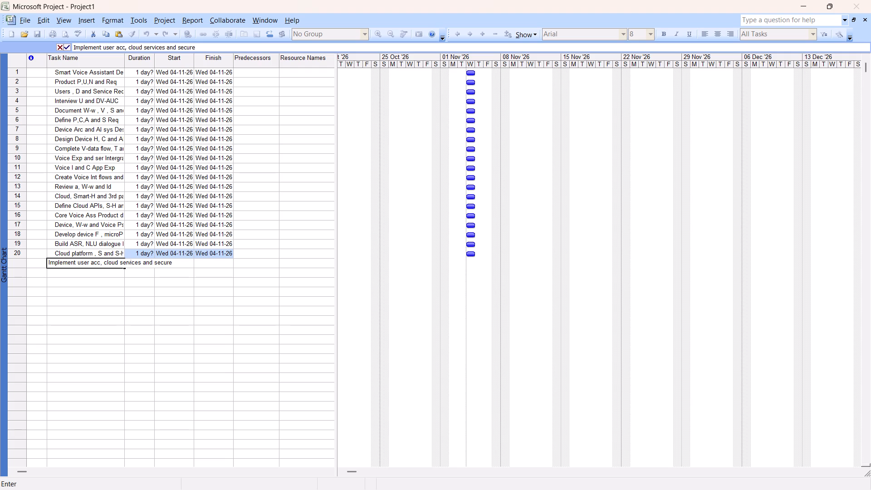
text(D)
key(space)
key(BackSpace)
key(shift+l)
key(Return)
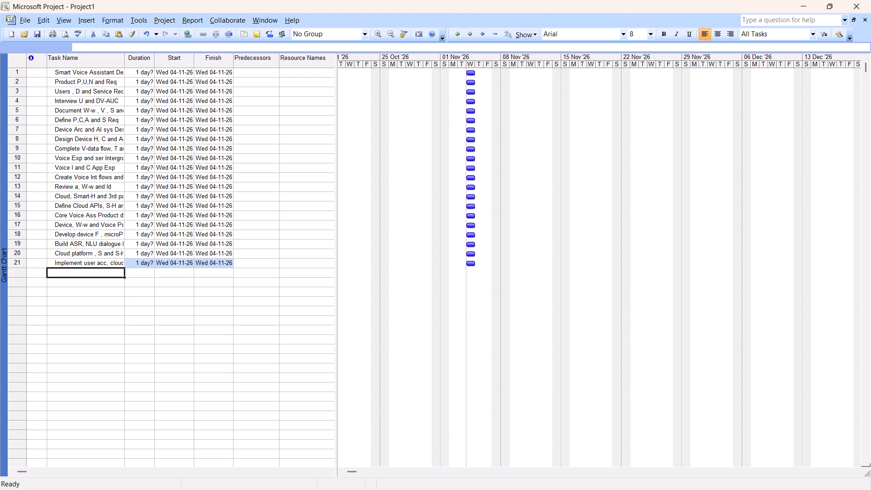
Add a twenty-second task named "Integrate S-H c, T-p S and Device" below the Implement user acc task.
text(In)
text(te)
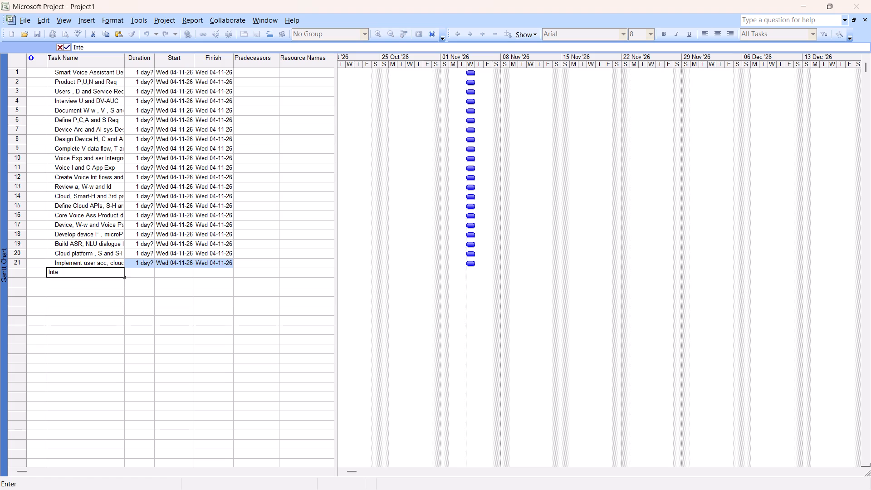
text(grate S)
text(-H)
key(space)
text(c)
text(, T-p S and Device)
key(Return)
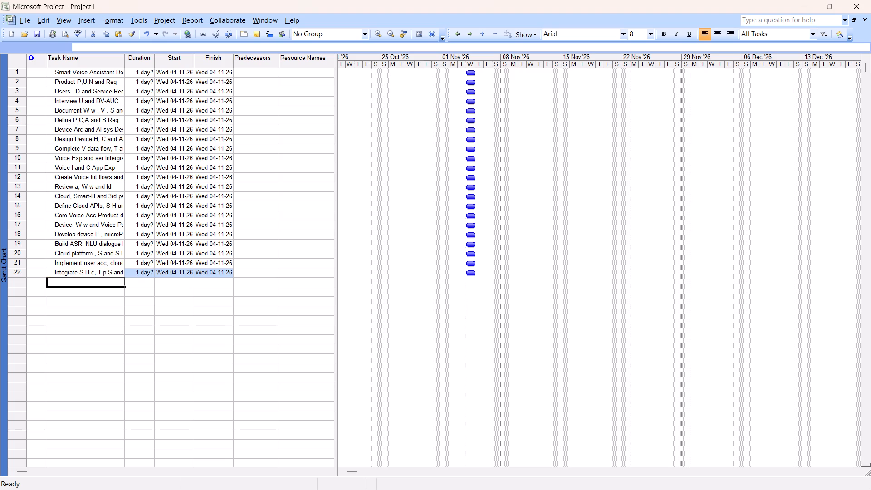
Add a twenty-third task named "Testing, pilot and product Release Prepartion" below the Integrate S-H c task.
text(Testing, p)
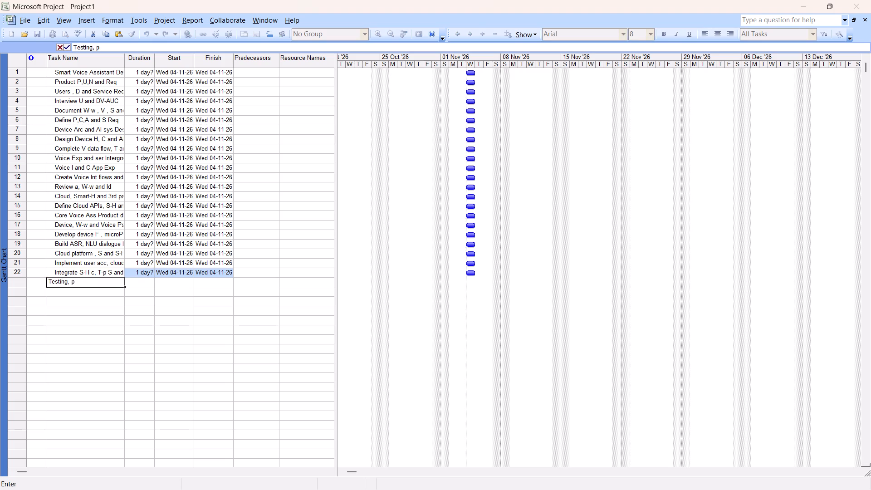
key(i)
text(lot and product R)
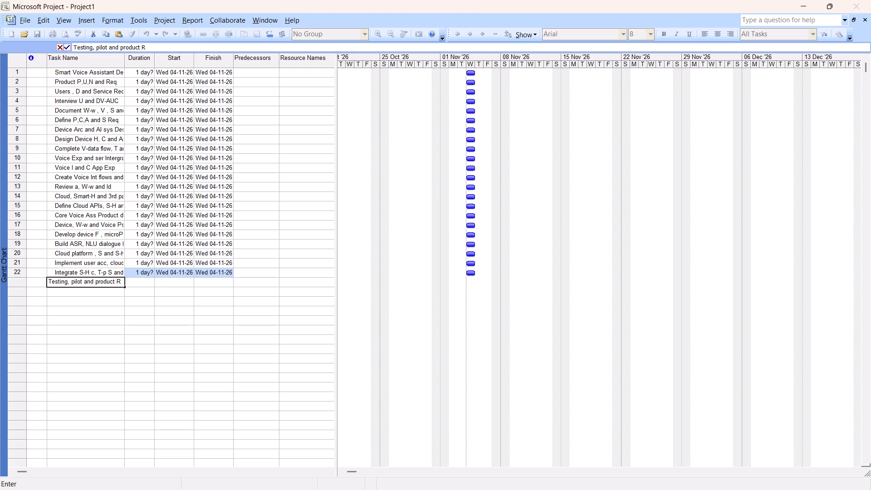
key(space)
key(BackSpace)
key(e)
text(lease)
key(space)
text(Prepa)
text(rt)
text(ion)
key(Return)
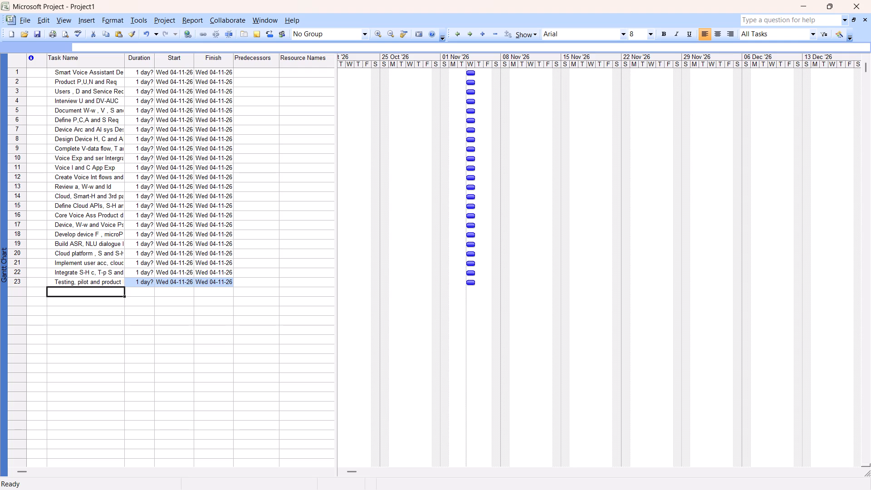
Enter a twenty-fourth task name starting with "Voice Q" below the Testing, pilot and product Release task.
text(Voice)
key(space)
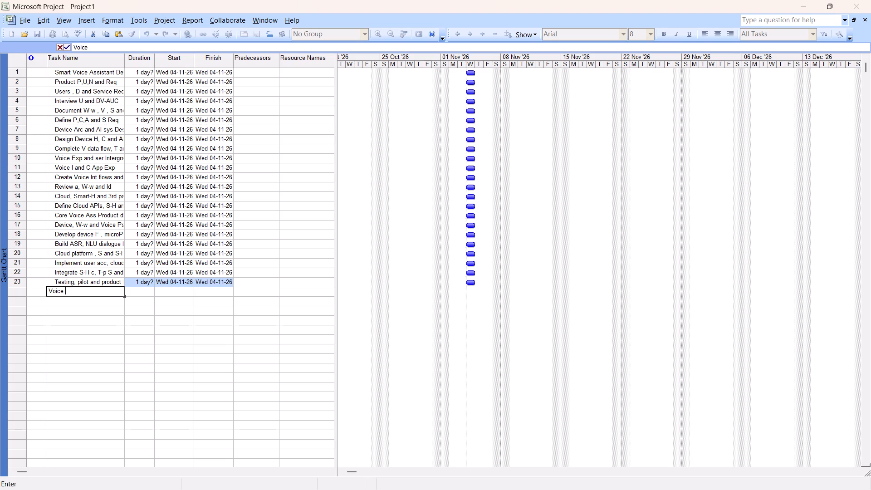
text(Q)
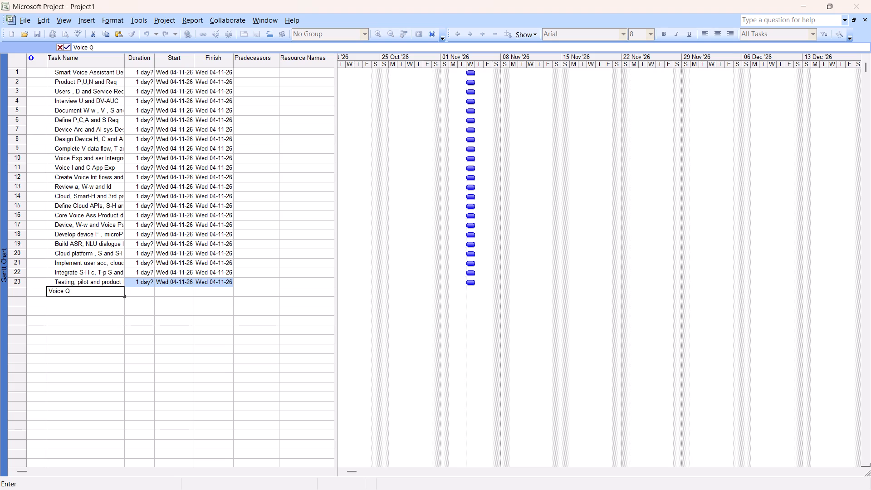
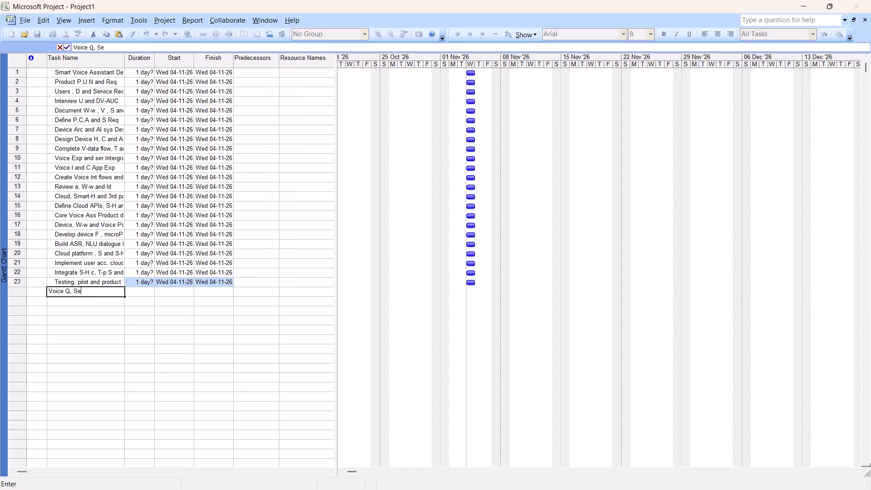
Complete the twenty-fourth task name as "Voice Q, Sec and Reliability Testing".
key(space)
text(and Relia)
text(bilt)
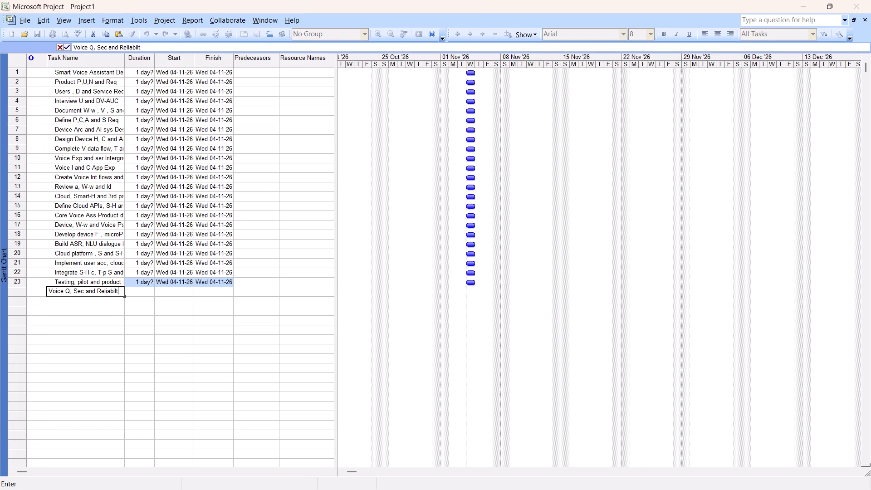
key(BackSpace)
text(ity Testing)
key(Return)
Add a twenty-fifth task named "Test W-w accuracy , Sp F, S and off Rec" below the Voice Q task.
key(shift+t)
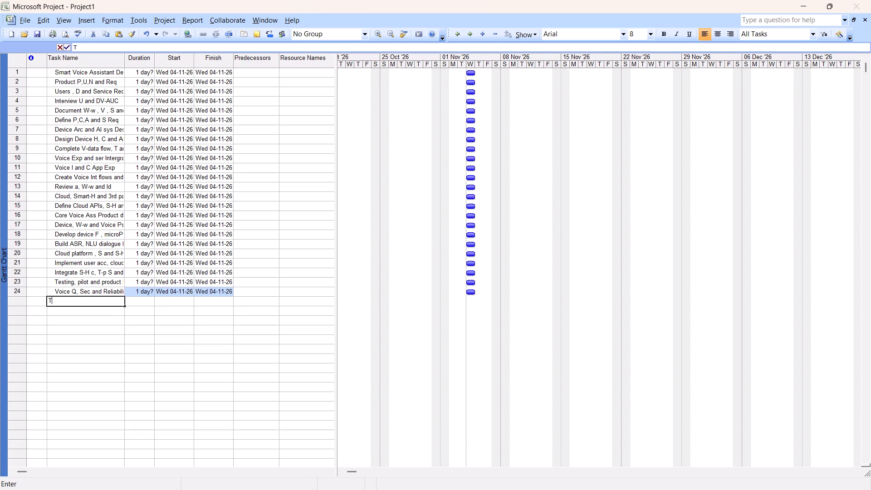
text(est)
key(space)
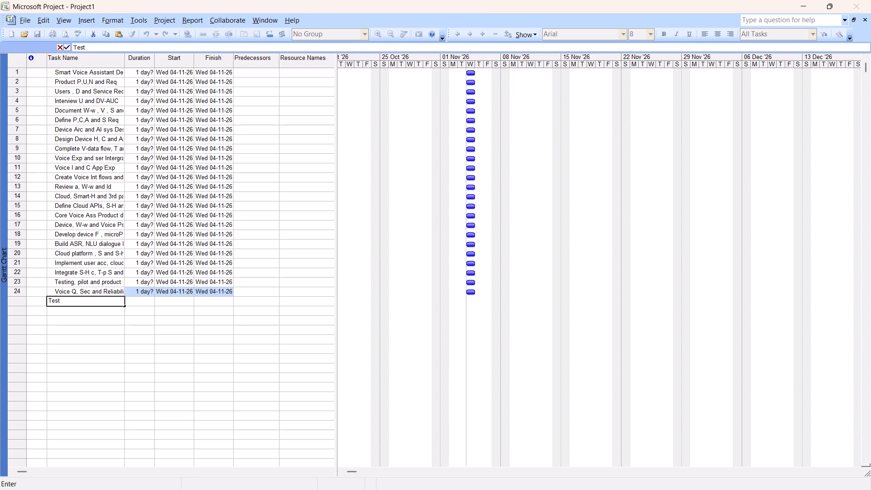
text(W-w)
key(space)
text(acc)
text(uracy , Sp)
key(space)
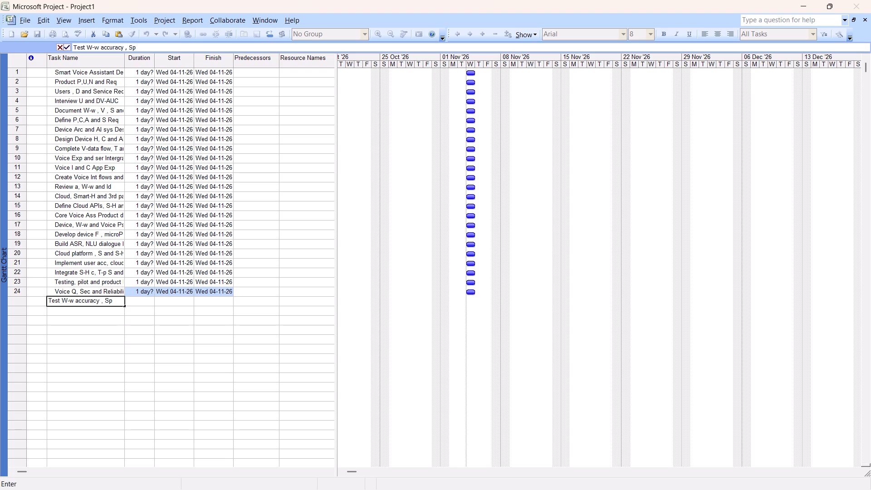
text(F)
text(, s)
key(BackSpace)
text(S and off)
key(space)
text(Rec)
key(Return)
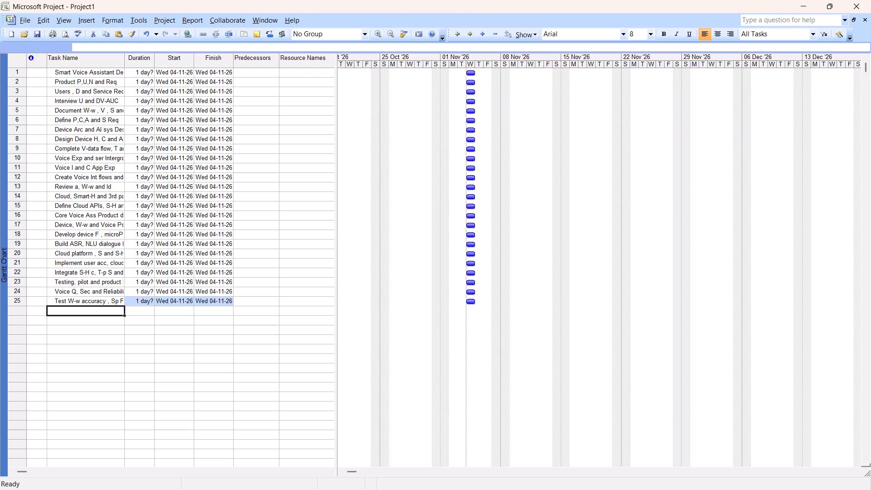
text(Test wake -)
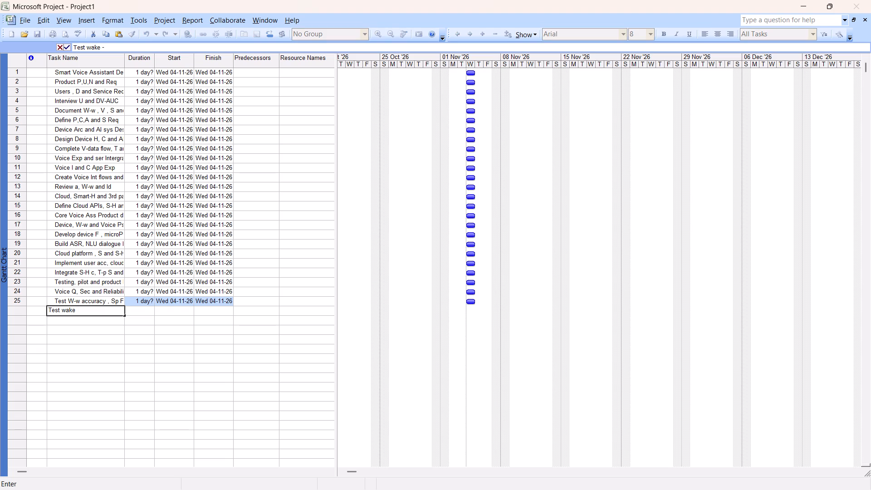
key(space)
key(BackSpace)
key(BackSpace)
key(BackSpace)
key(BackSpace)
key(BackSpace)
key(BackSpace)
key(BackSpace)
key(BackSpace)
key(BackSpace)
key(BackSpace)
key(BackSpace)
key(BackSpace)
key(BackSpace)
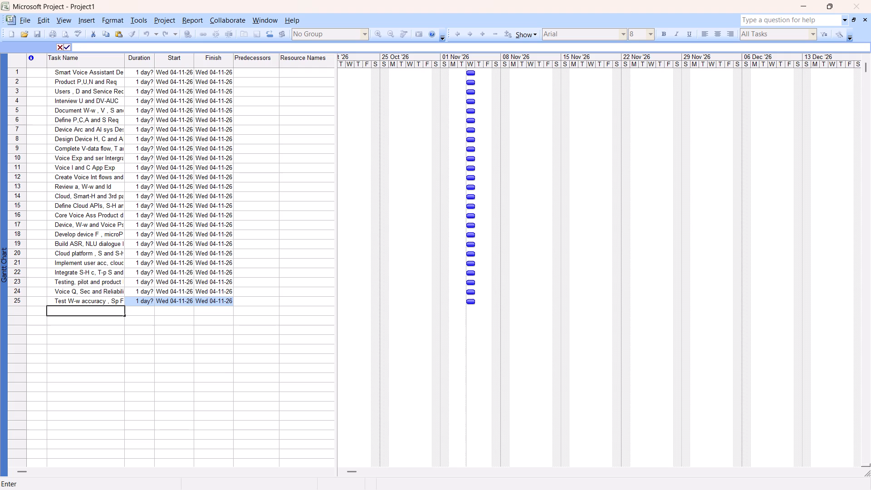
Add a twenty-sixth task named "Pilot Readiness and D O V" below the Test W-w accuracy task.
text(Pilot Read)
text(iness and D)
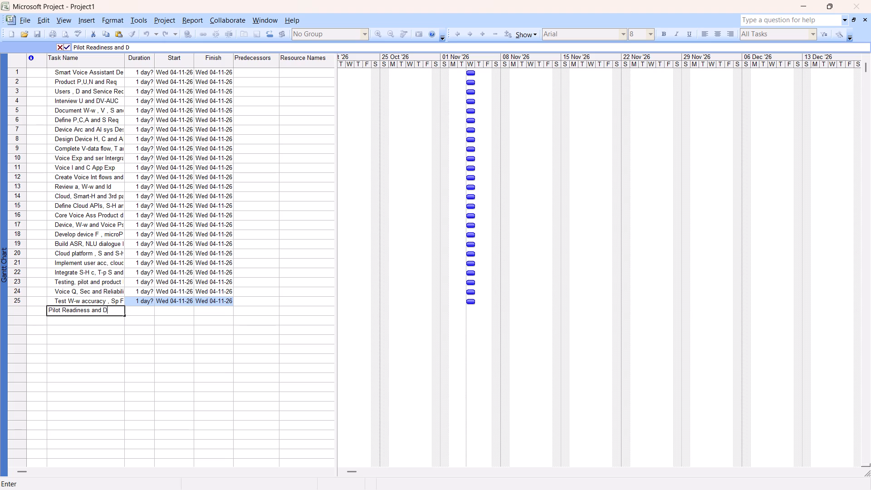
key(space)
text(O V)
key(Return)
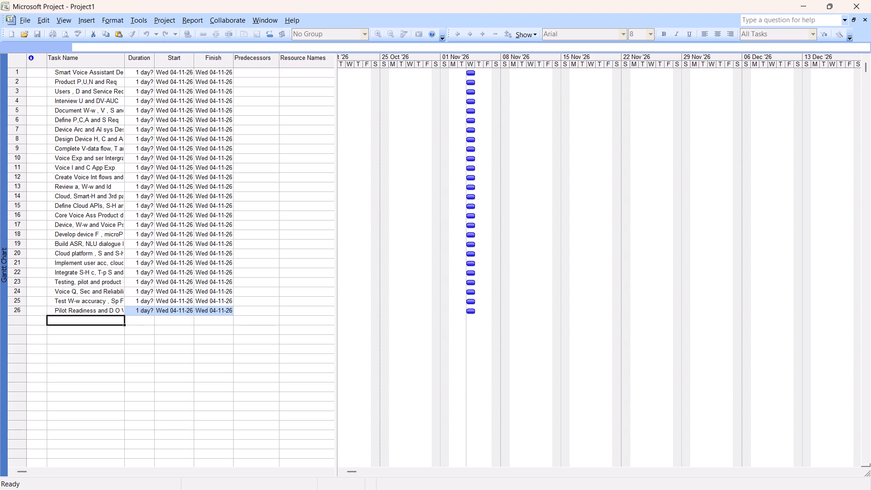
Add a twenty-seventh task named "Validate device S, MD, C and PW" below the Pilot Readiness task.
text(Validate device S)
text(, M)
key(space)
key(BackSpace)
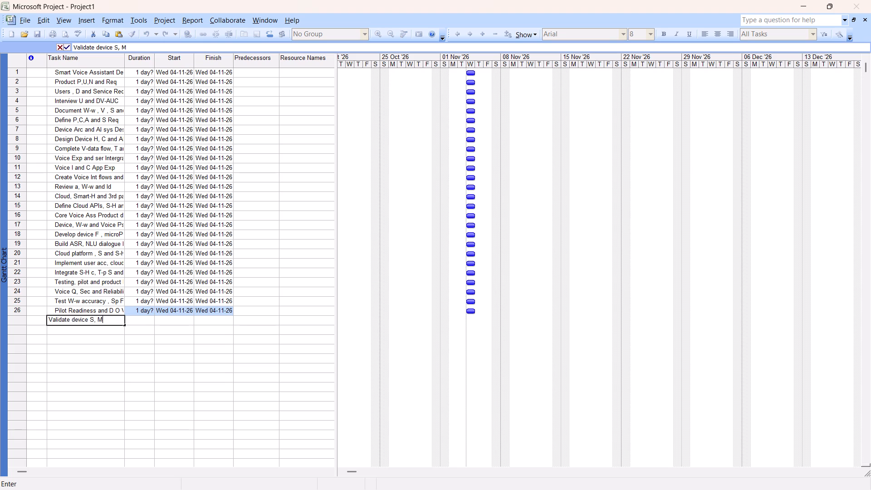
key(shift+d)
text(, C and P)
key(shift+w)
key(Return)
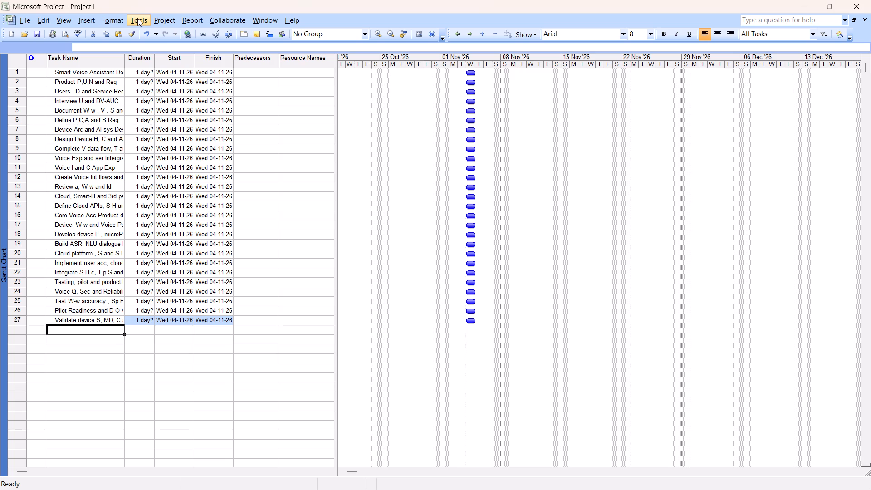
Check the project's calendar options and the working times of the Standard project calendar.
click(137, 18)
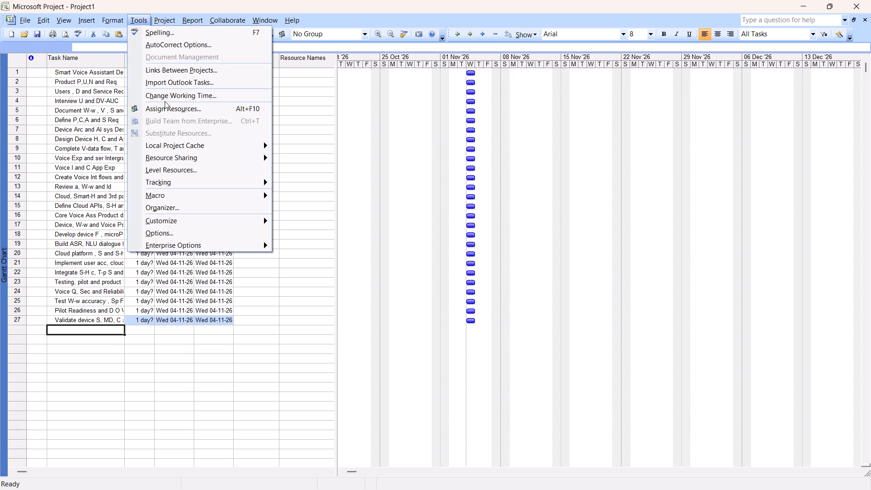
click(169, 232)
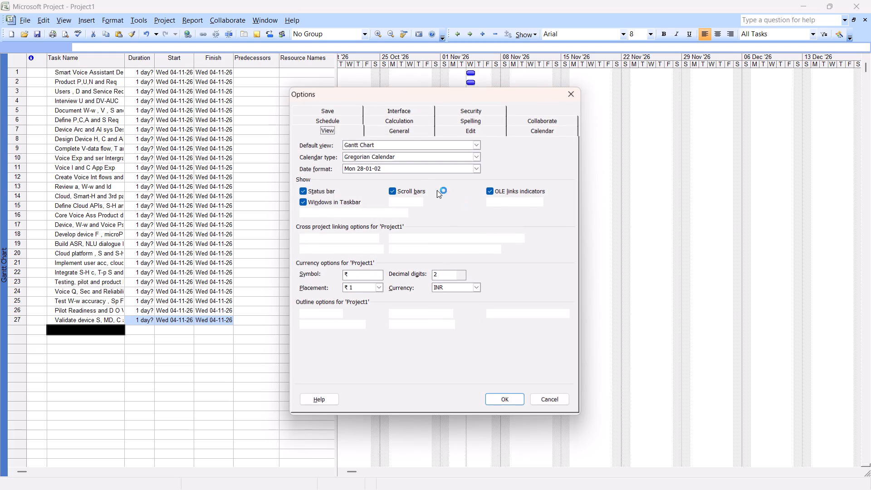
click(531, 129)
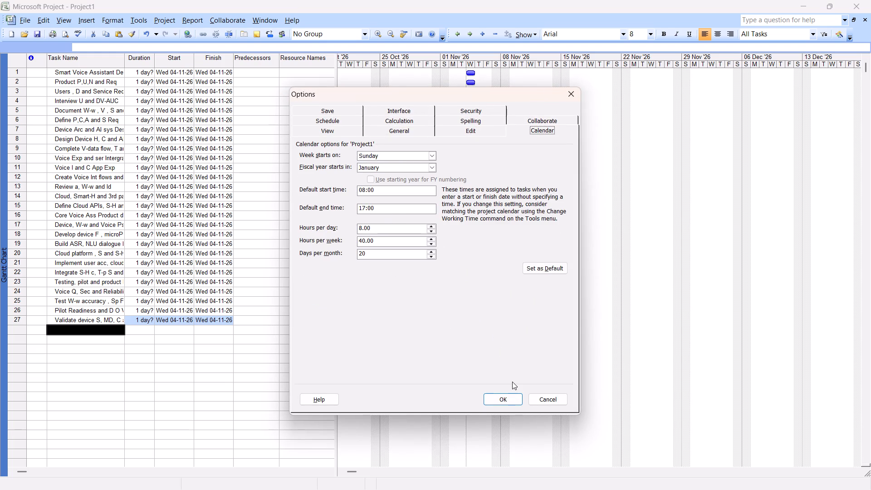
click(572, 93)
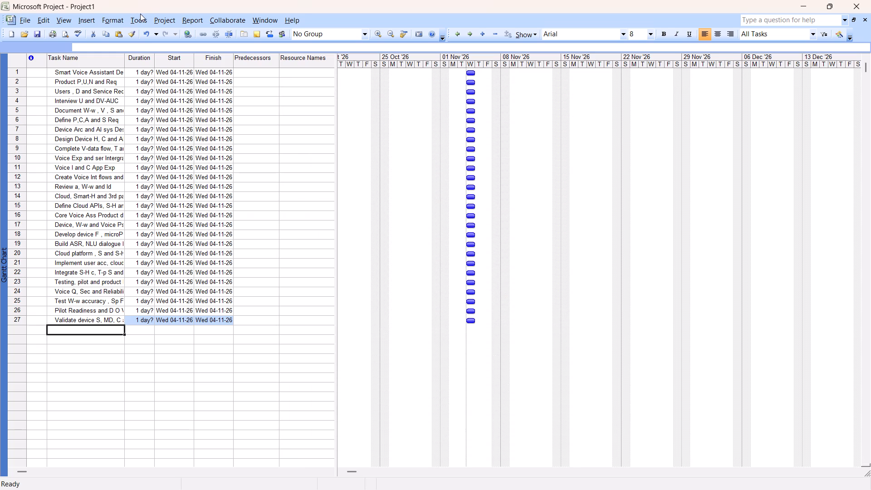
click(140, 14)
click(137, 16)
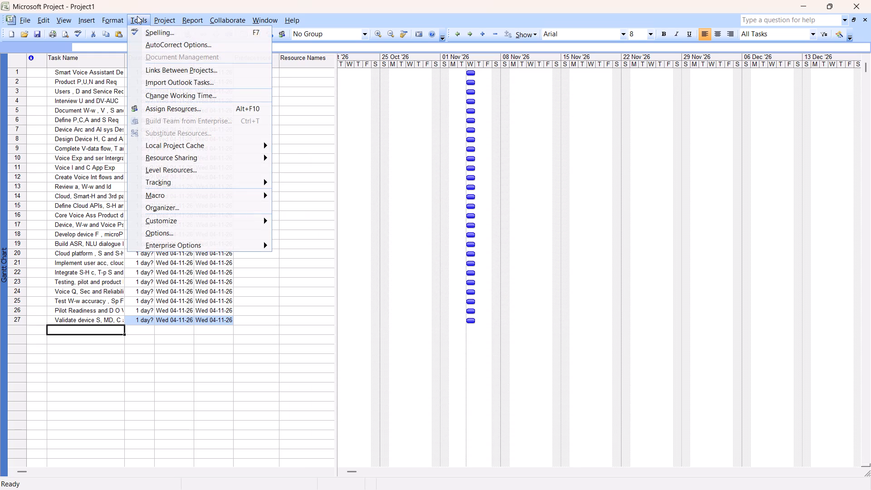
click(166, 93)
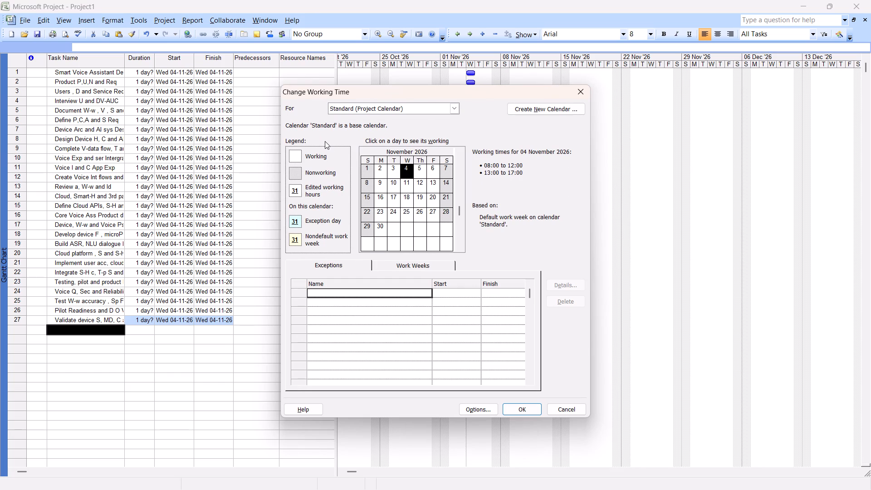
click(586, 94)
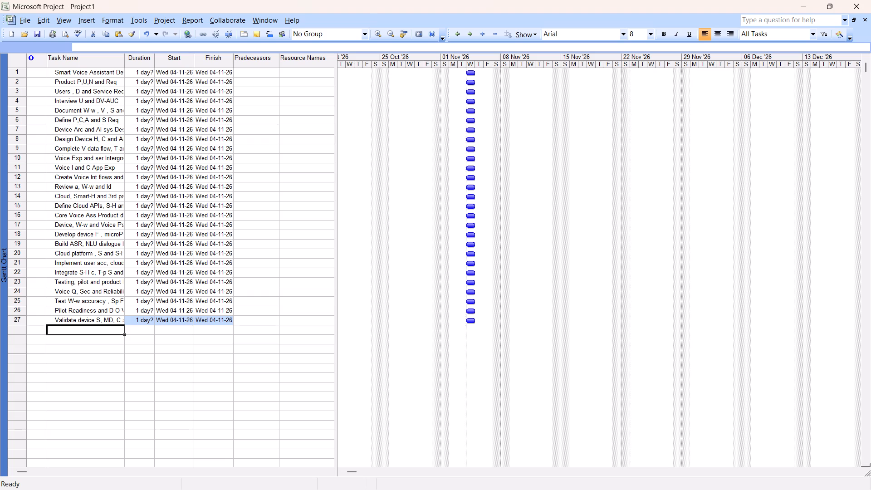
click(289, 125)
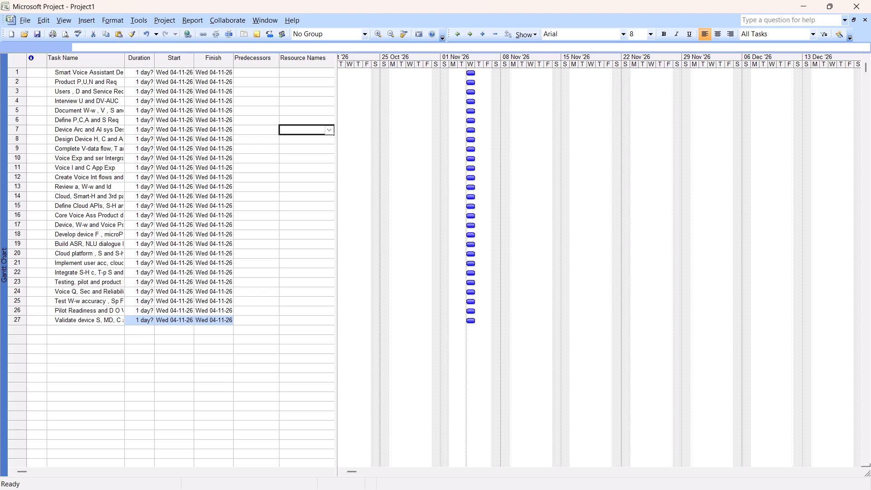
Set the start date of the first task, Smart Voice Assistant Device and Platform, to Tue 03-11-26 in its task information.
click(167, 74)
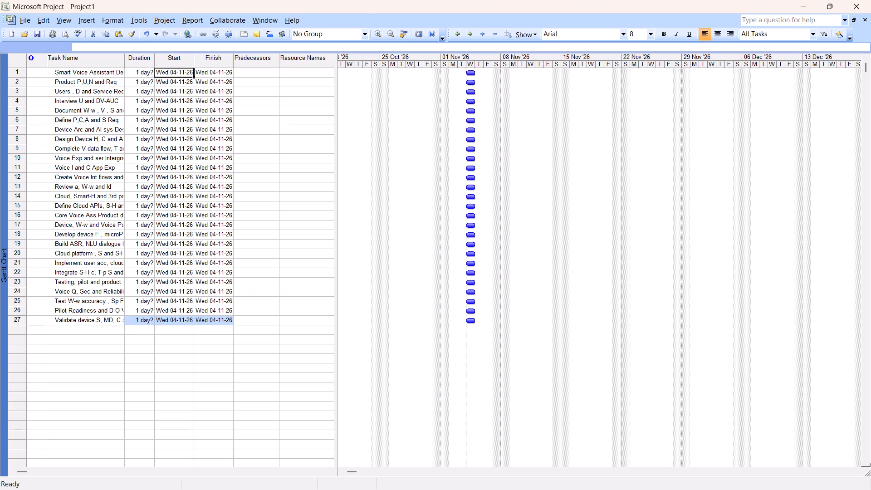
right_click(167, 74)
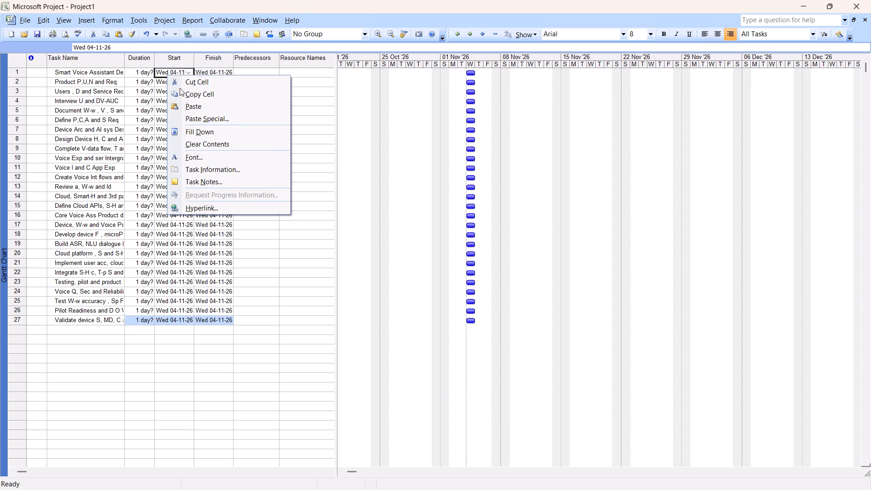
click(196, 167)
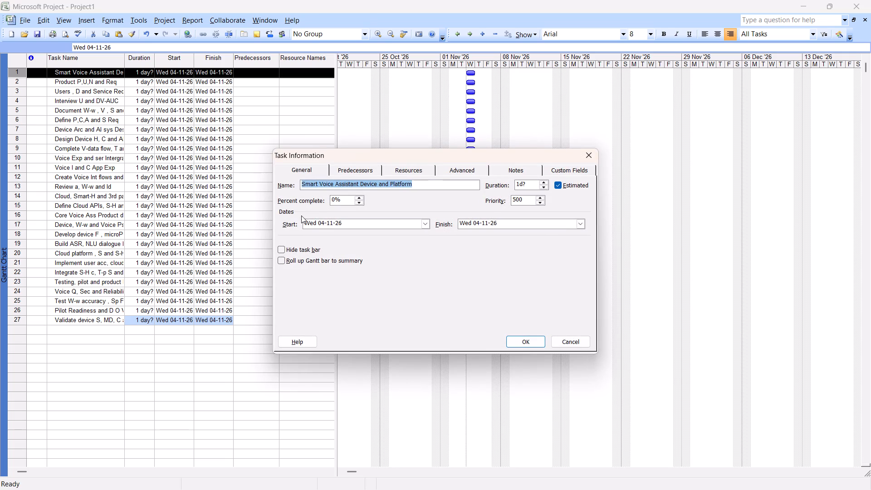
click(390, 223)
click(425, 224)
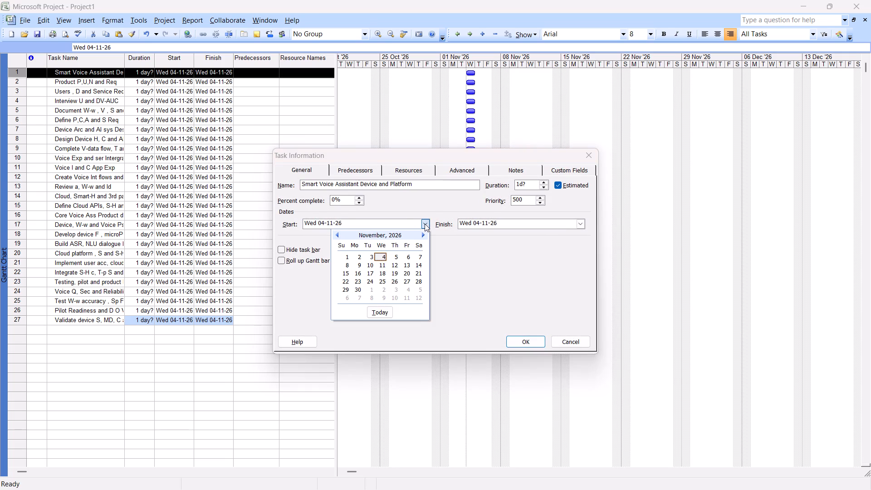
click(364, 257)
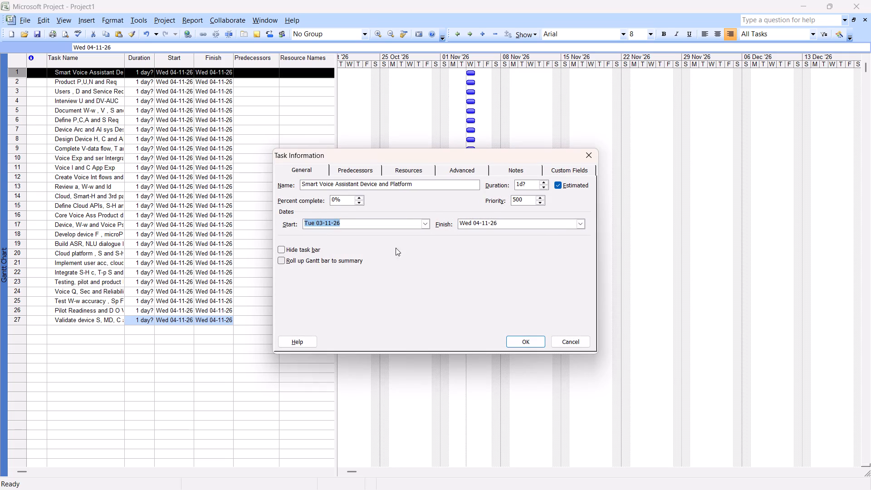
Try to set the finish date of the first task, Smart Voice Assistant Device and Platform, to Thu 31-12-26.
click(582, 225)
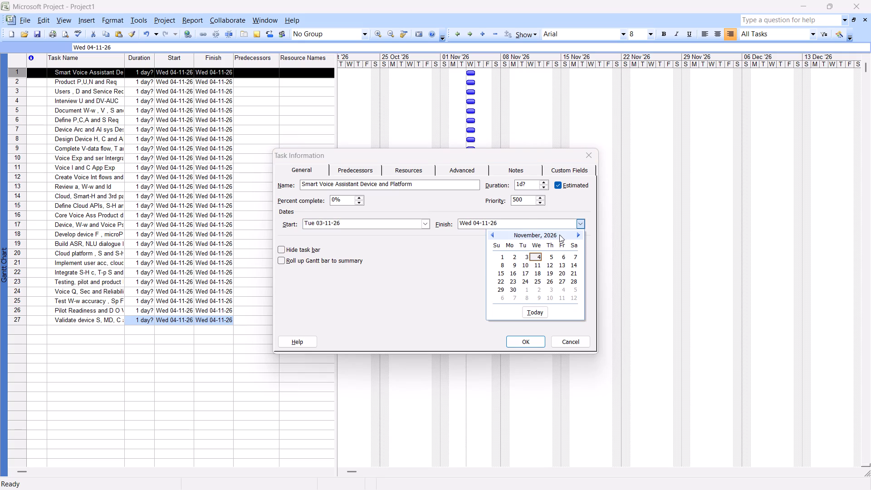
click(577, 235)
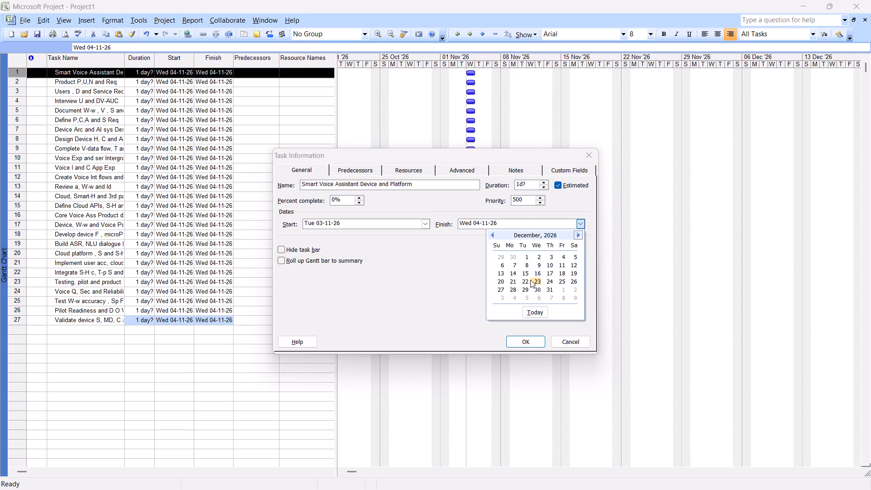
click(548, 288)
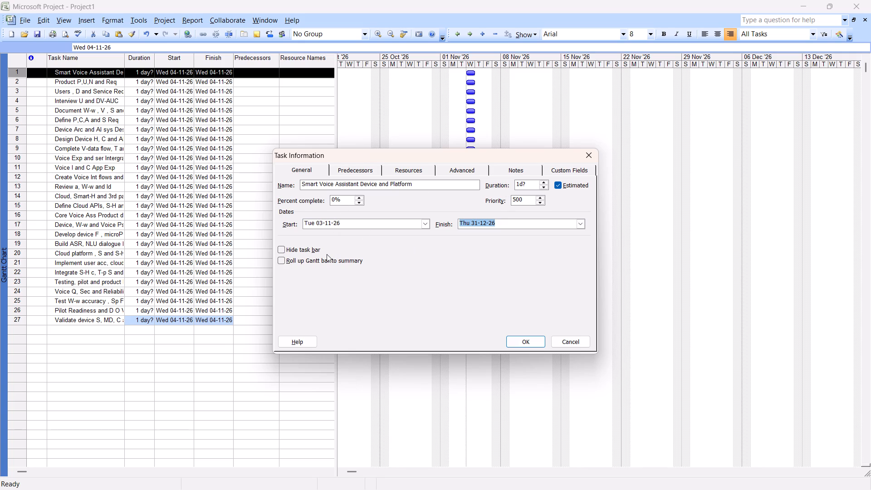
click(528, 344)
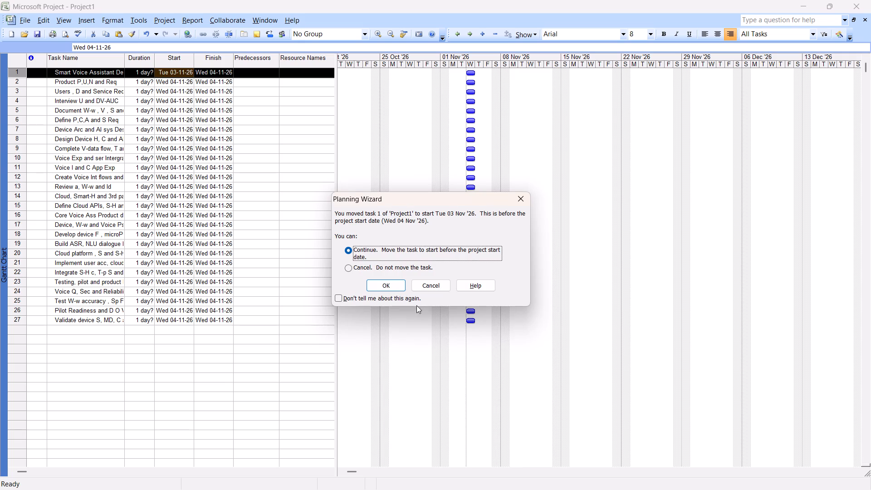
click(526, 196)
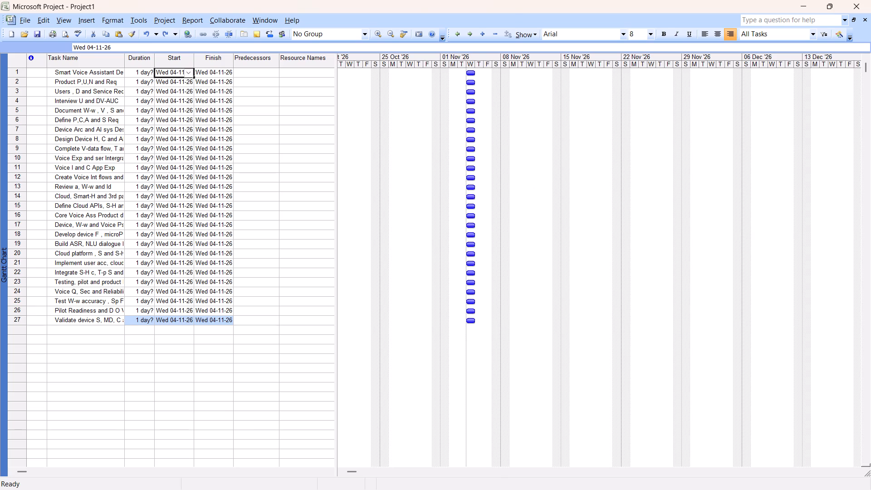
Set the project's start date to Mon 02-11-26 and its current date to Thu 31-12-26 in the project information.
click(160, 20)
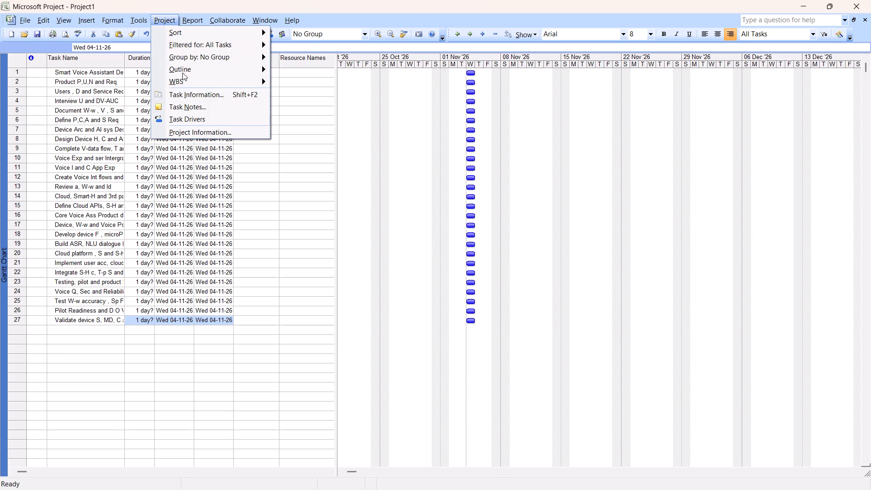
click(186, 129)
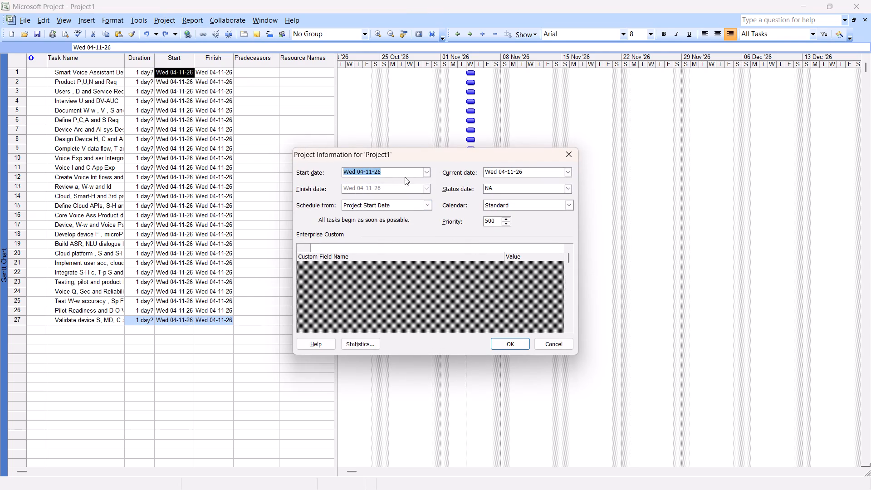
click(425, 176)
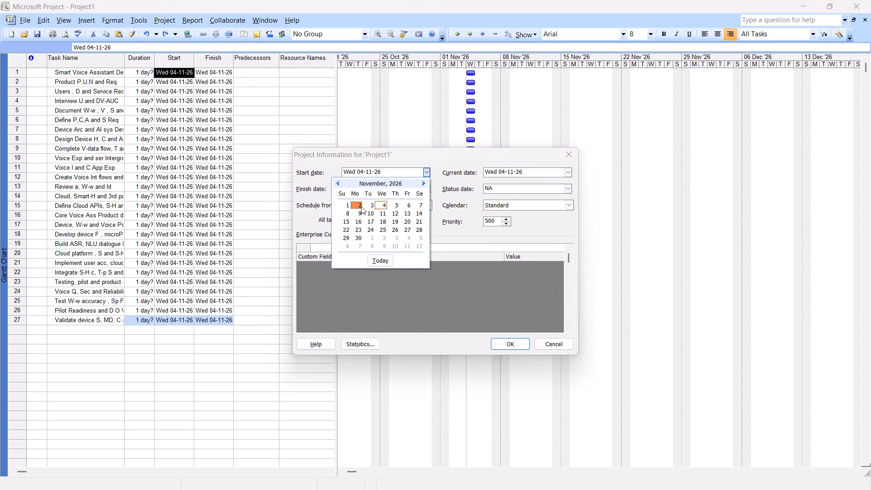
click(361, 206)
click(567, 174)
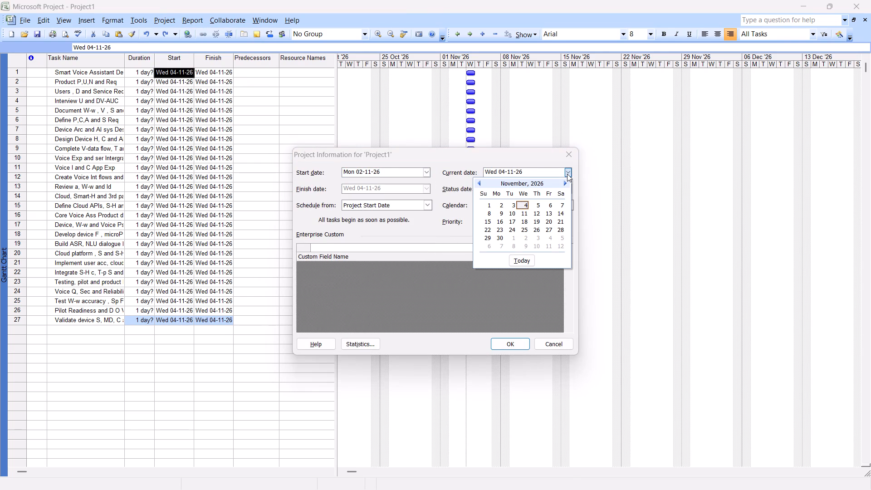
click(565, 184)
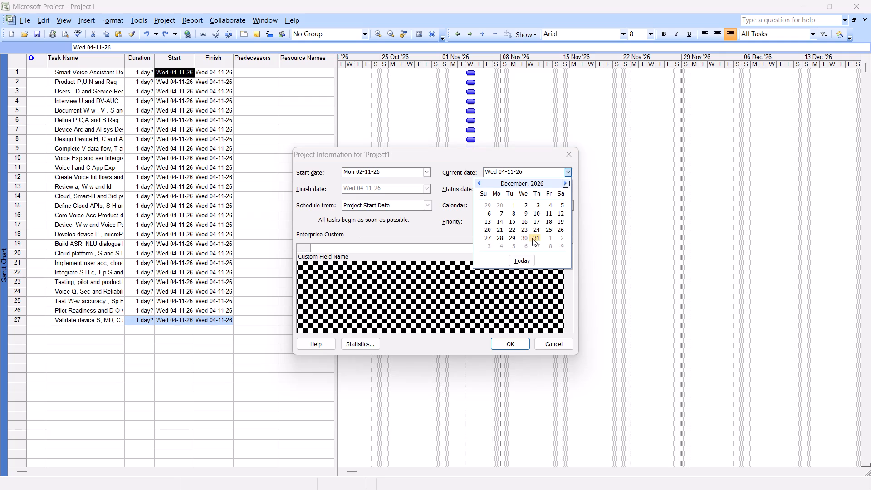
click(537, 235)
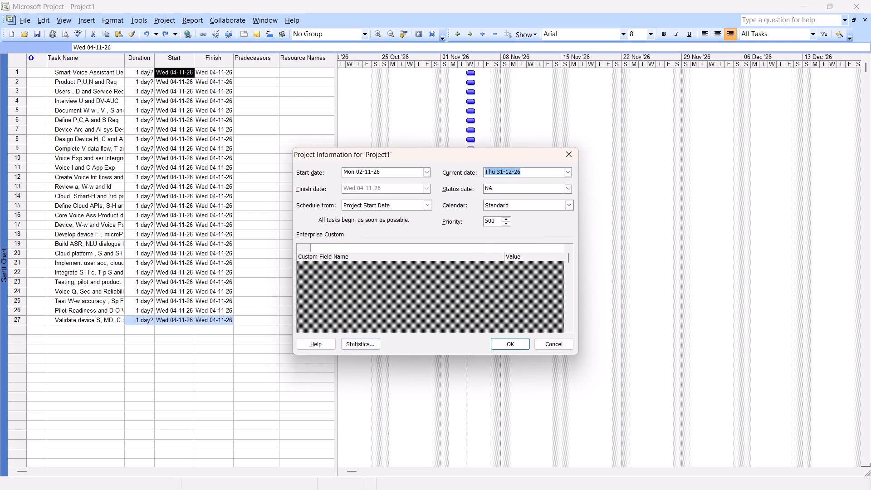
click(504, 345)
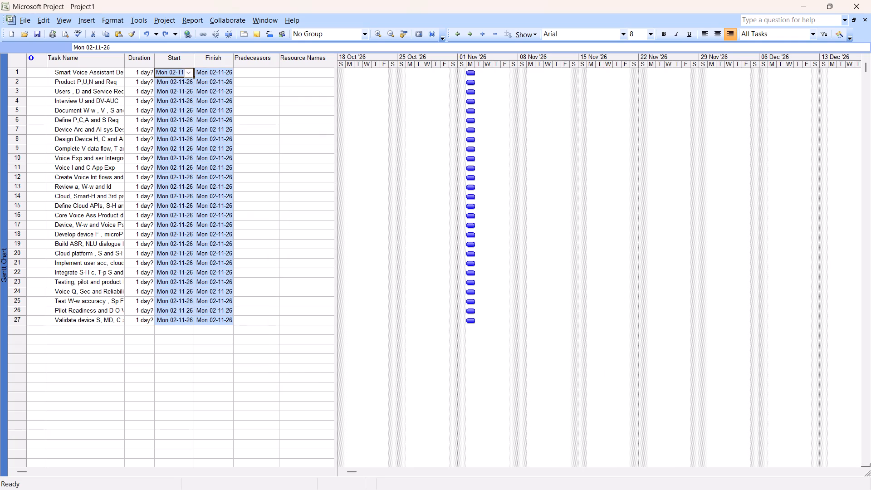
click(271, 206)
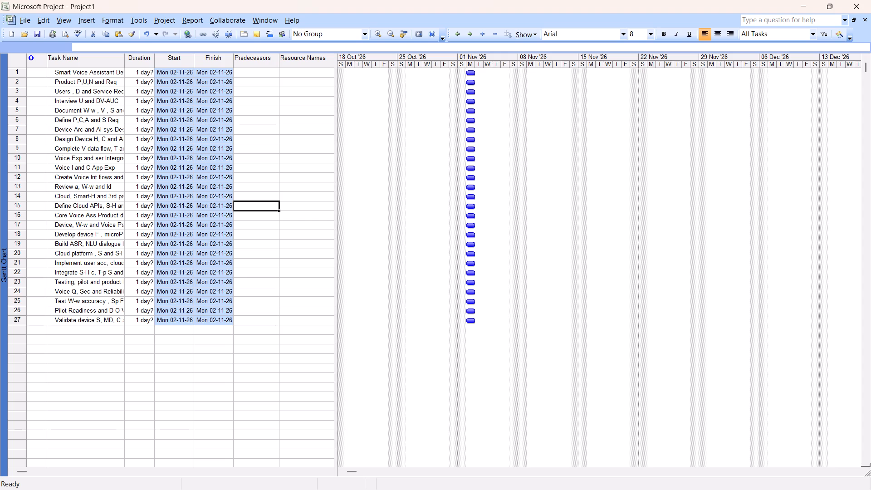
Indent tasks 2 through 27 as subtasks of the Smart Voice Assistant Device and Platform task.
click(49, 81)
key(shift+Down)
key(shift+Down)
key(shift+Down)
key(shift+Down)
key(shift+Down)
key(shift+Down)
key(shift+Down)
key(shift+Down)
key(shift+Down)
key(shift+Down)
key(shift+Down)
key(shift+Down)
key(shift+Down)
key(shift+Down)
key(shift+Down)
key(shift+Down)
key(shift+Down)
key(shift+Down)
key(shift+Down)
key(shift+Down)
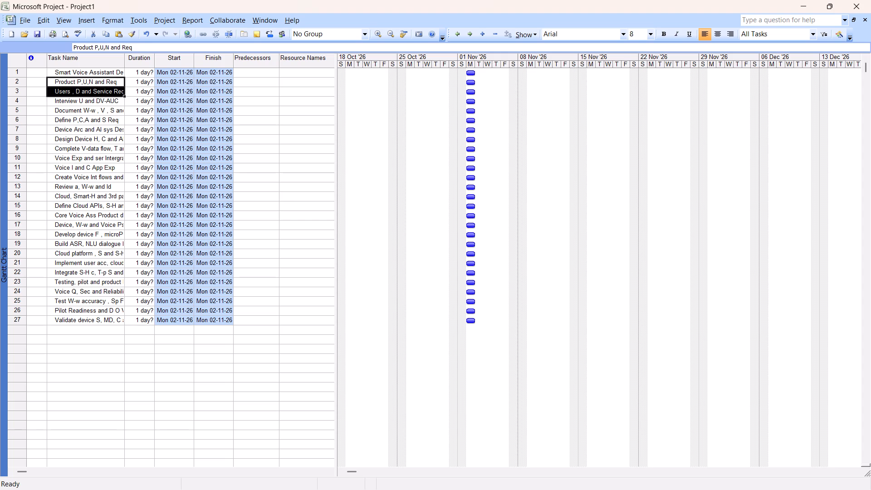
key(shift+Up)
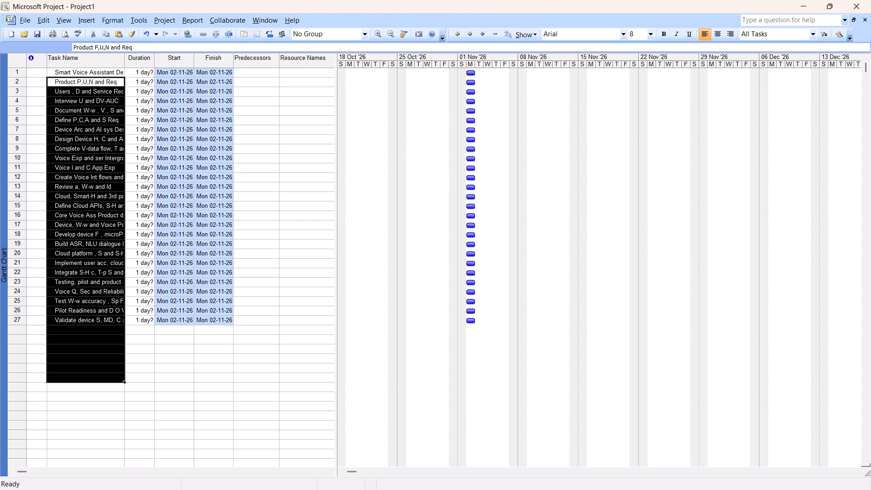
key(shift+Up)
key(shift+Up)
key(shift+Up)
key(shift+Up)
key(shift+Up)
key(shift+Up)
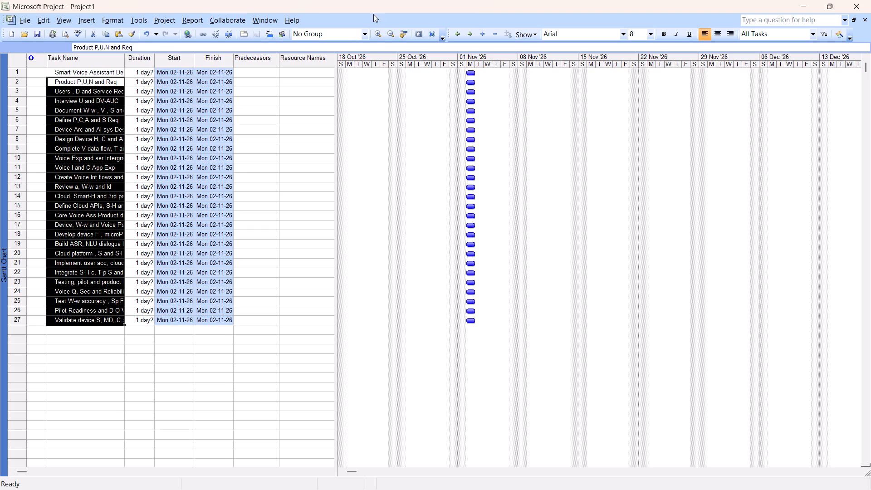
click(470, 30)
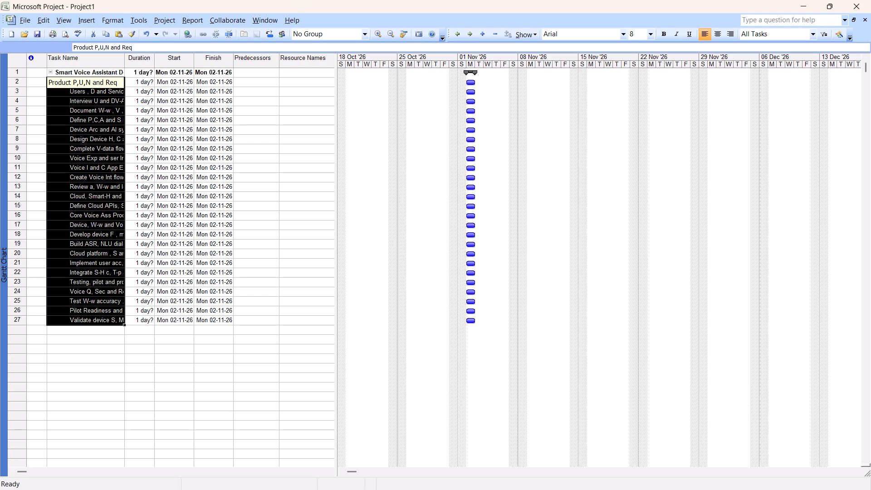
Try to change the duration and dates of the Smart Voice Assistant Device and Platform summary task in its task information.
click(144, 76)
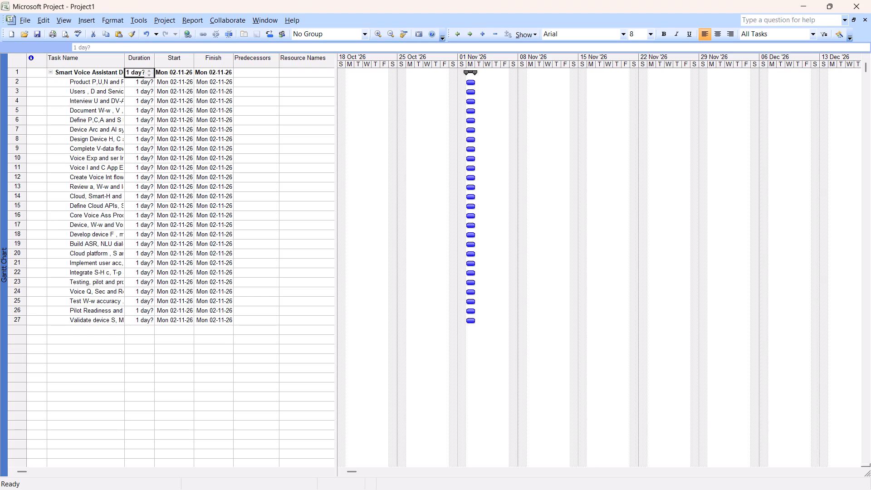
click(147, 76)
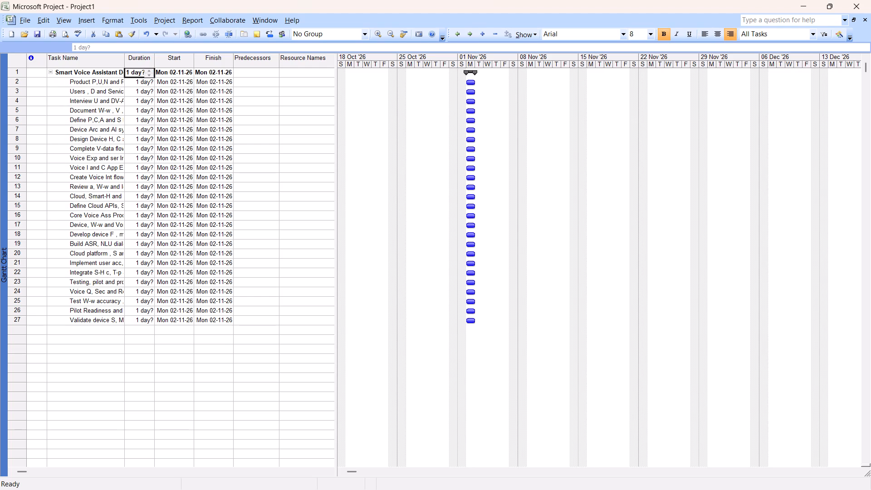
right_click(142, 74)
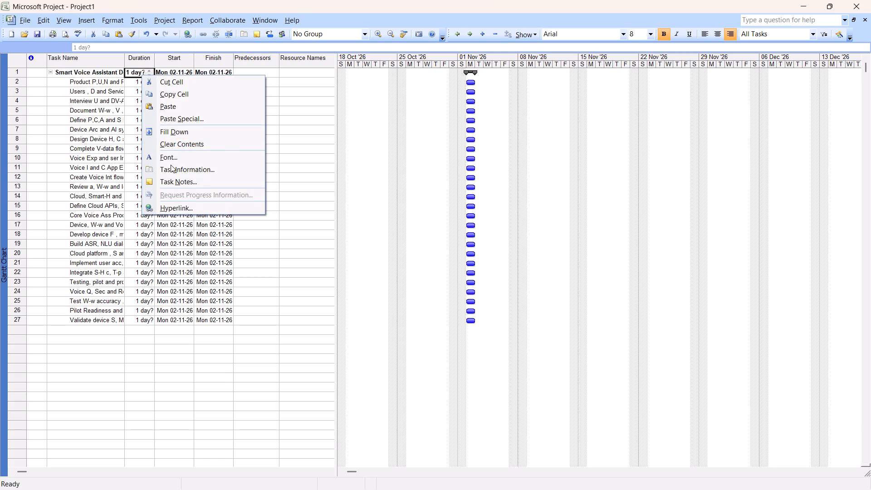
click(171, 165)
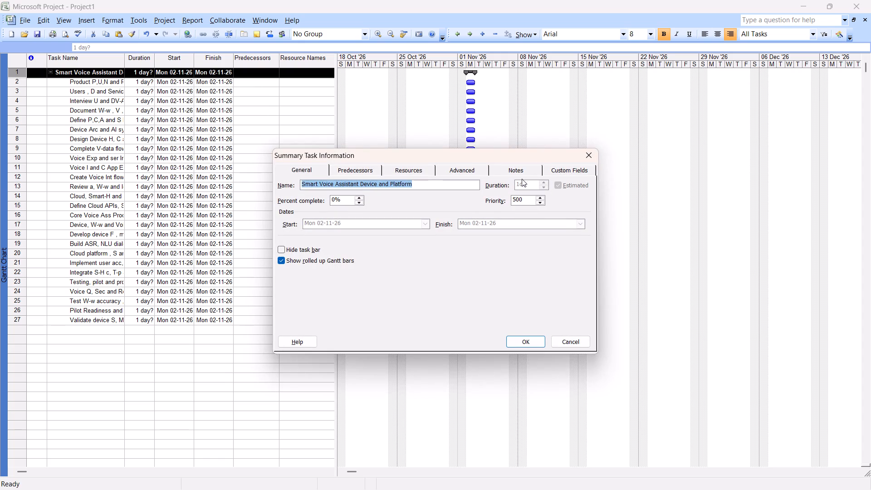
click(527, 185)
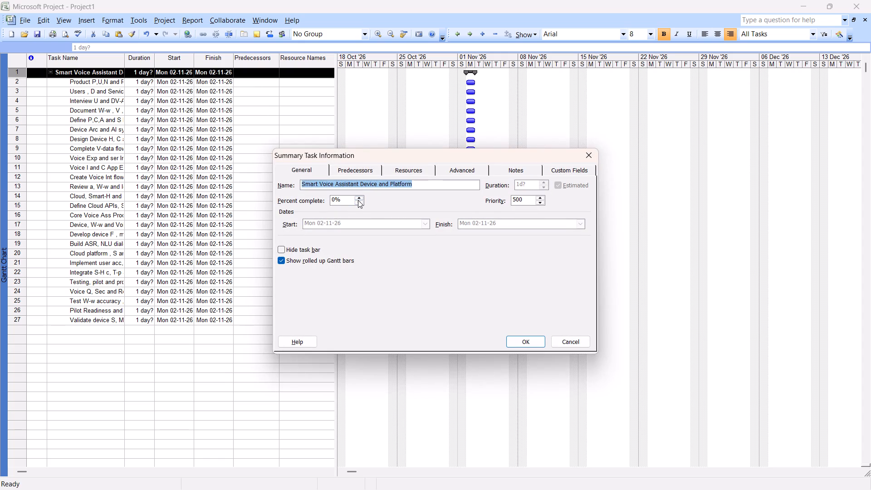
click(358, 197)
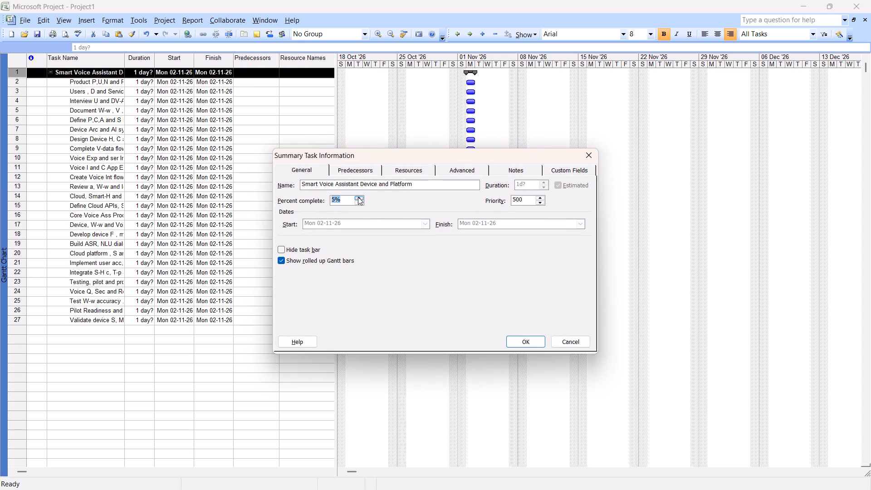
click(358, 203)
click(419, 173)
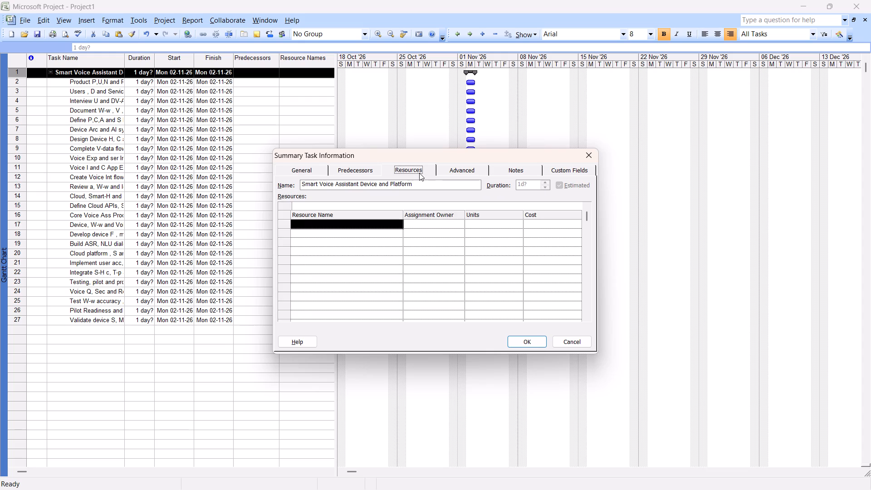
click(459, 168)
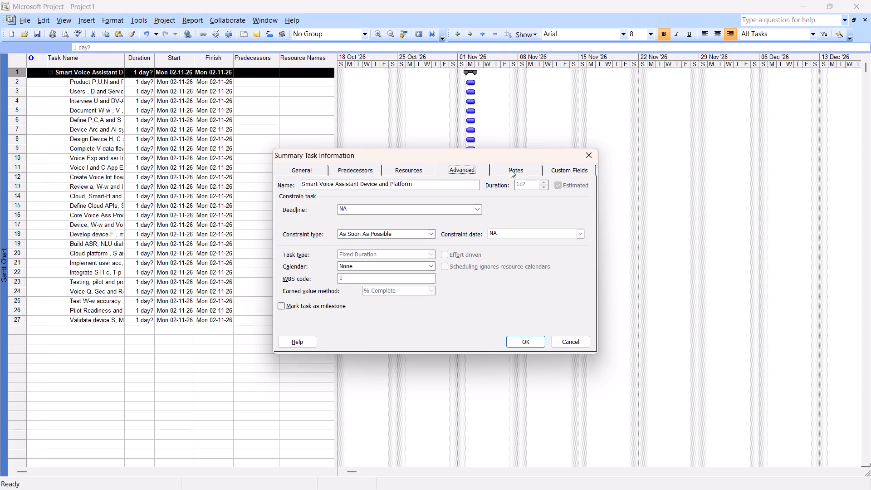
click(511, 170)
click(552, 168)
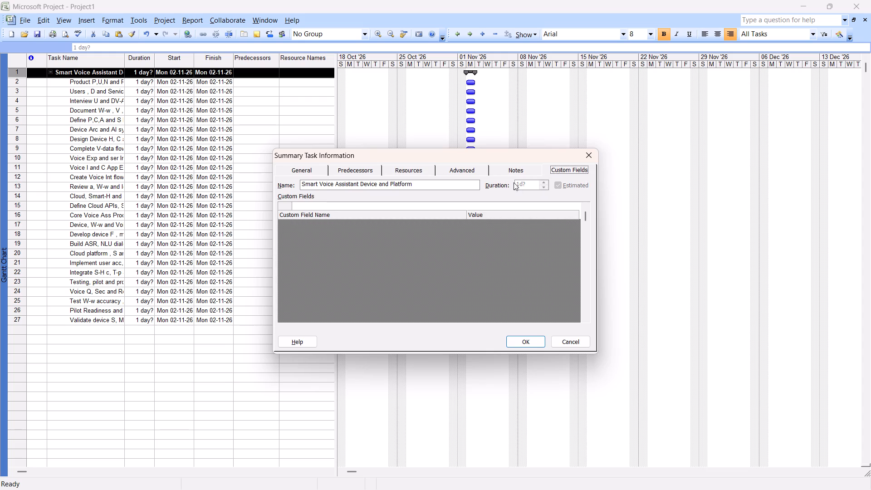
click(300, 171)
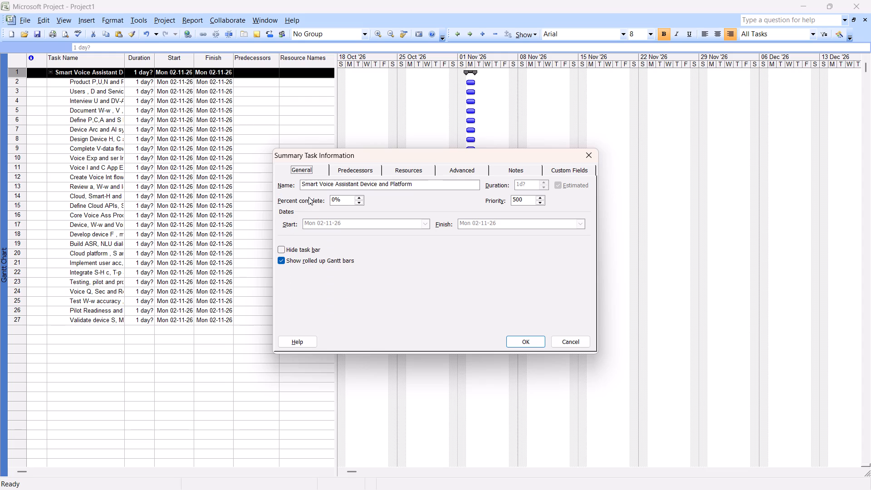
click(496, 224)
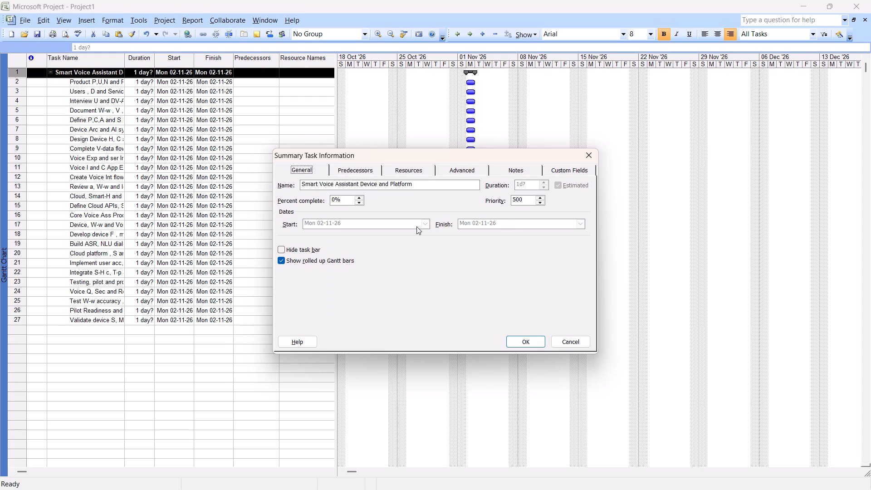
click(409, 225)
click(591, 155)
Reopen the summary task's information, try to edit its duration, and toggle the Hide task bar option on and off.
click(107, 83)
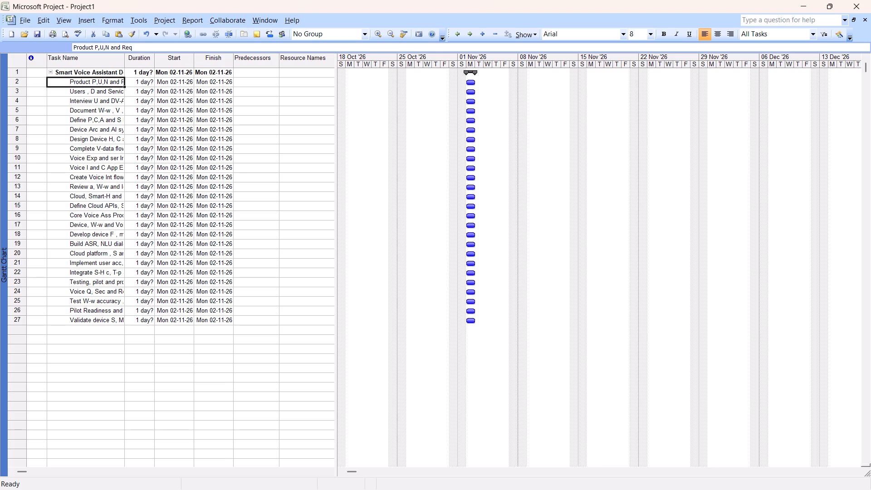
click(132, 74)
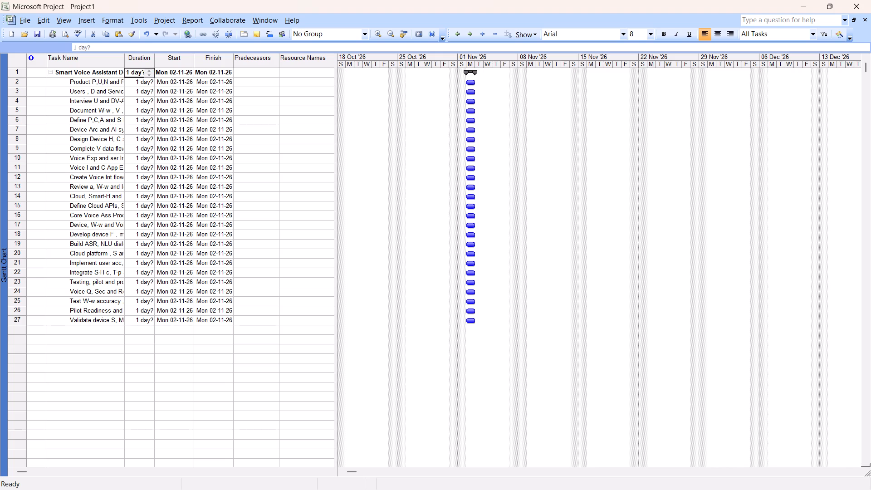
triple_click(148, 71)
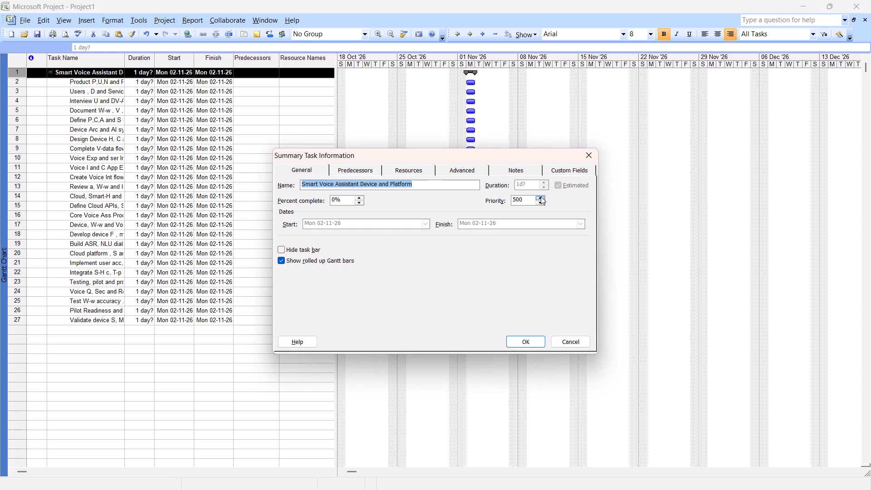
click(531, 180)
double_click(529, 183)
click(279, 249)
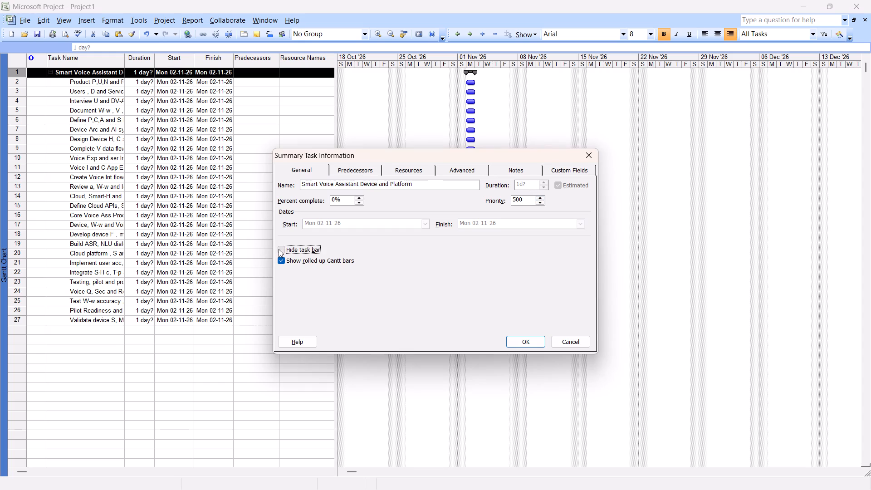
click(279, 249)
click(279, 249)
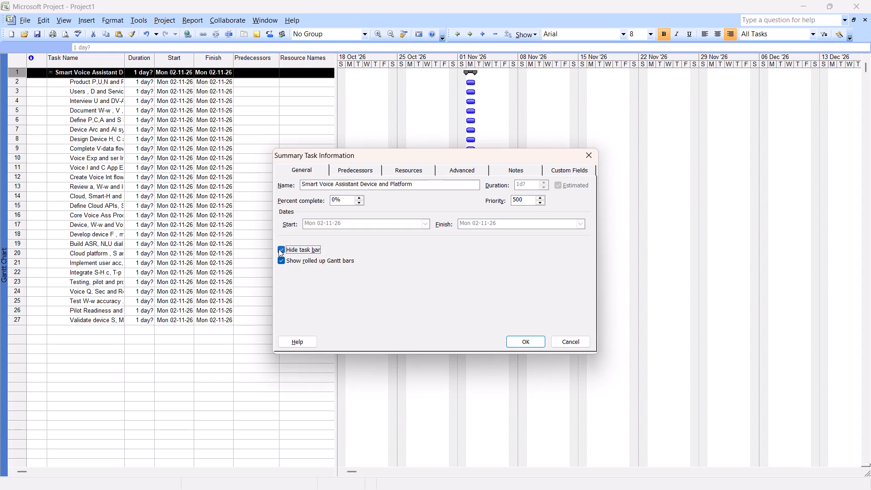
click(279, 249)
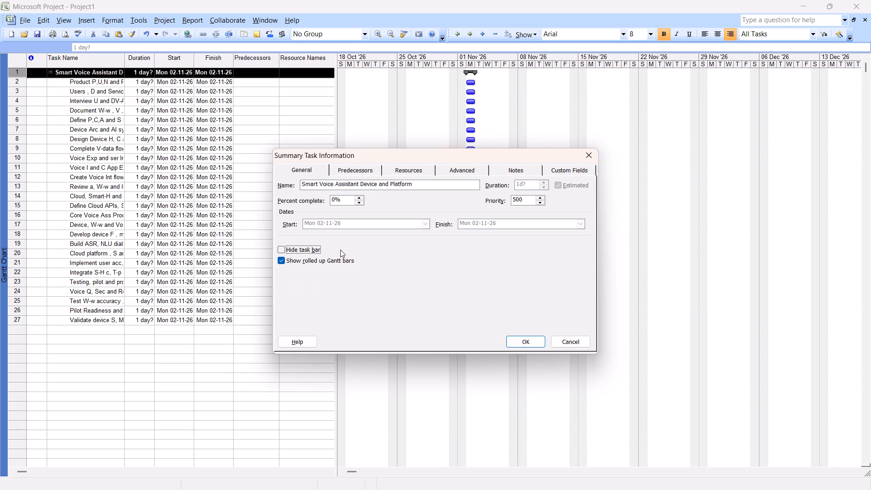
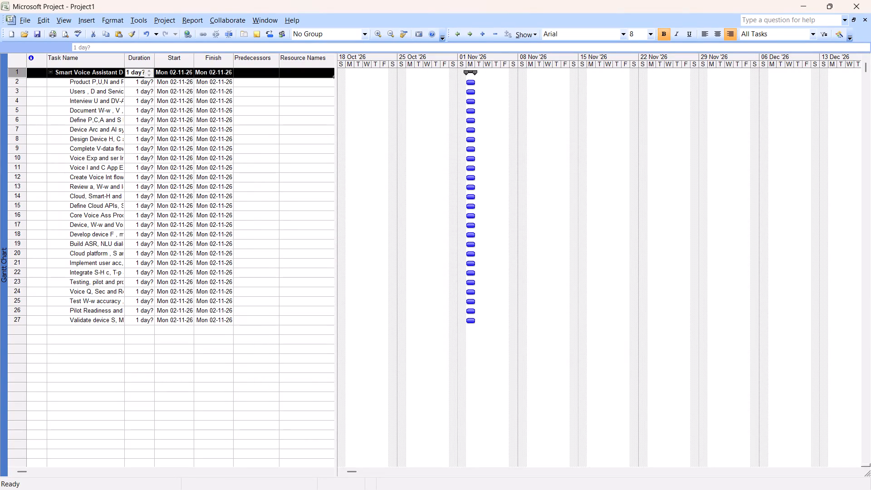
Undo the indenting of tasks 2 through 27 under the Smart Voice Assistant Device and Platform task.
key(ctrl+z)
click(137, 70)
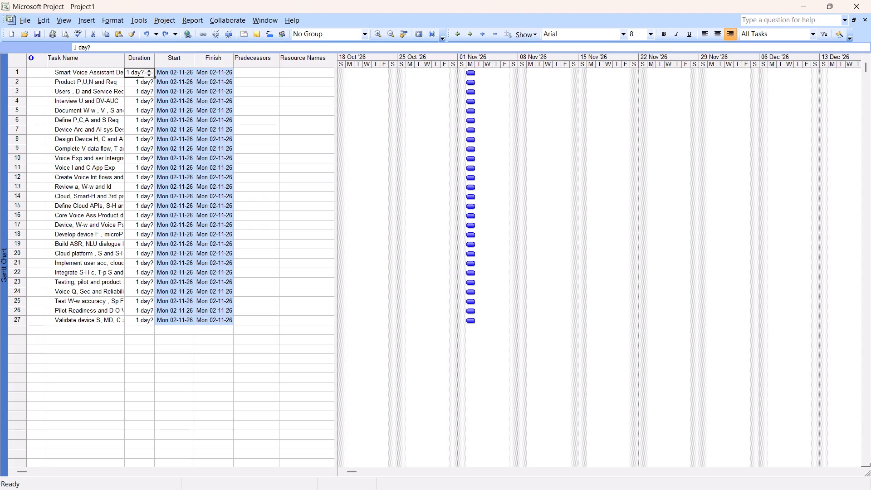
Set the durations of the Interview (task 4) and Document (task 5) tasks to 4 days and Define P,C,A and S Req (task 6) to 3 days.
click(137, 102)
double_click(149, 100)
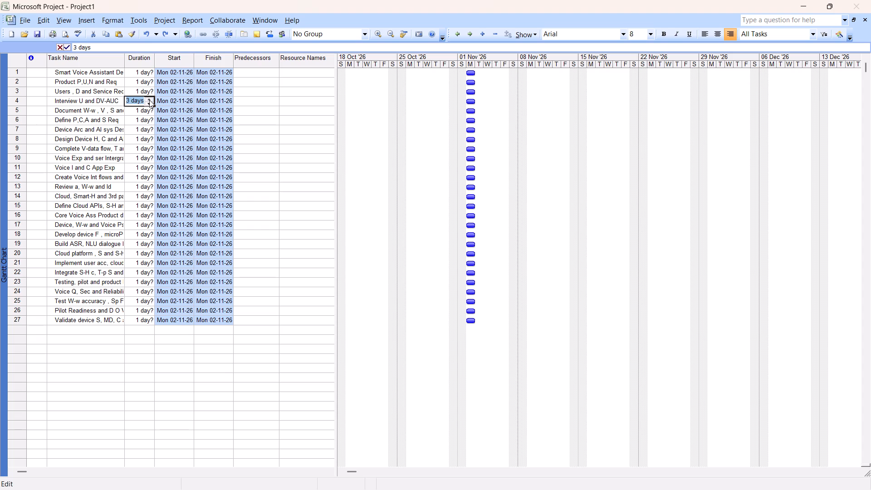
click(149, 100)
click(138, 114)
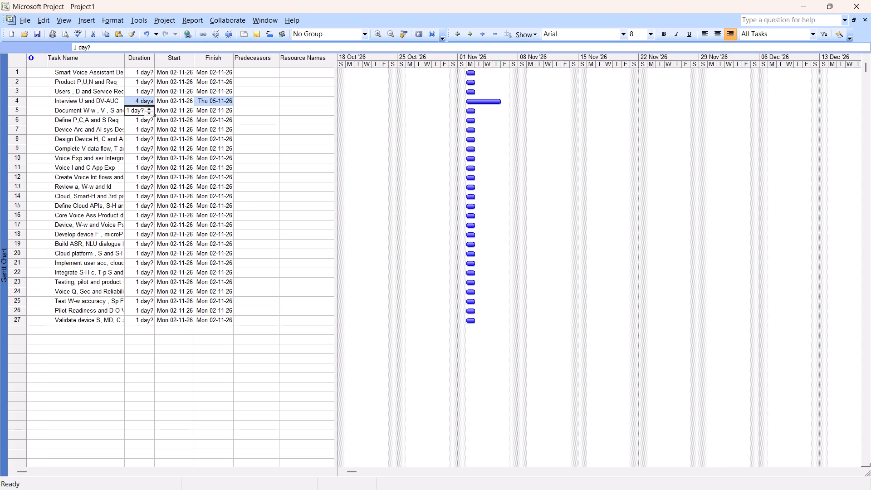
click(150, 108)
click(150, 108)
click(150, 108)
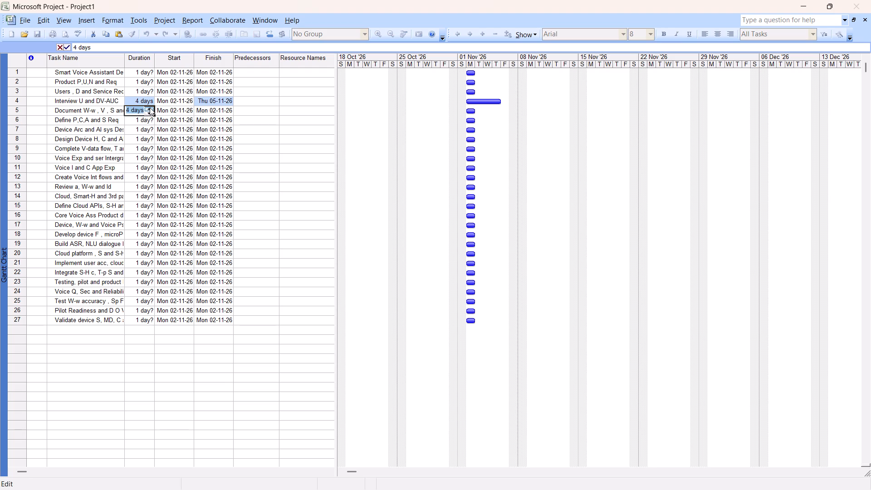
click(132, 122)
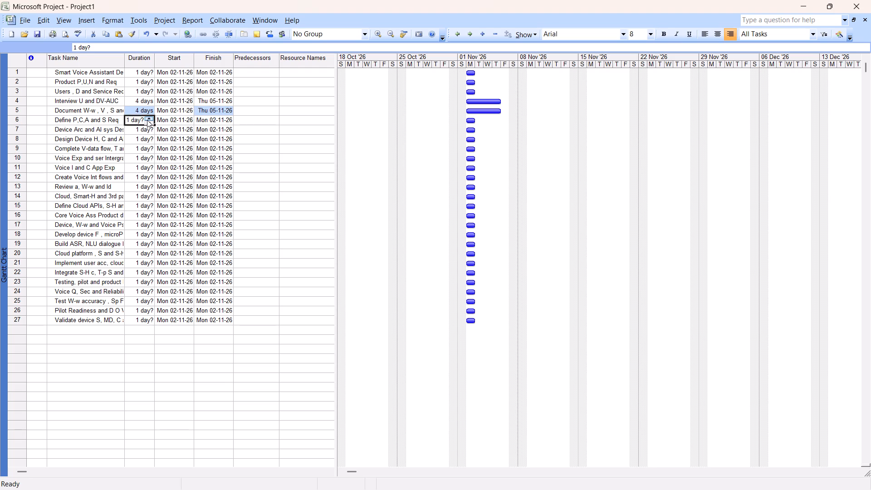
click(147, 120)
click(147, 120)
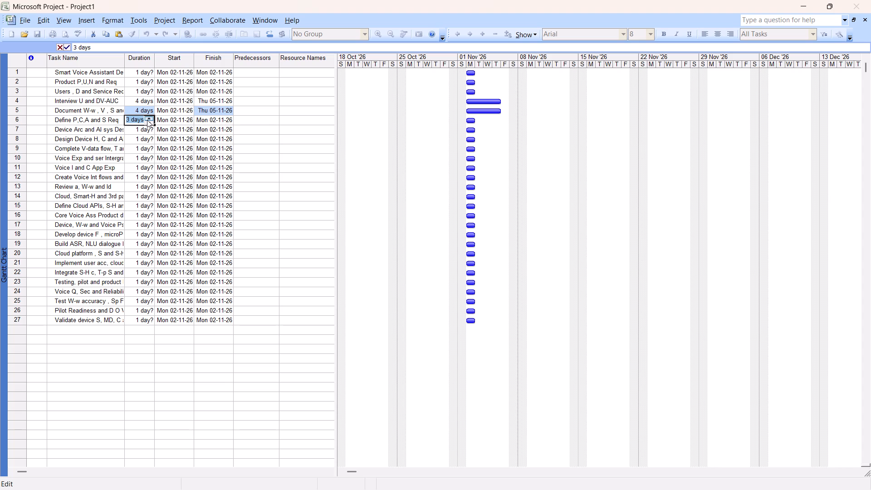
click(127, 132)
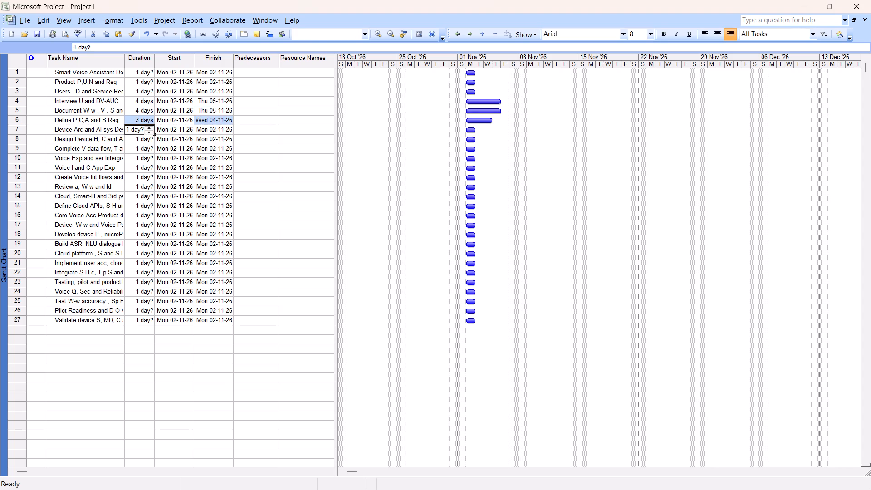
Set the duration of the Design Device task (task 8) to 5 days and the Complete V-data flow task (task 9) to 4 days.
click(129, 142)
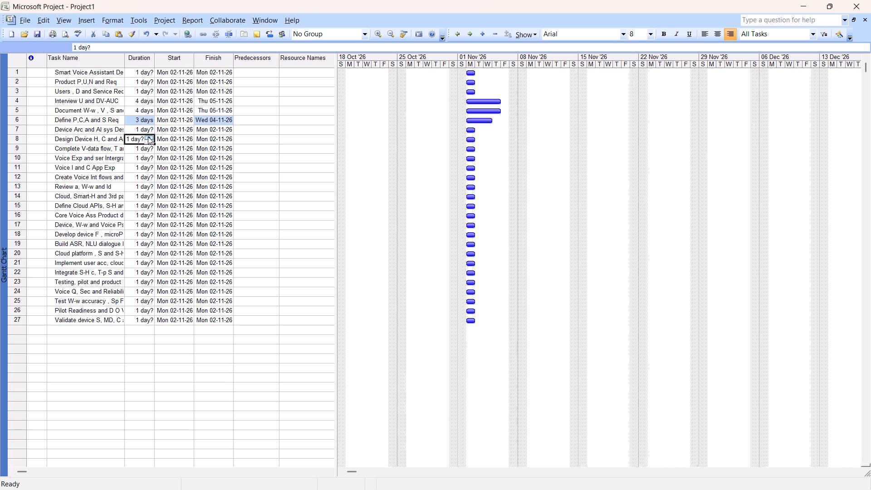
click(148, 137)
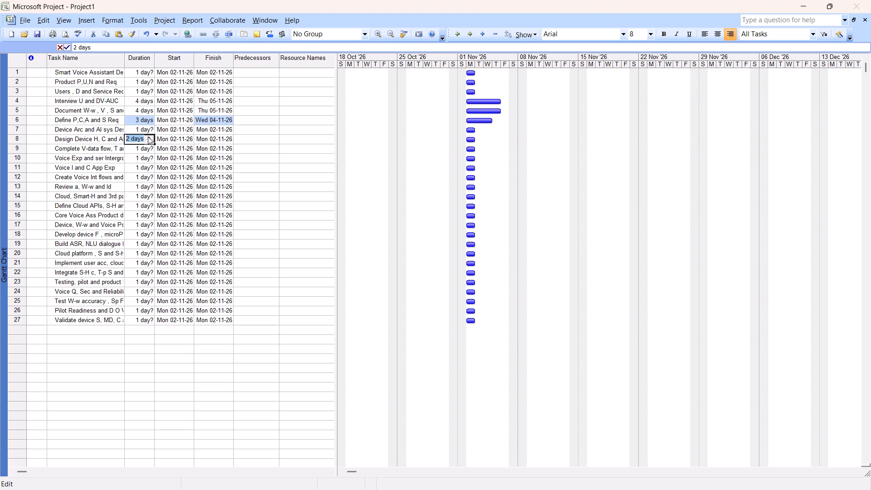
click(148, 137)
click(148, 137)
click(148, 137)
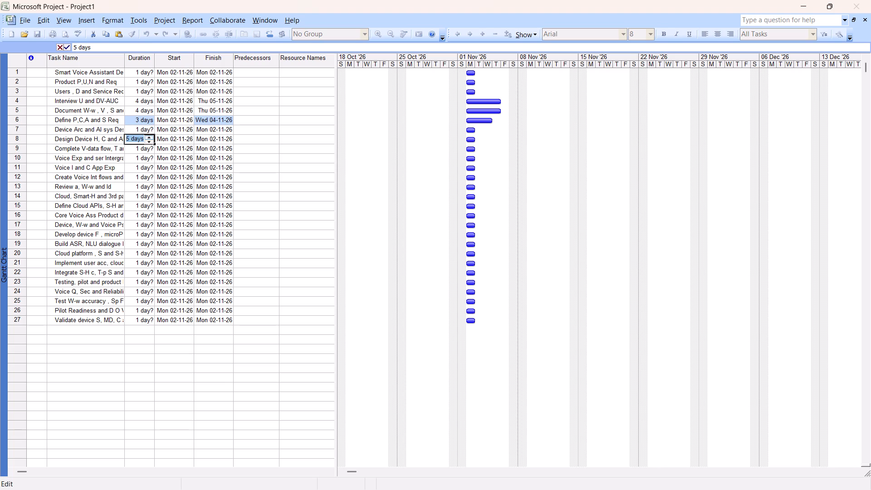
click(133, 148)
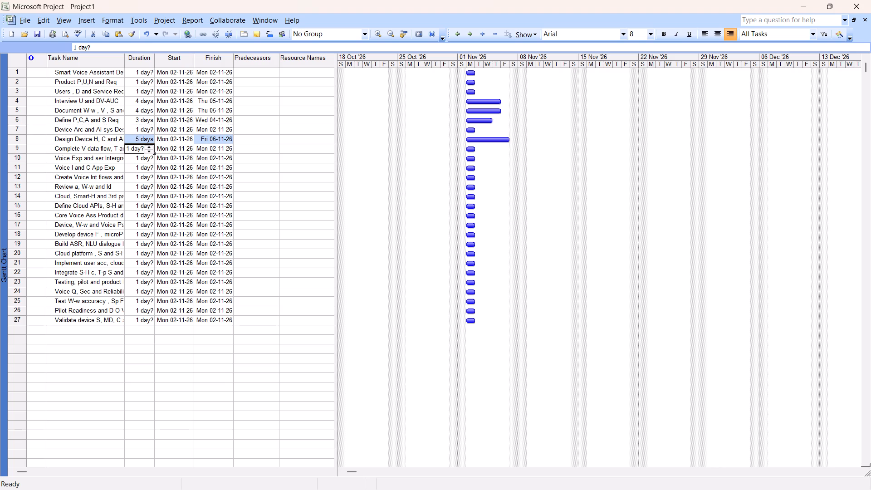
double_click(149, 147)
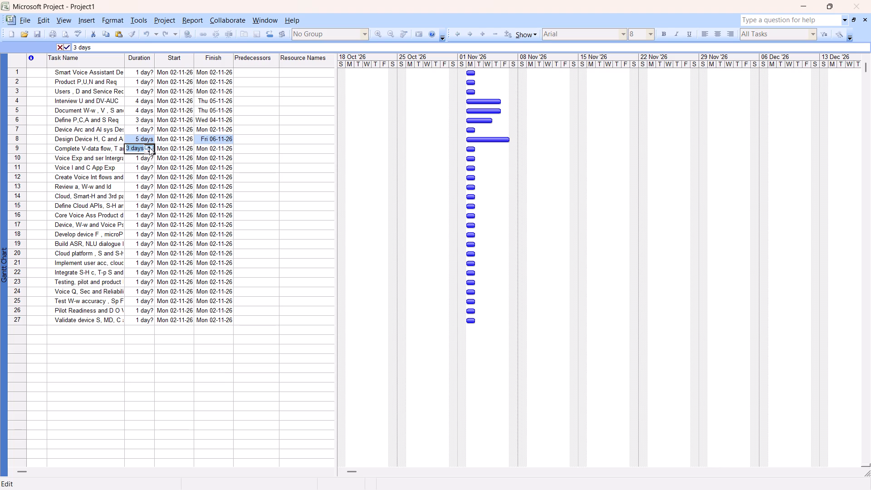
click(149, 147)
click(127, 161)
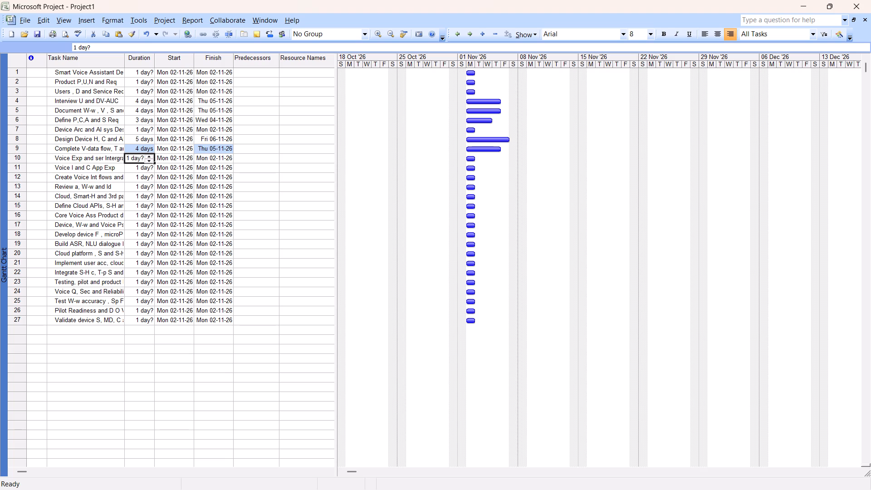
click(43, 176)
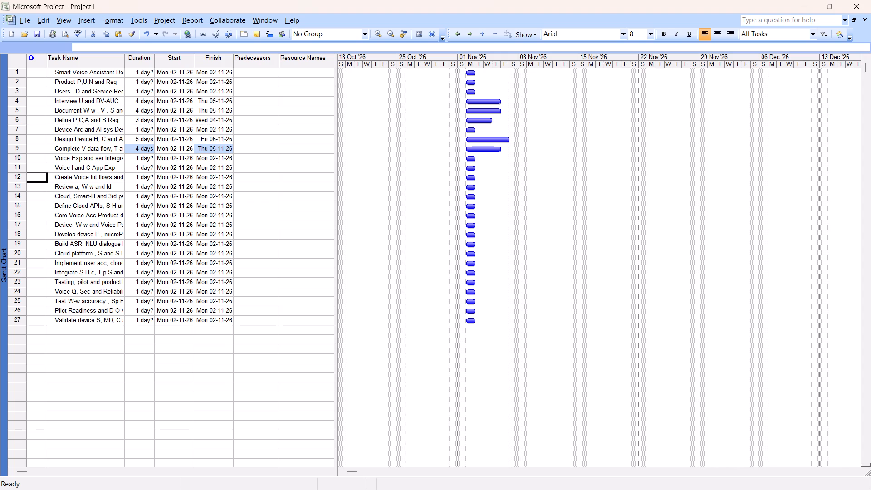
Set the durations of Create Voice Int flows (task 12) to 5 days, and Review (task 13) and Define Cloud APIs (task 15) to 4 days.
click(143, 180)
triple_click(147, 175)
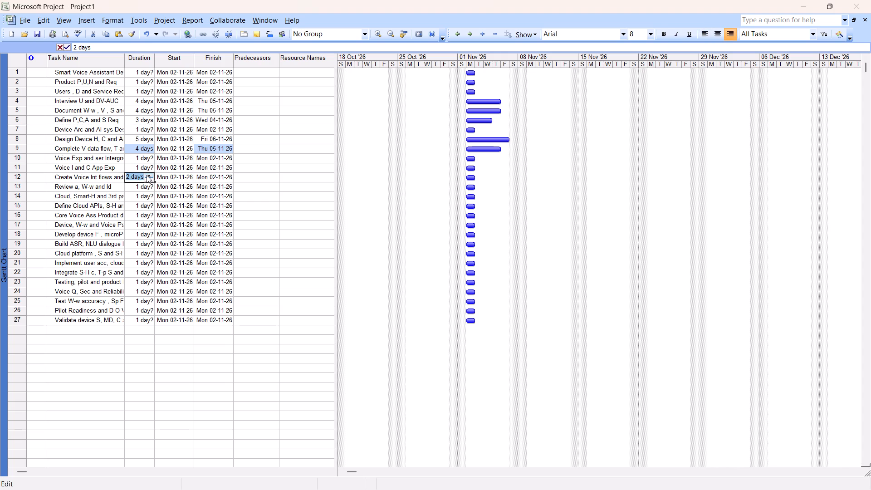
click(147, 175)
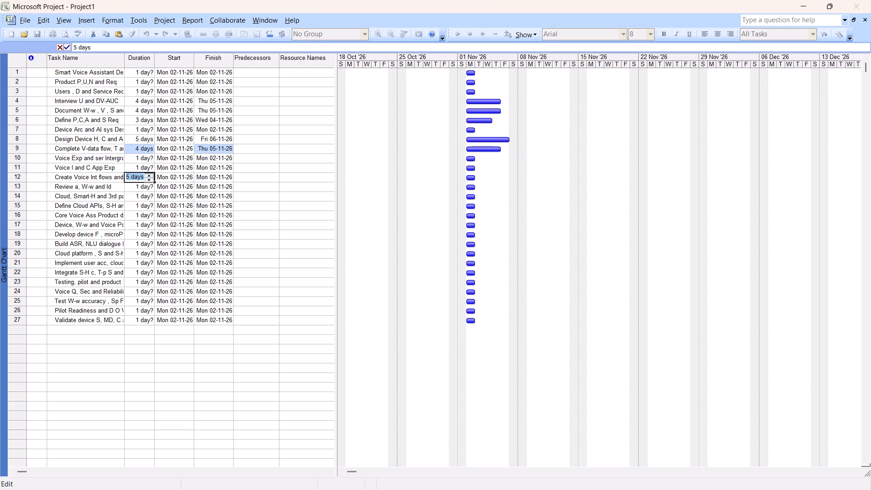
click(141, 188)
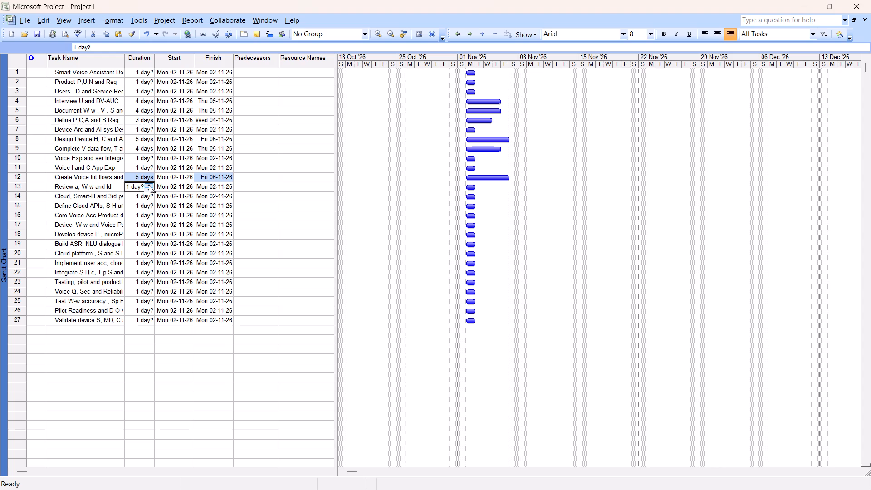
double_click(149, 186)
click(149, 186)
click(121, 199)
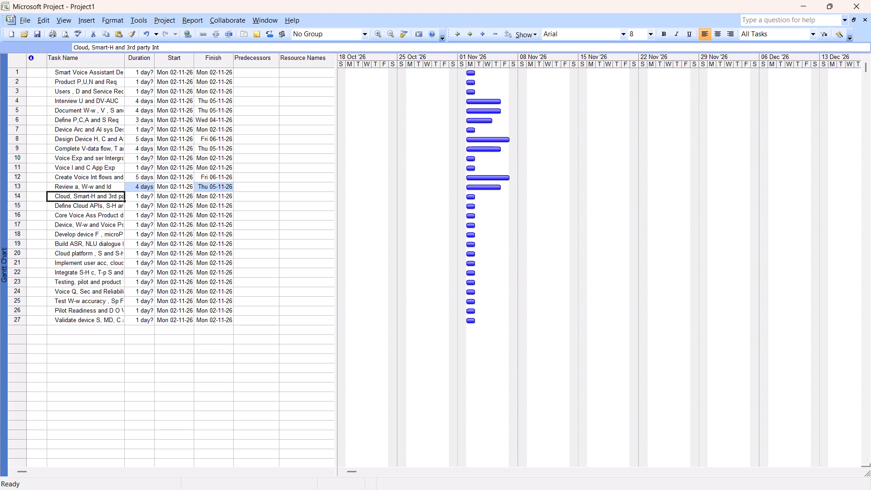
click(144, 207)
double_click(147, 205)
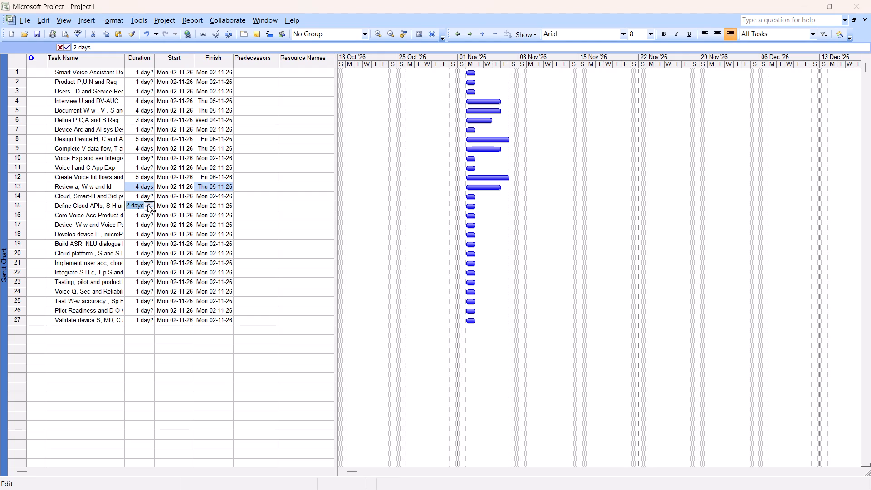
click(147, 205)
click(129, 217)
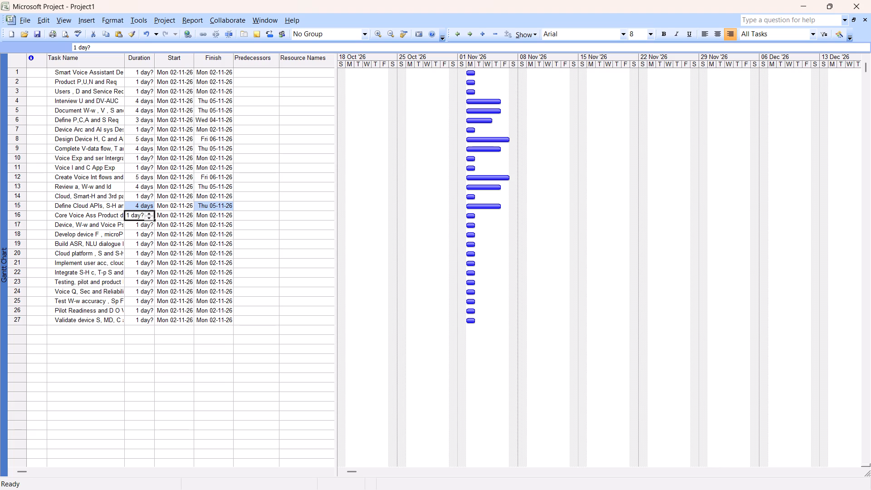
Set the duration of the Develop device task (task 18) to 8 days and the Build ASR, NLU dialogue task (task 19) to 7 days.
click(139, 234)
triple_click(147, 232)
click(147, 232)
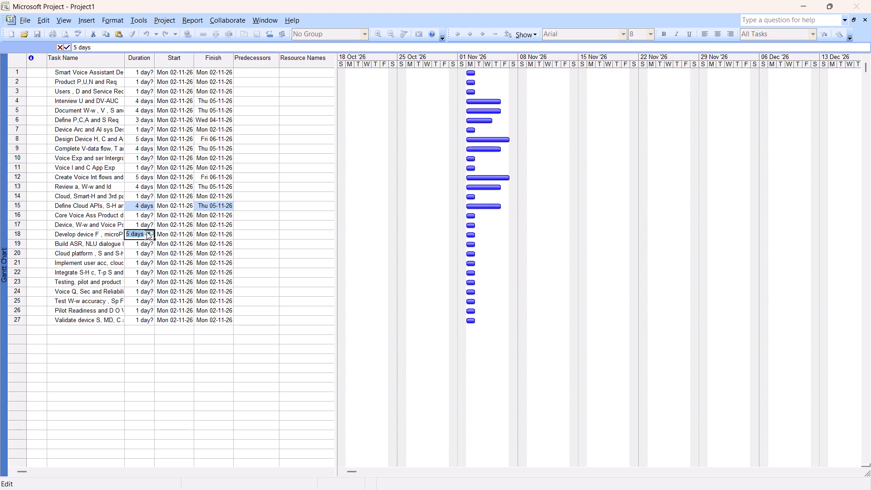
double_click(147, 232)
click(147, 232)
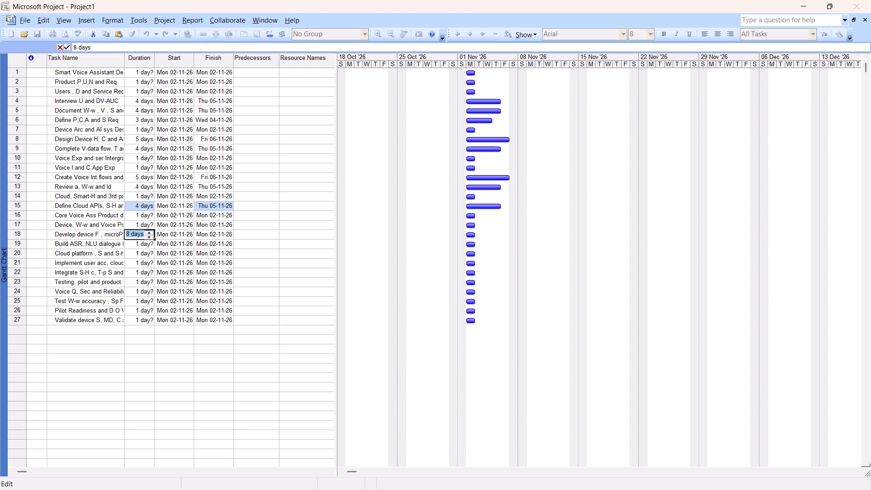
click(128, 248)
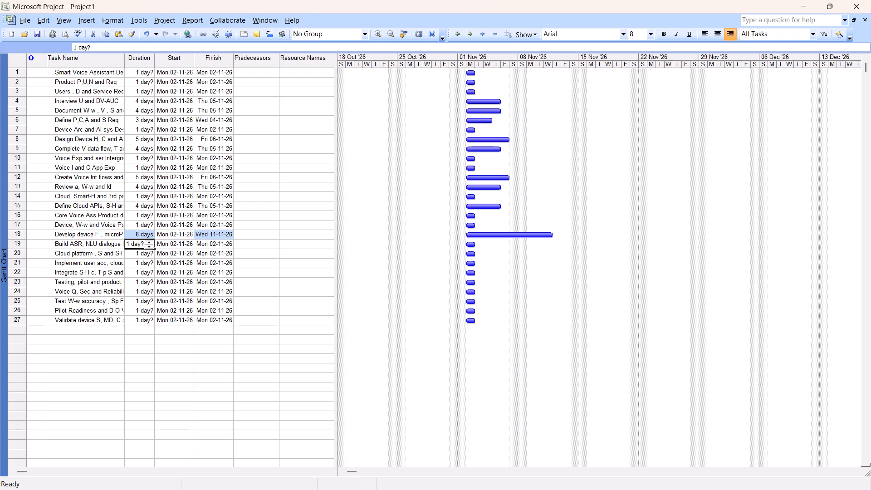
triple_click(148, 241)
double_click(148, 241)
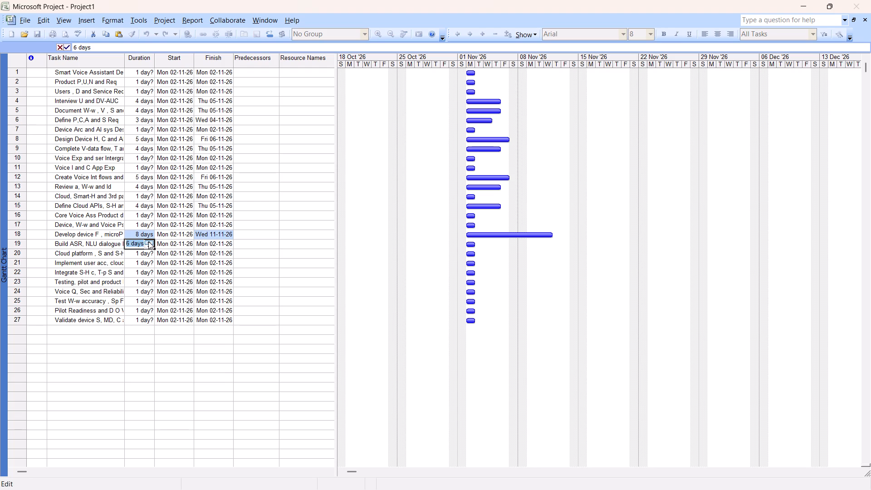
click(148, 241)
click(132, 257)
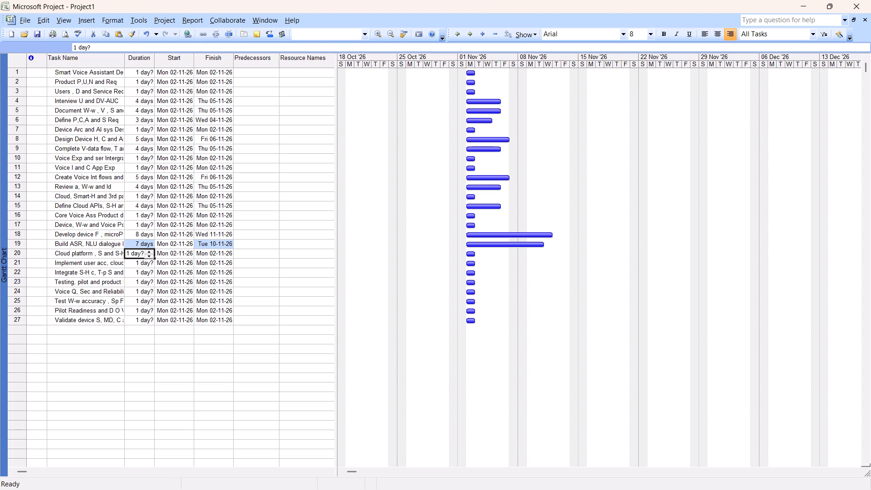
Set the duration of the Implement user acc task (task 21) to 9 days and the Integrate S-H task (task 22) to 7 days.
click(139, 262)
triple_click(147, 262)
double_click(147, 262)
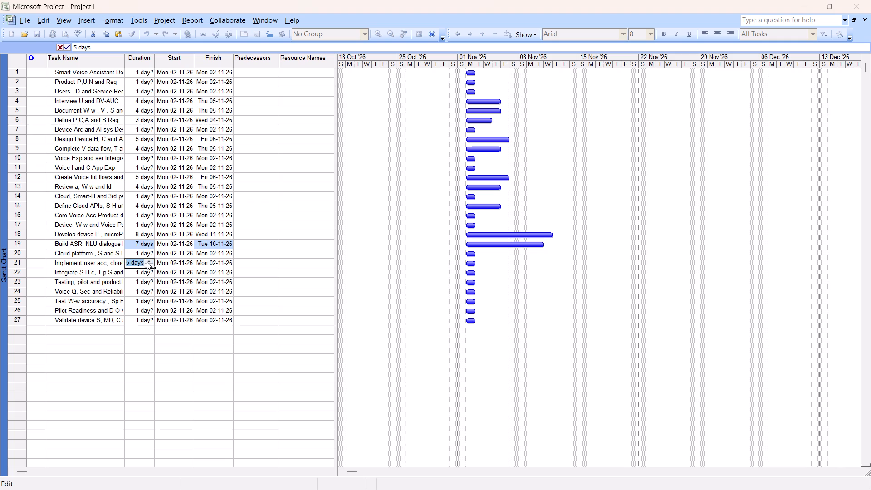
double_click(147, 262)
click(147, 262)
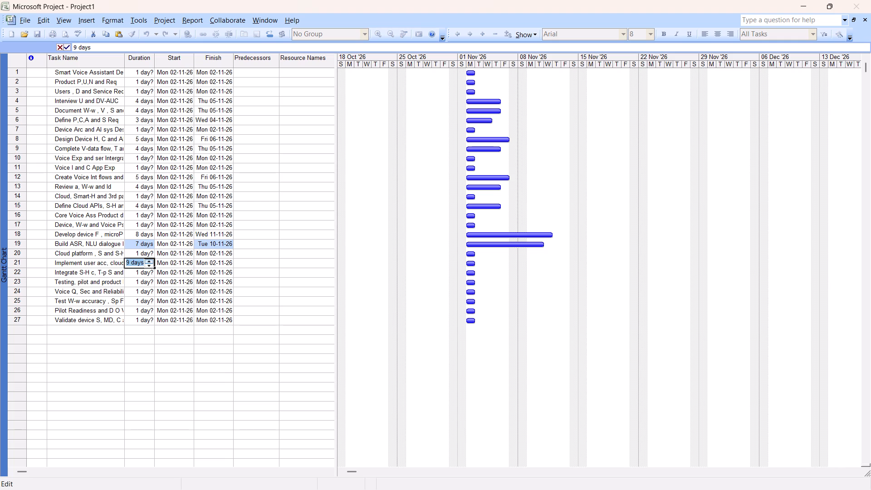
click(132, 275)
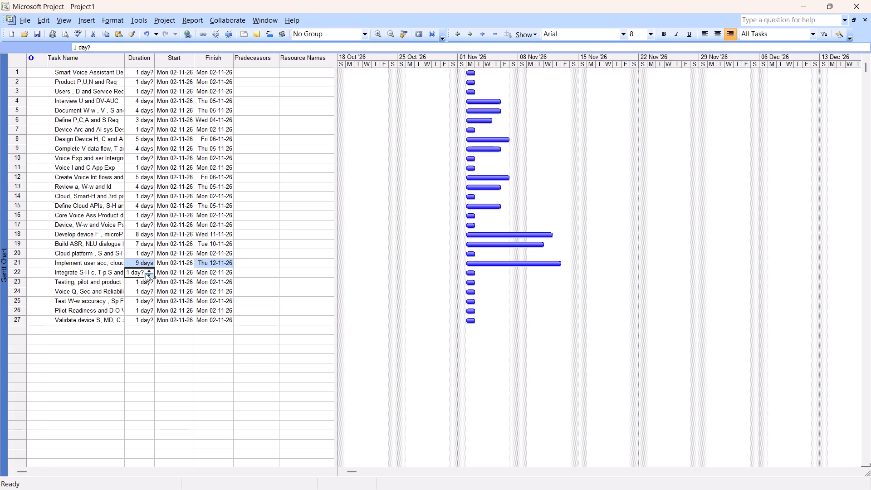
triple_click(147, 271)
click(147, 271)
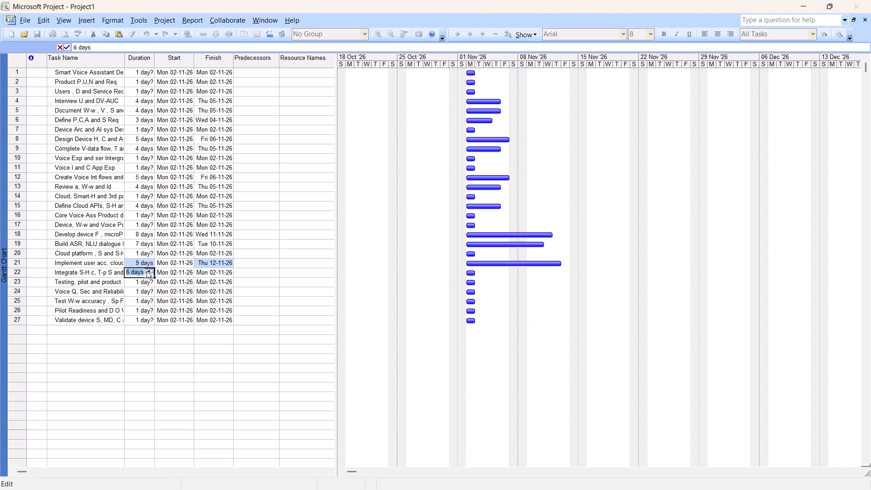
click(147, 271)
click(147, 271)
Set the duration of the Validate device task (task 27) to 5 days and the Test W-w accuracy task (task 25) to 6 days.
click(142, 319)
triple_click(148, 318)
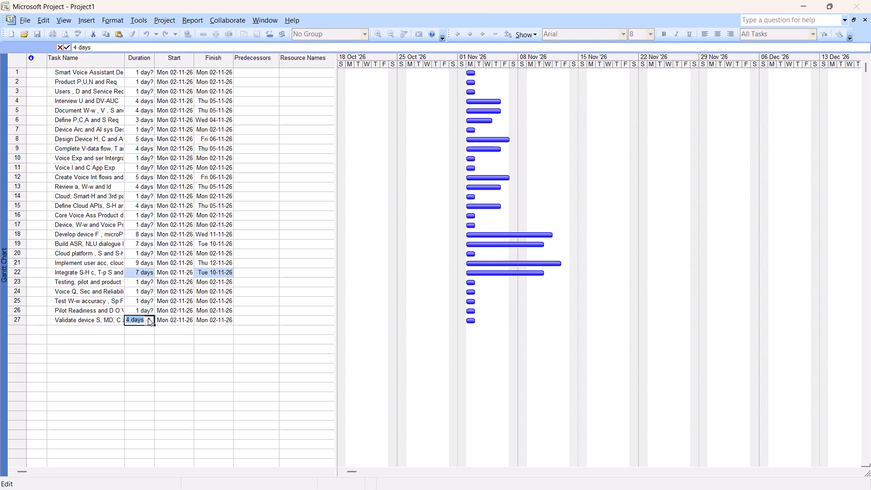
click(148, 318)
click(145, 301)
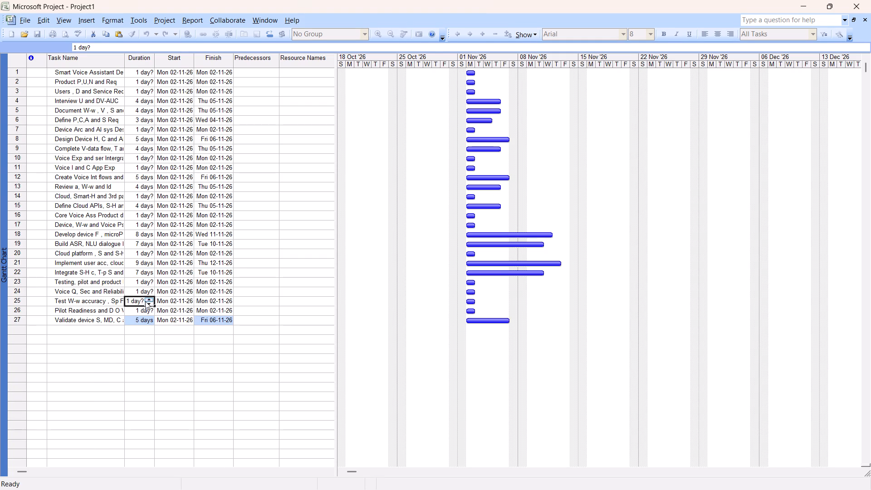
triple_click(147, 298)
click(147, 298)
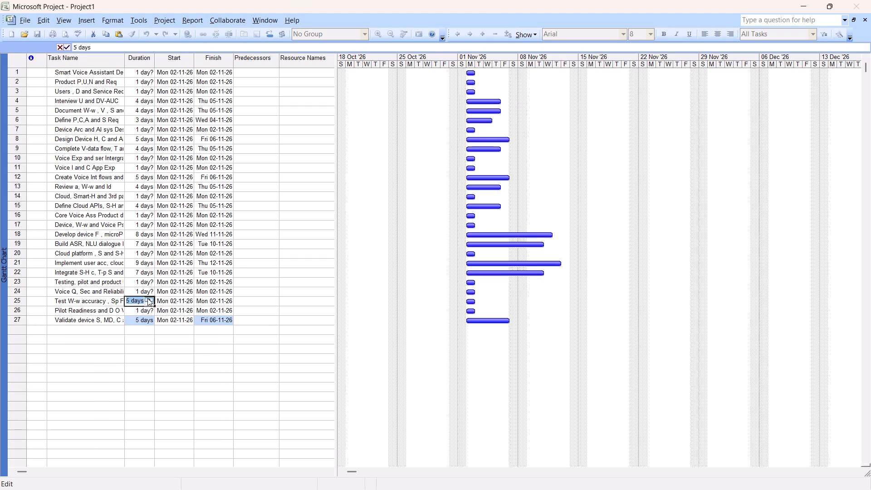
click(147, 298)
click(139, 339)
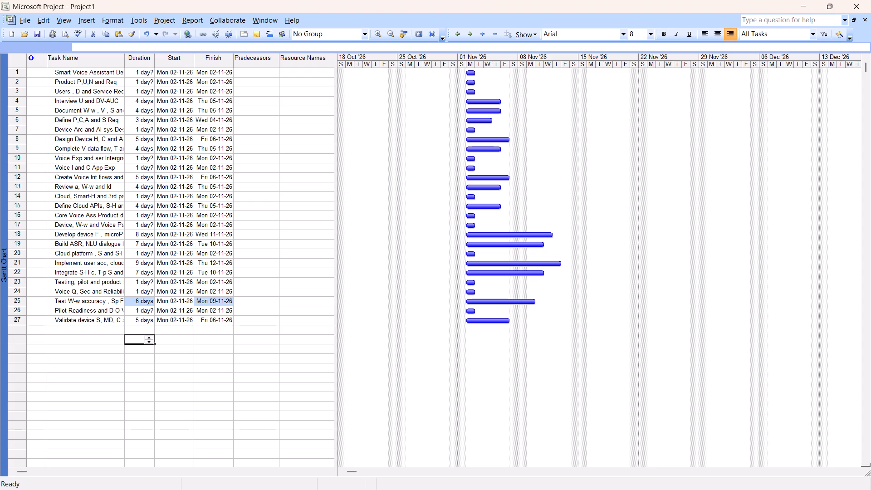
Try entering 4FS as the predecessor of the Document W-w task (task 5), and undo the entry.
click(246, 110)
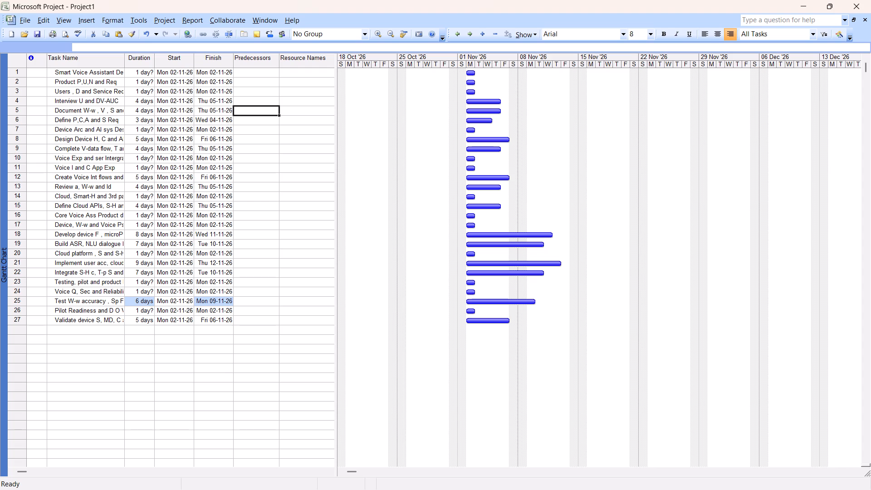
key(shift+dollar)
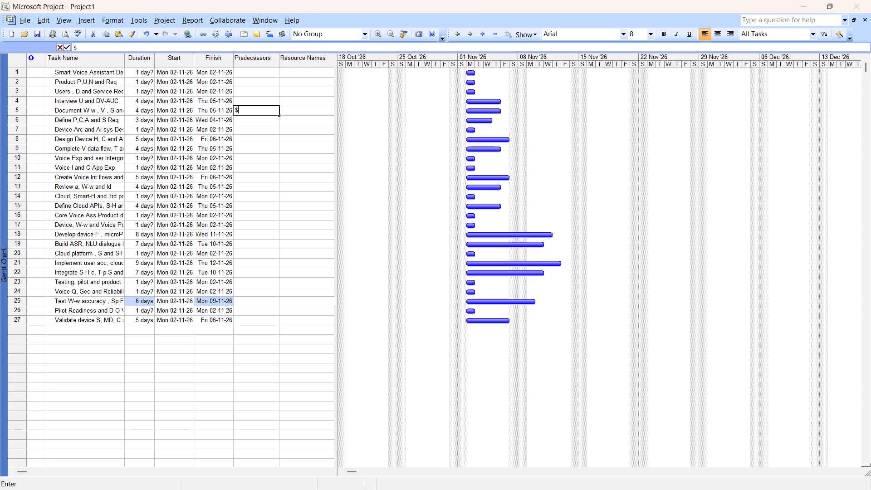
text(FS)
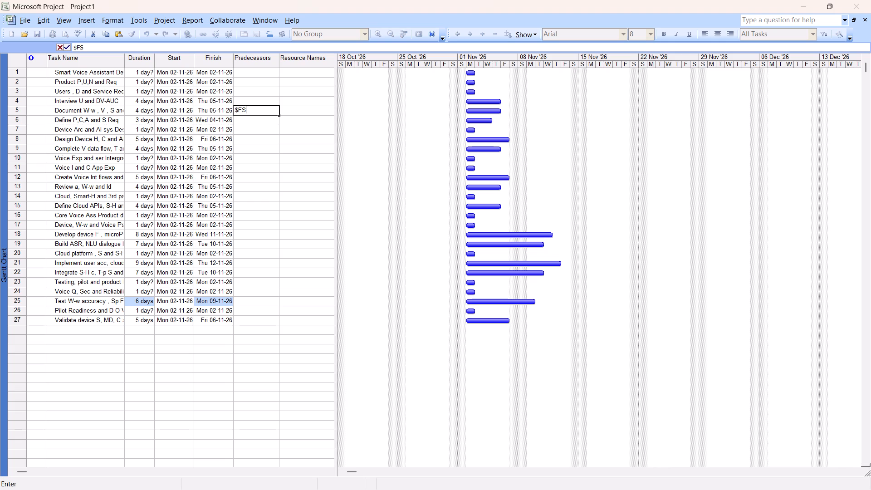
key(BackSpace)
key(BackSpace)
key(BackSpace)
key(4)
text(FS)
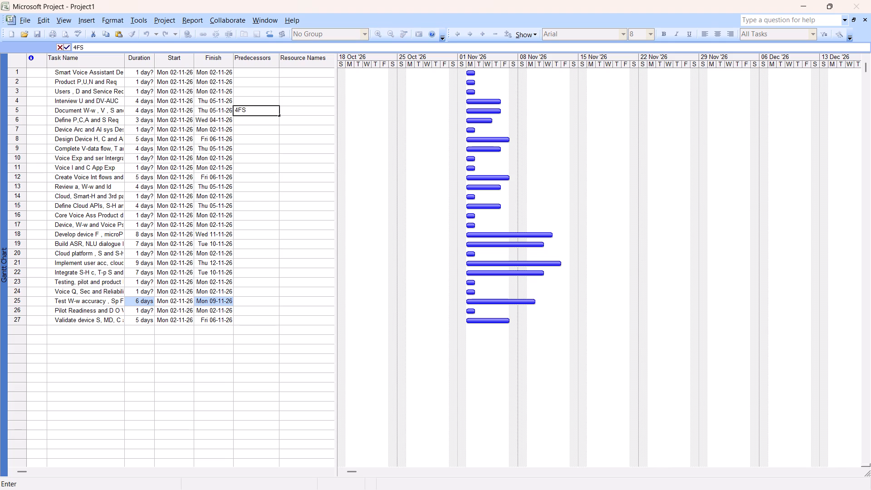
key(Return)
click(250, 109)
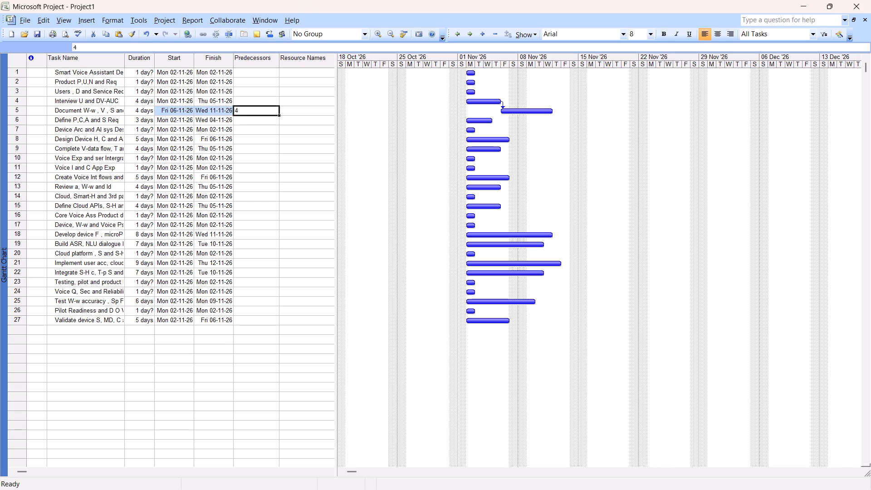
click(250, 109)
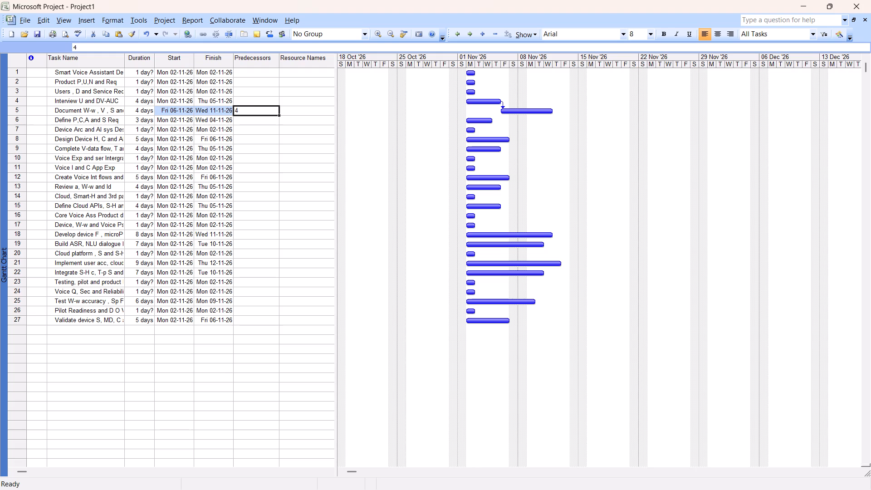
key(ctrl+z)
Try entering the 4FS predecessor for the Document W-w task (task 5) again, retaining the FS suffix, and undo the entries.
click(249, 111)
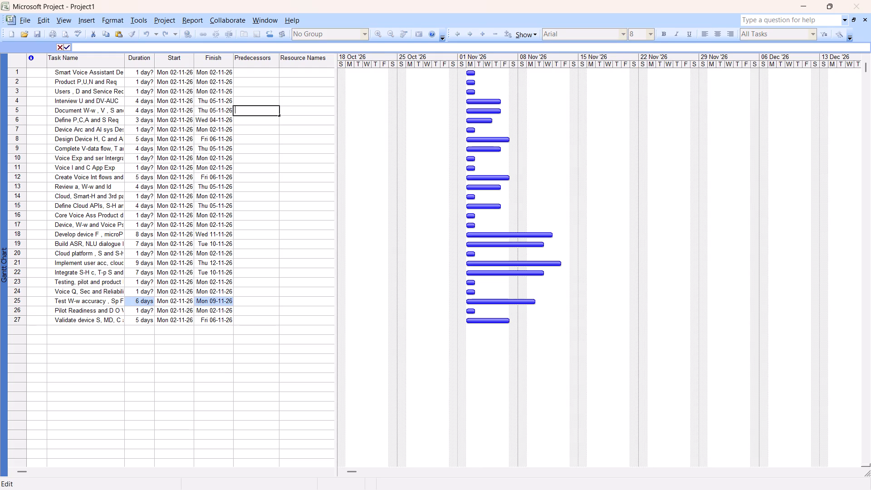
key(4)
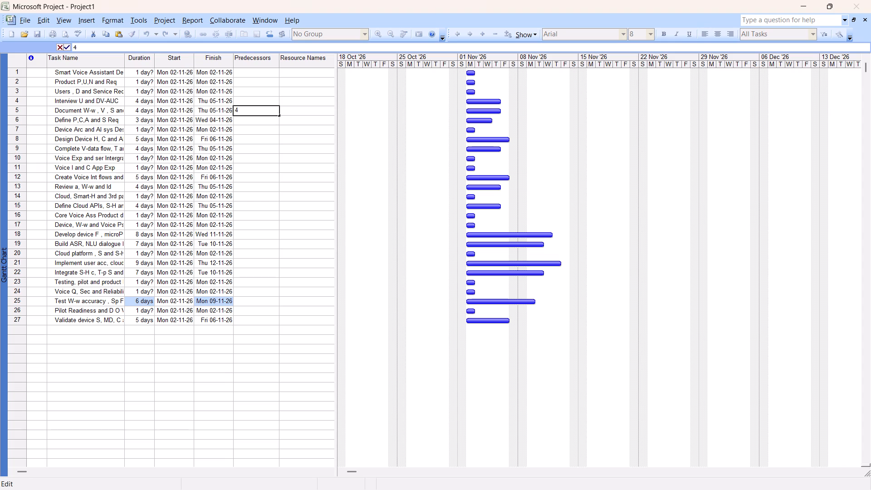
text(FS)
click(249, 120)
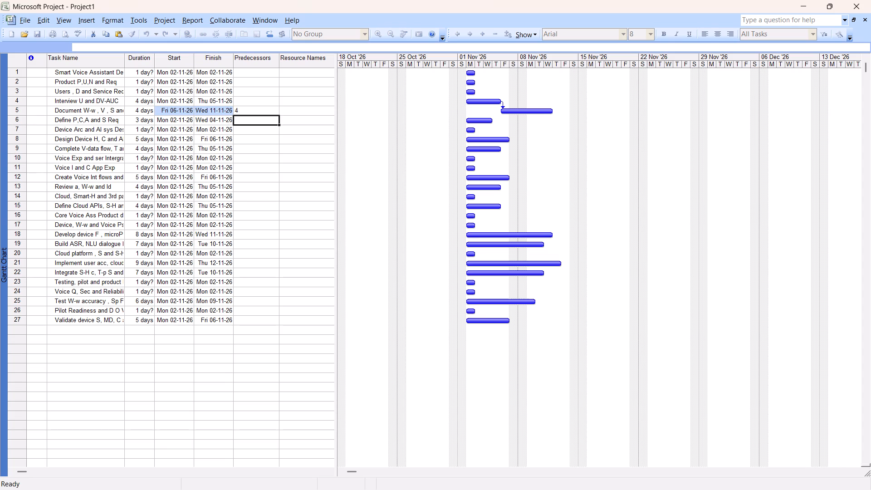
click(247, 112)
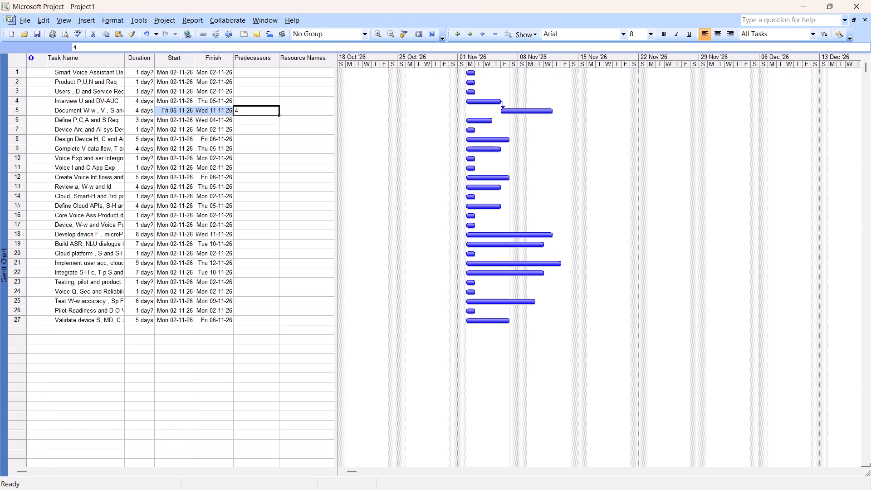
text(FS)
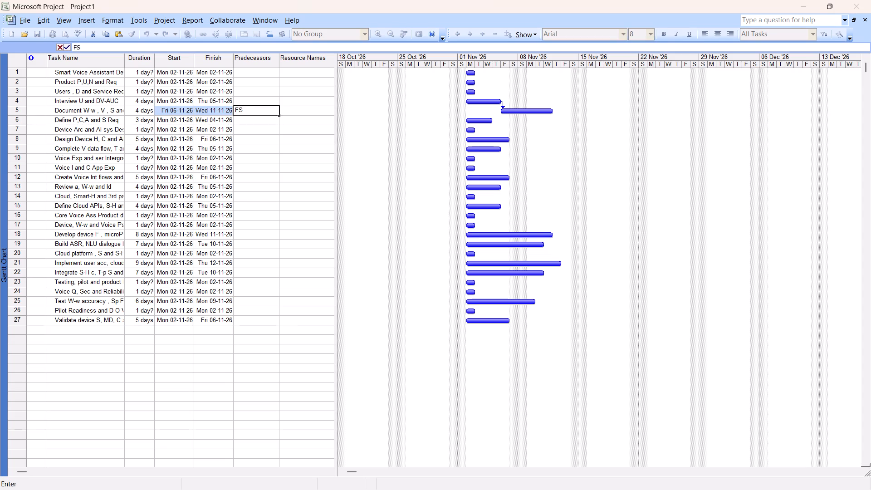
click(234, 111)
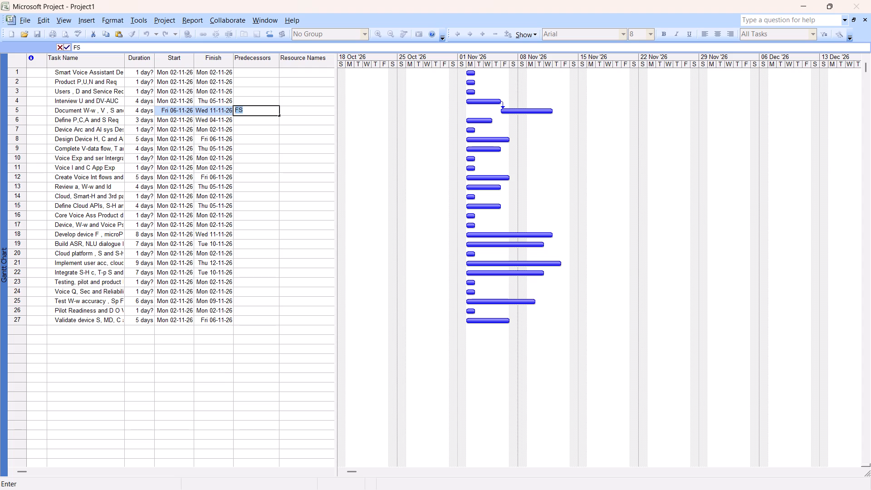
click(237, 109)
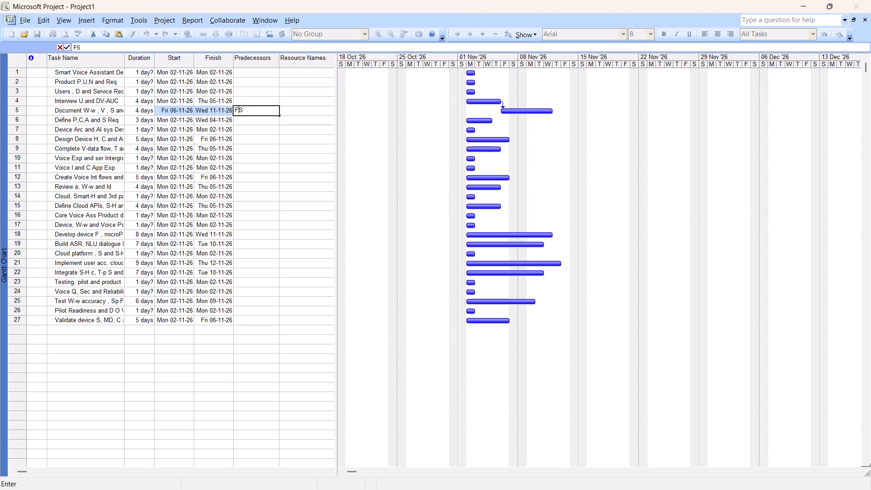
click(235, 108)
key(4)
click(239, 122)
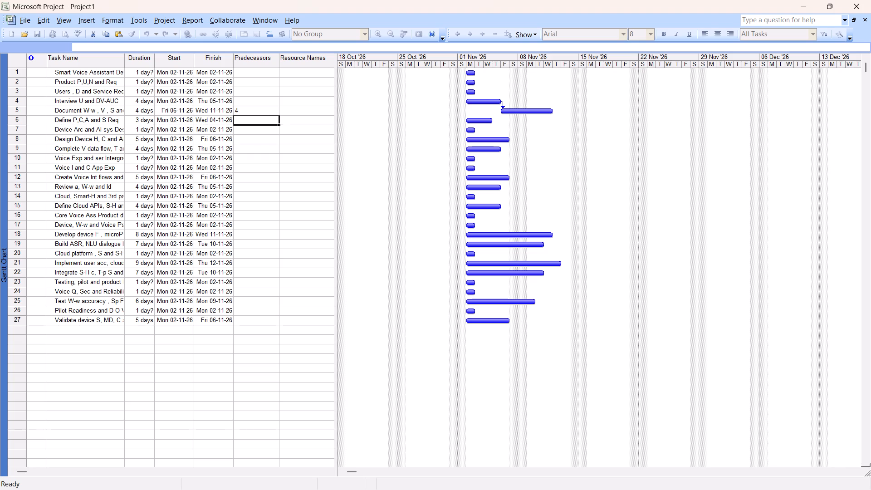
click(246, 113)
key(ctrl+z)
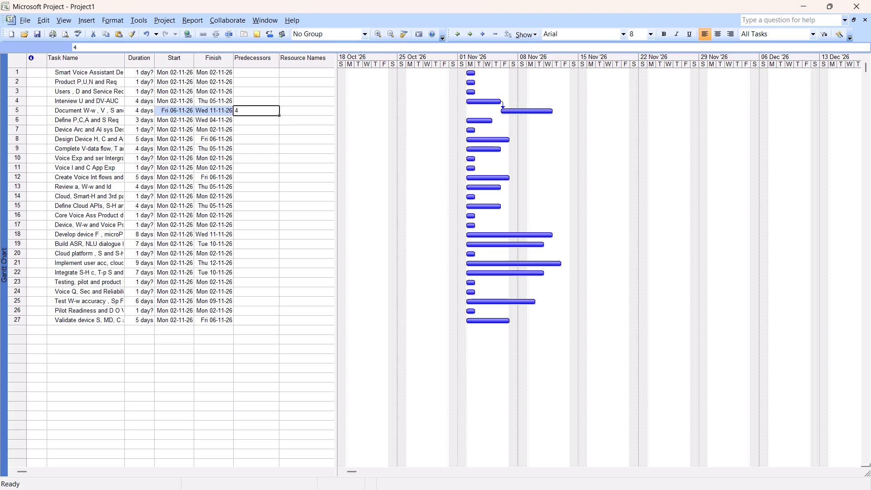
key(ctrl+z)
Set the predecessor of the Document W-w task (task 5) to 4FS, without a space.
click(246, 113)
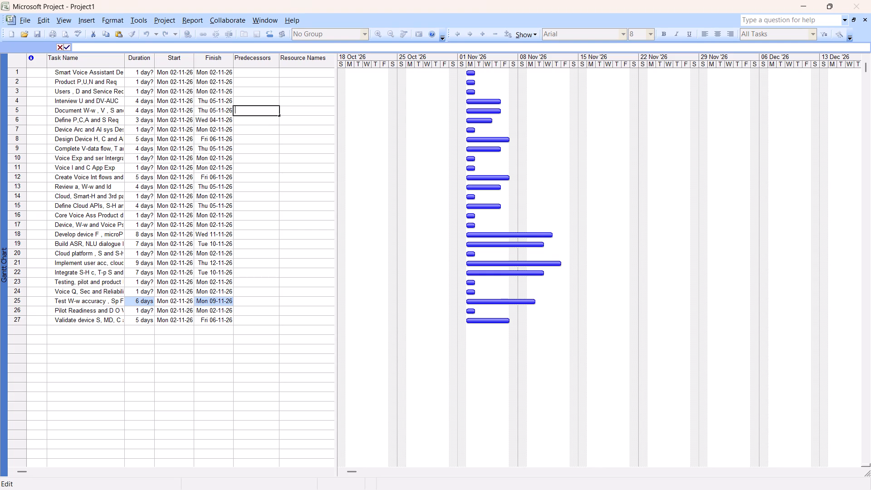
key(4)
key(space)
text(FS)
key(Return)
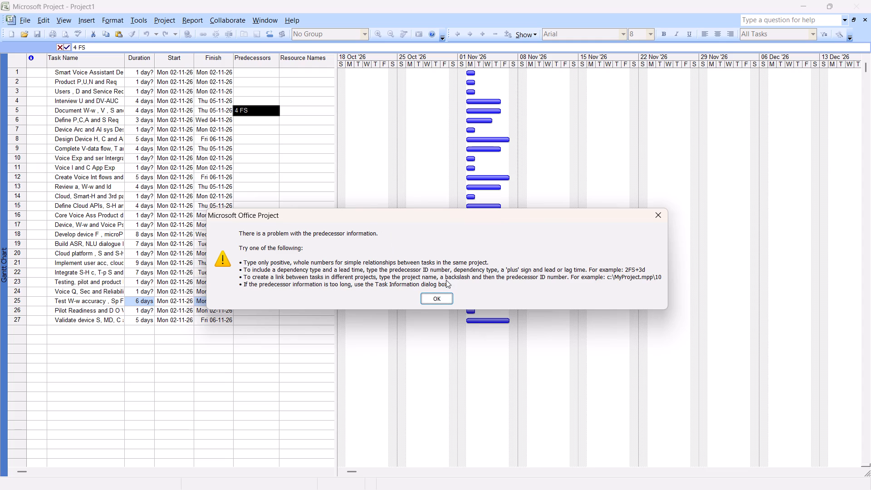
click(652, 215)
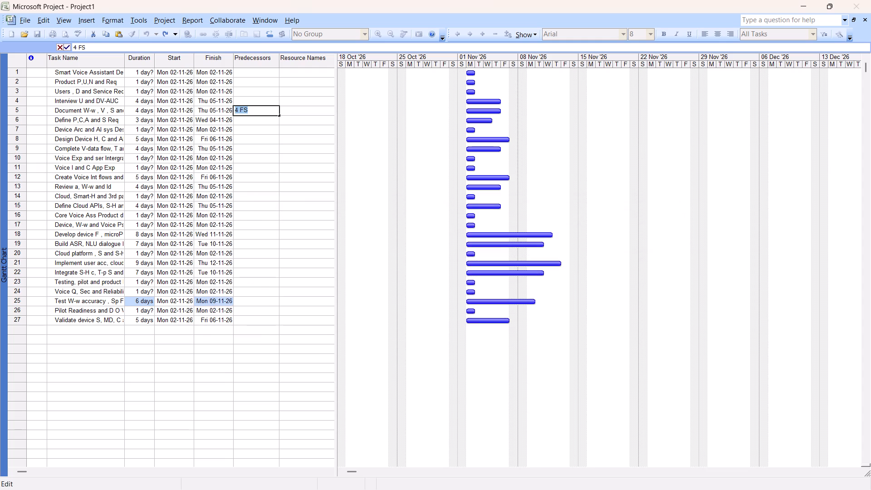
click(250, 112)
key(BackSpace)
key(BackSpace)
key(BackSpace)
text(FS)
key(Return)
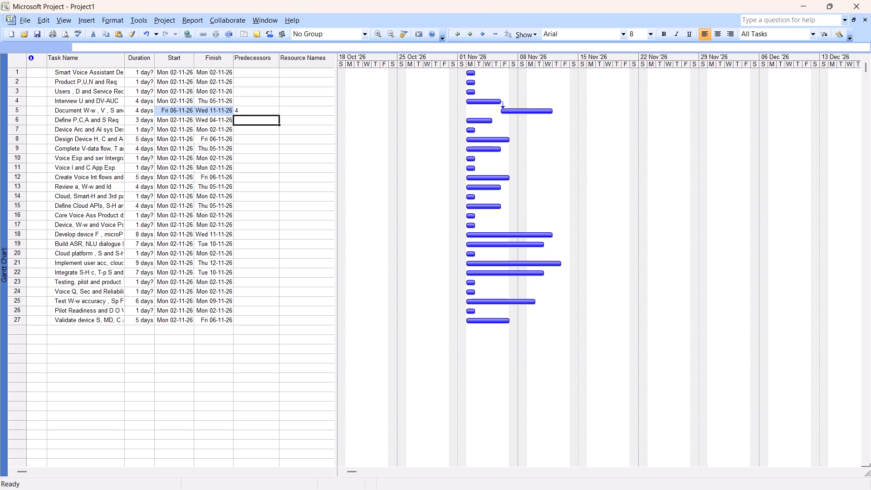
Set the predecessors of the Define P,C,A and S Req task (task 6) to 5FS and the Design Device task (task 8) to 6FS.
key(5)
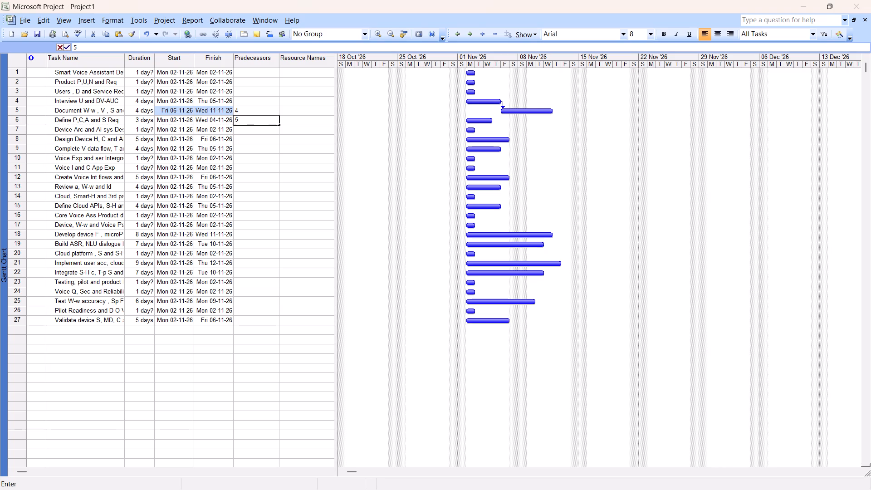
text(FS)
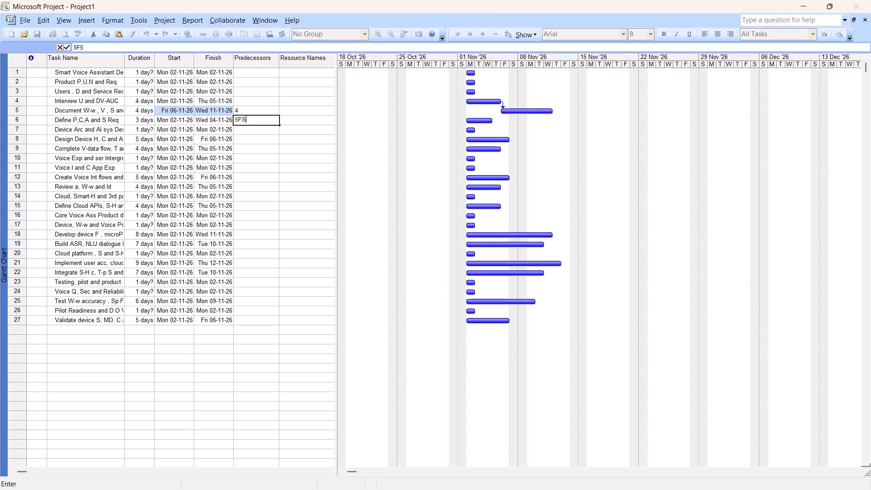
key(Return)
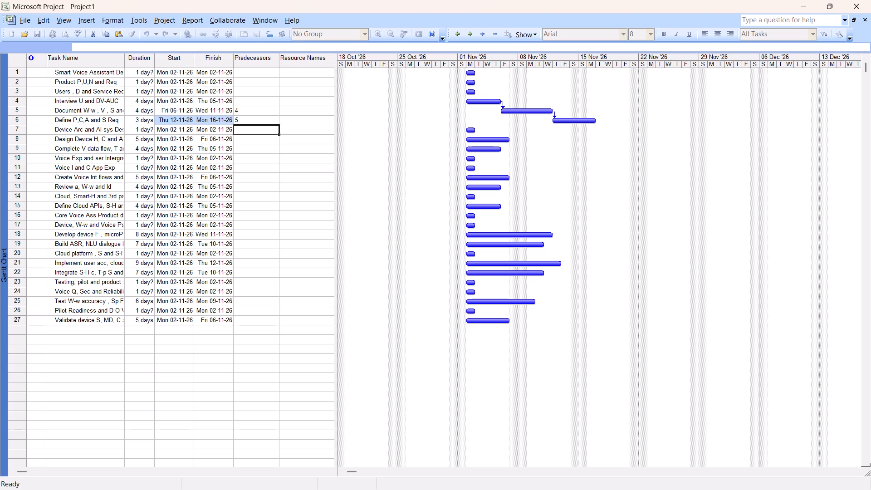
click(244, 138)
key(shift+asciicircum)
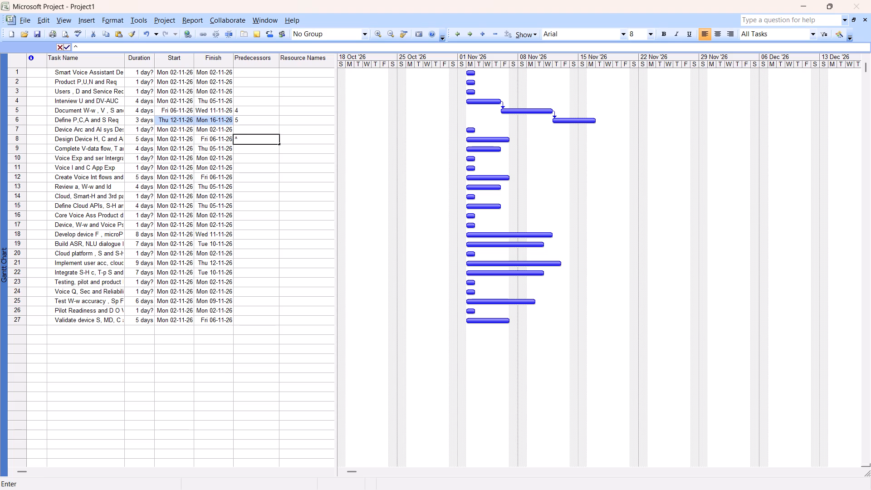
key(BackSpace)
key(6)
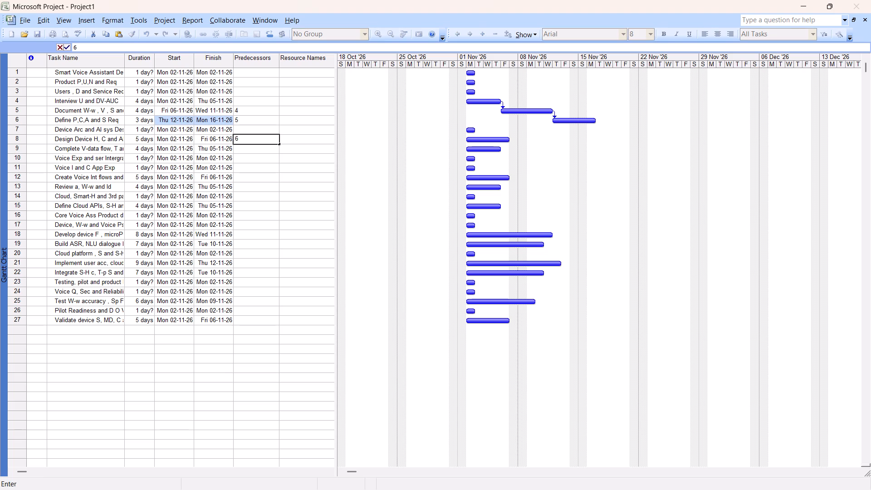
text(FS)
key(Return)
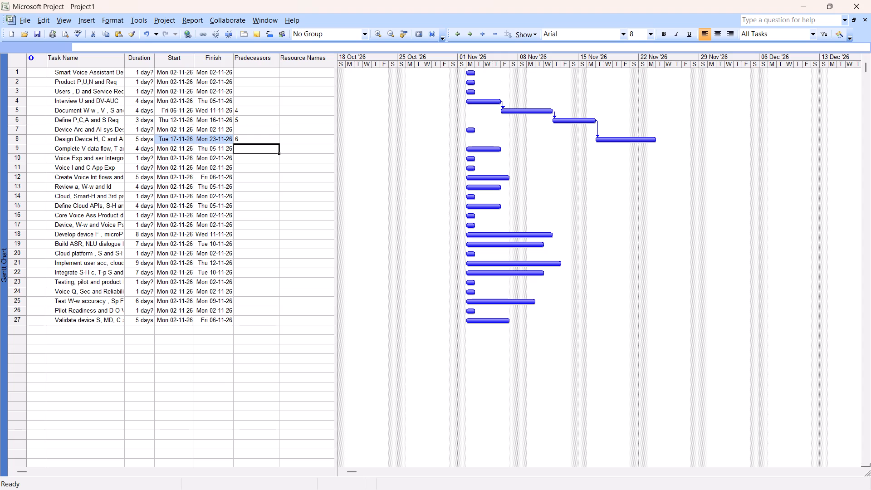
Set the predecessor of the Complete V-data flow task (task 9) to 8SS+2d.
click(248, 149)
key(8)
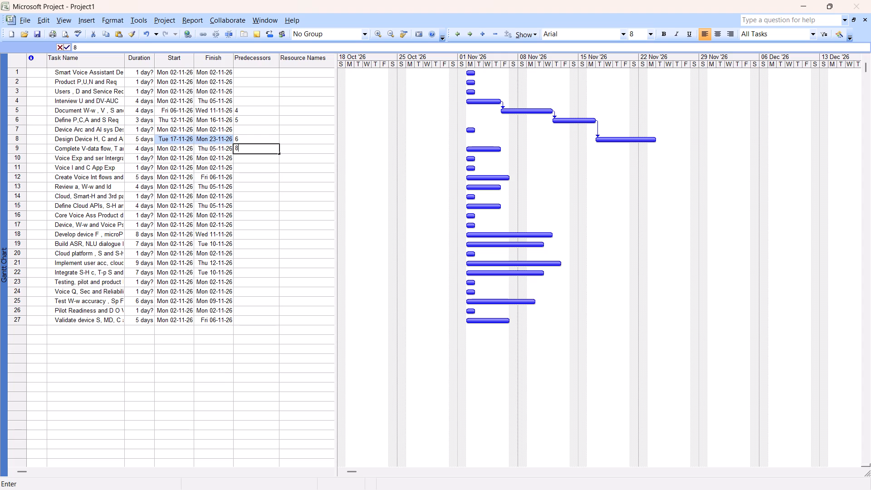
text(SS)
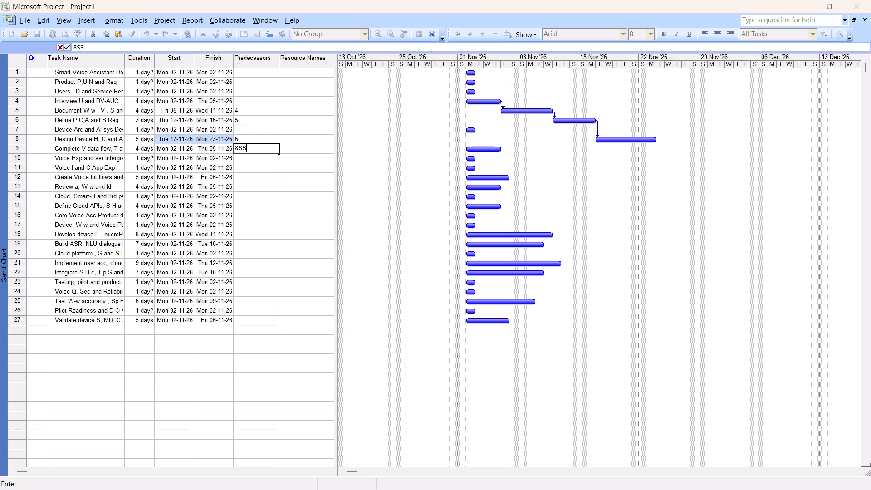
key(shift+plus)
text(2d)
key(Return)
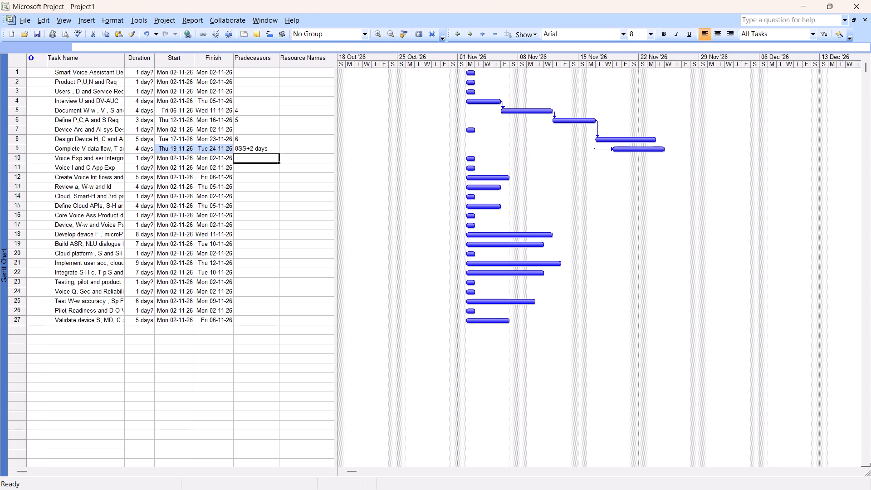
Undo the predecessor entries of tasks 9, 8, 6 and 5, leaving the Predecessors column empty.
click(270, 150)
key(ctrl+z)
key(ctrl+z)
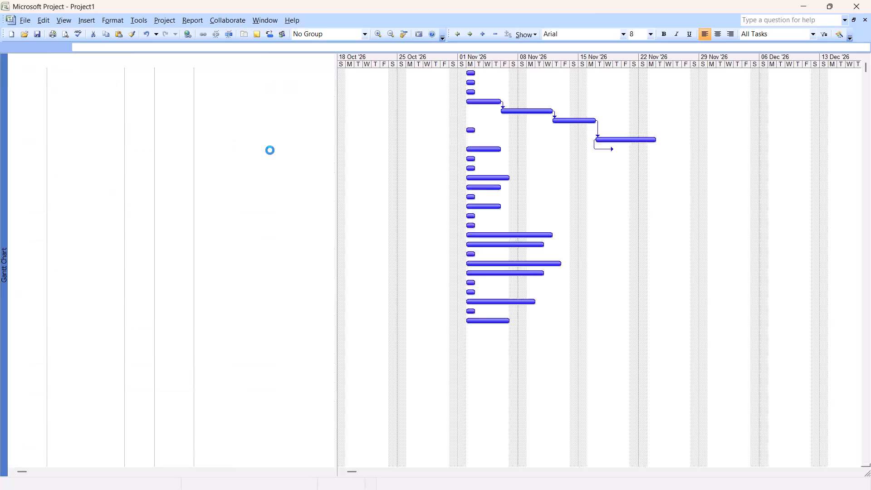
key(ctrl+z)
key(ctrl+z)
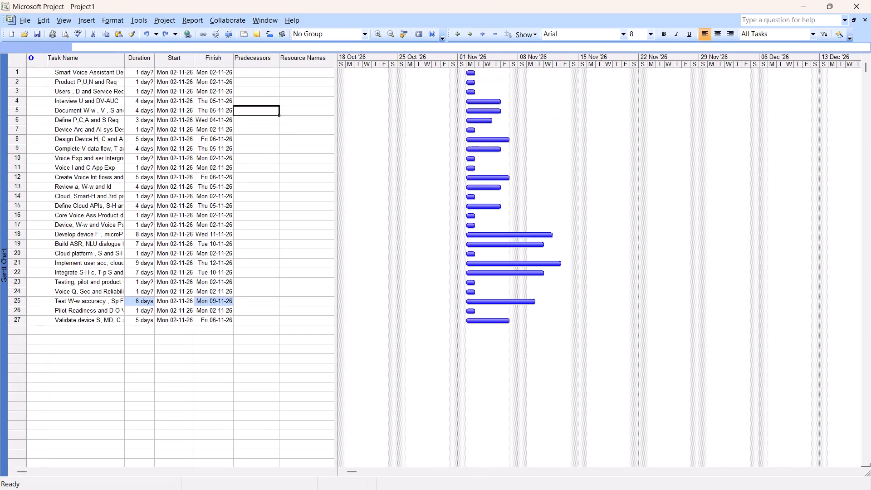
click(270, 150)
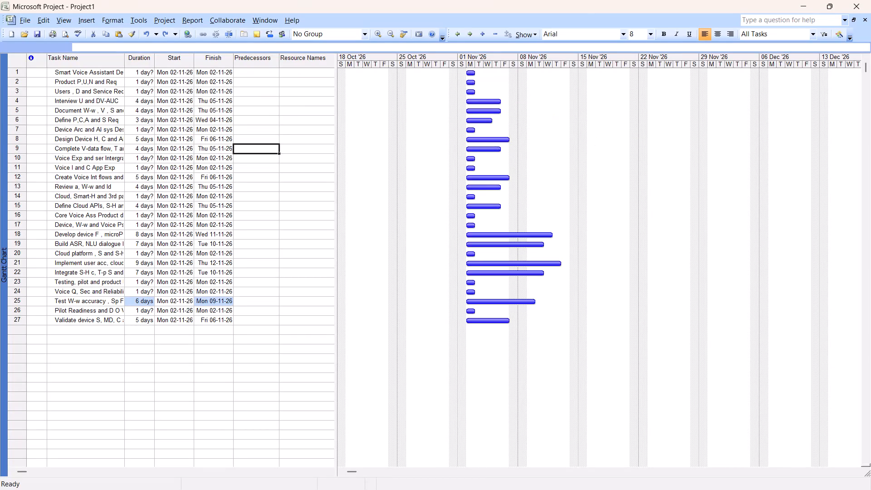
click(144, 302)
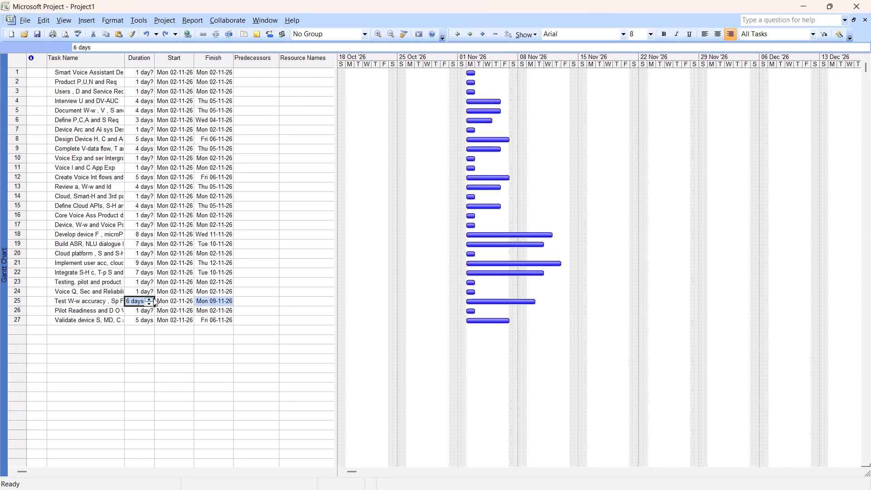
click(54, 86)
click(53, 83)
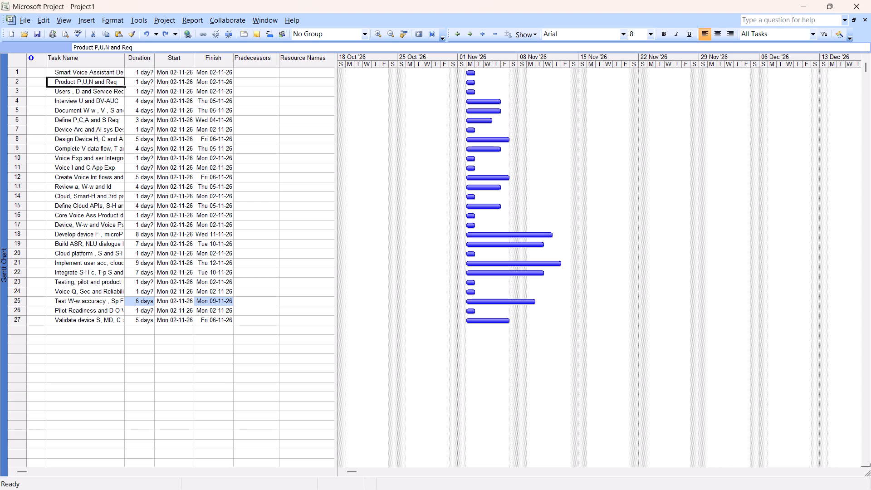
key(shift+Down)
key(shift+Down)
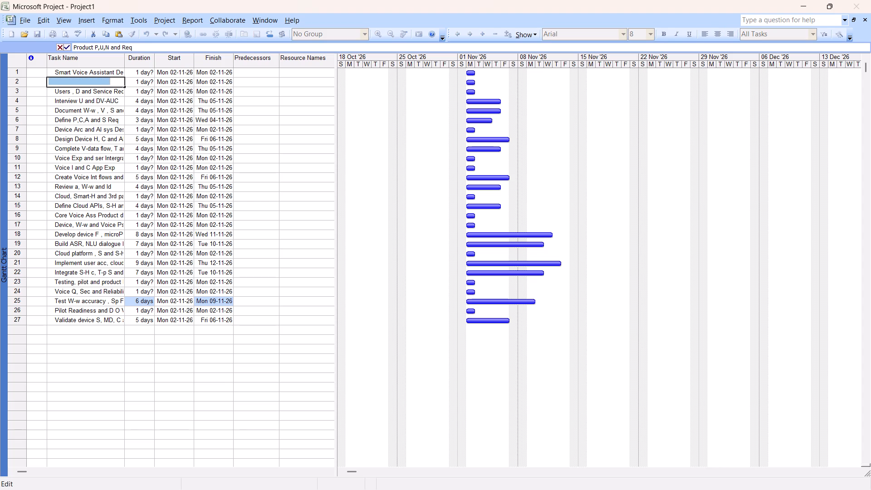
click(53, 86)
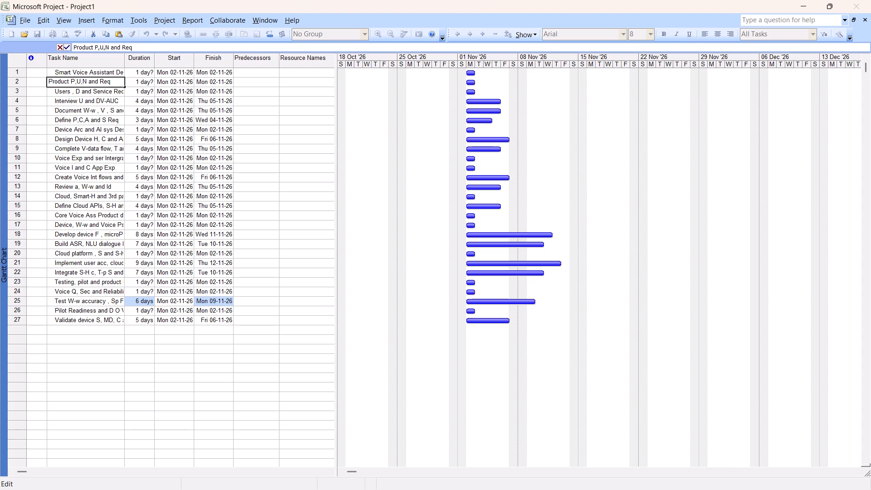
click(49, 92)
Indent tasks 2 to 27, from Product P,U,N and Req onward, one level beneath the Smart Voice Assistant summary task (task 1).
click(50, 79)
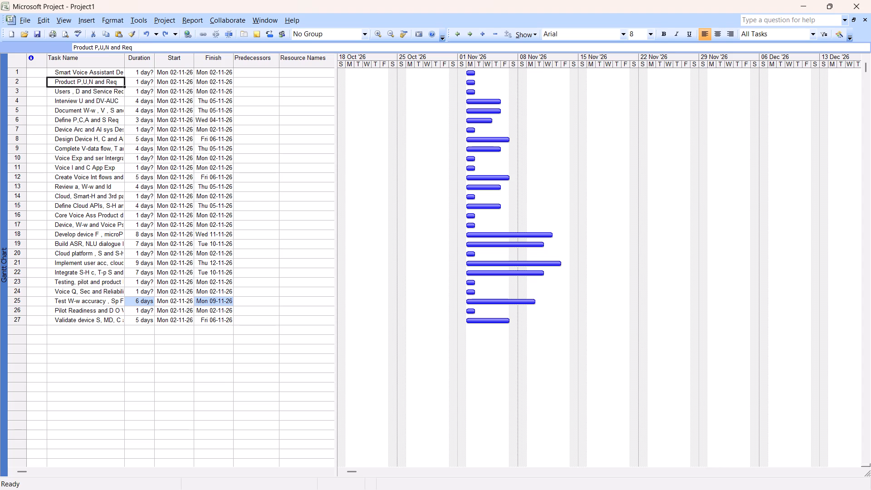
key(shift+Down)
key(shift+Down)
key(shift+Down)
key(shift+Down)
key(shift+Down)
key(shift+Down)
key(shift+Down)
key(shift+Down)
key(shift+Down)
key(shift+Down)
key(shift+Down)
key(shift+Down)
key(shift+Down)
key(shift+Down)
key(shift+Down)
key(shift+Down)
key(shift+Down)
key(shift+Down)
key(shift+Down)
key(shift+Down)
key(shift+Up)
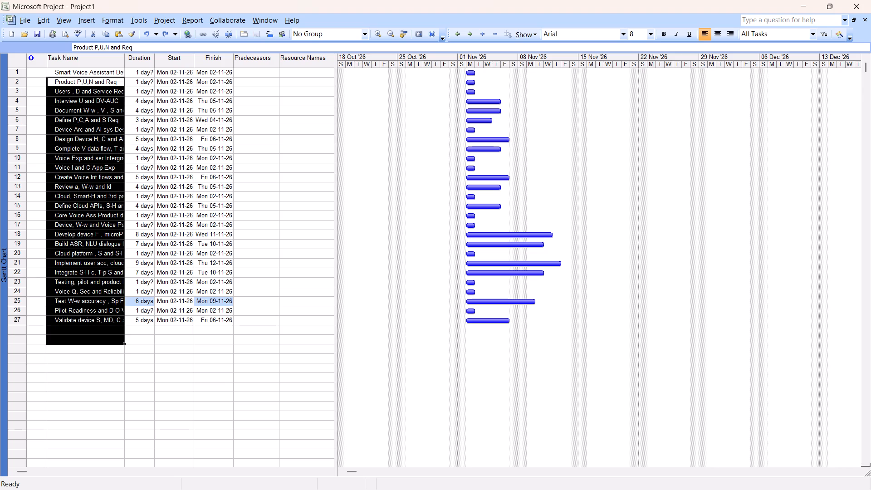
key(shift+Up)
key(shift+Up)
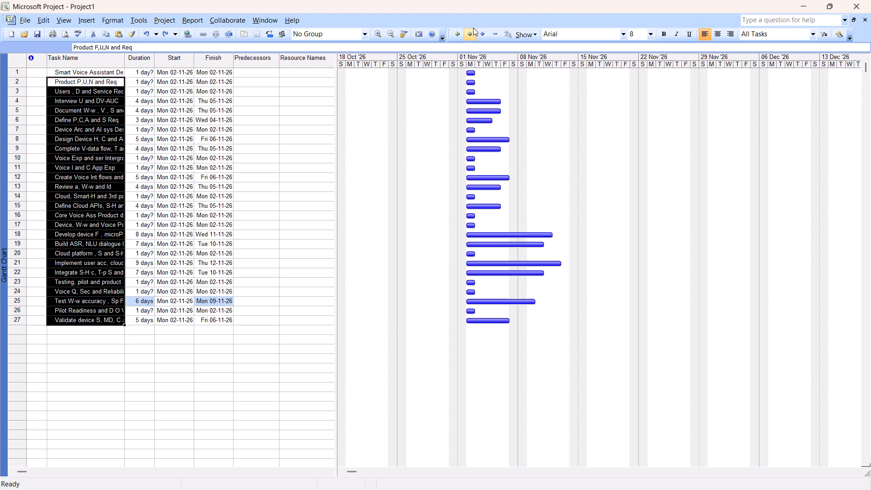
click(467, 33)
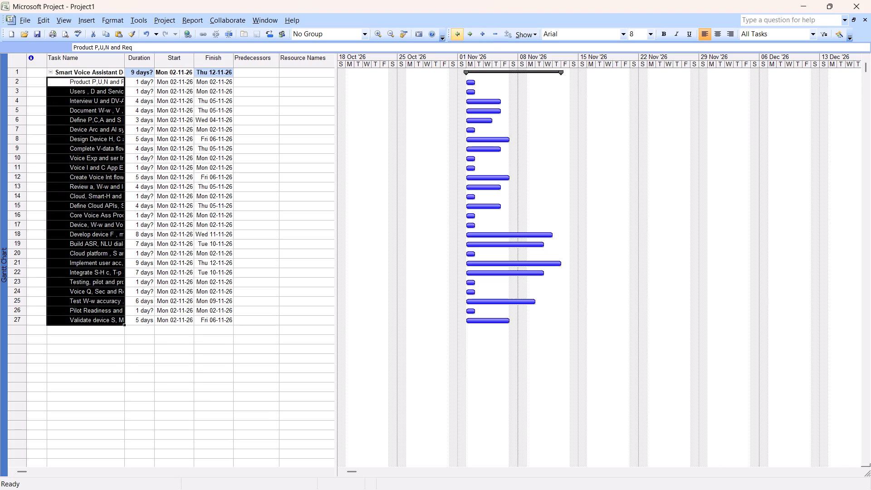
click(275, 125)
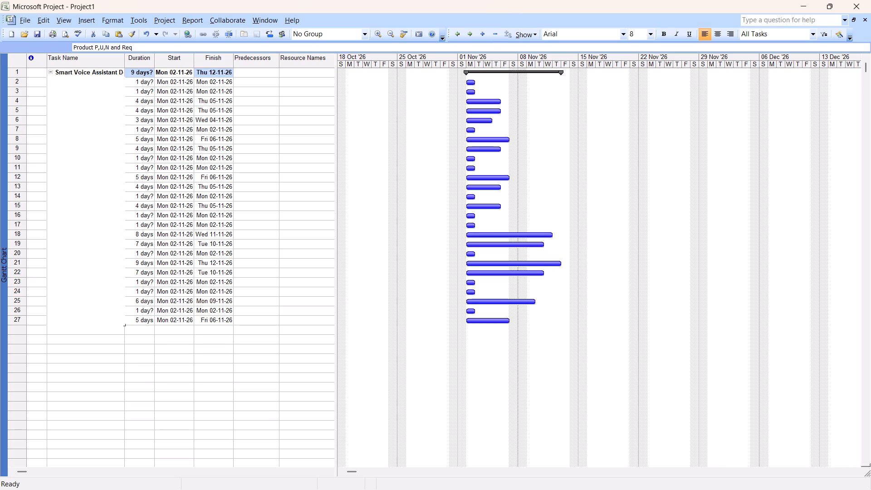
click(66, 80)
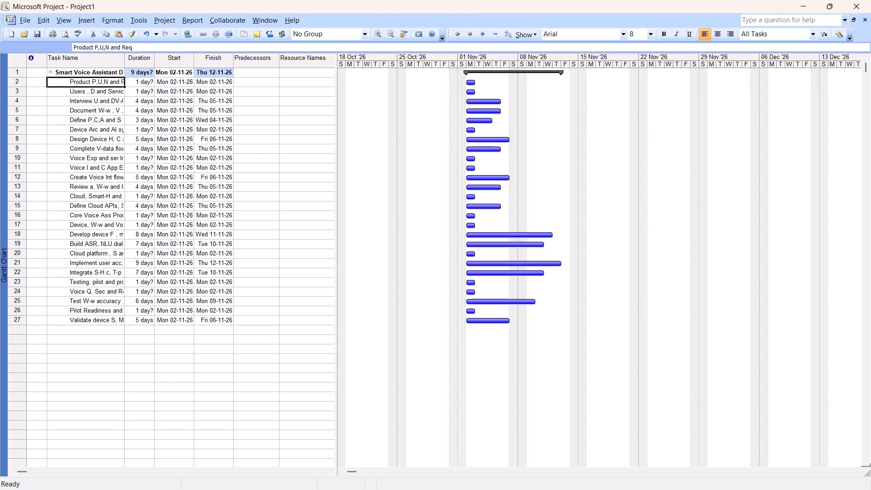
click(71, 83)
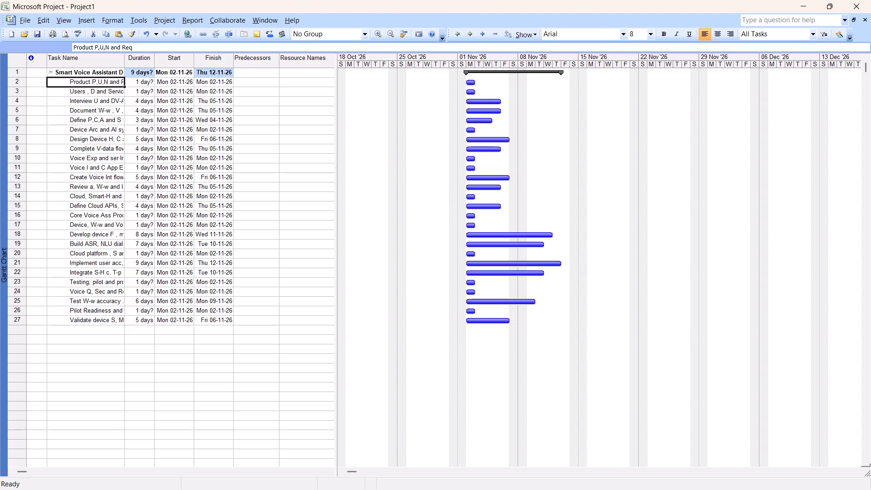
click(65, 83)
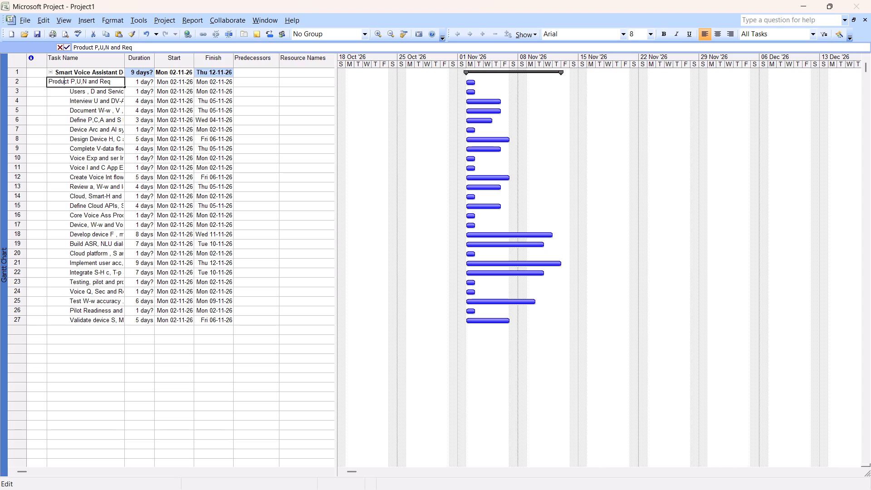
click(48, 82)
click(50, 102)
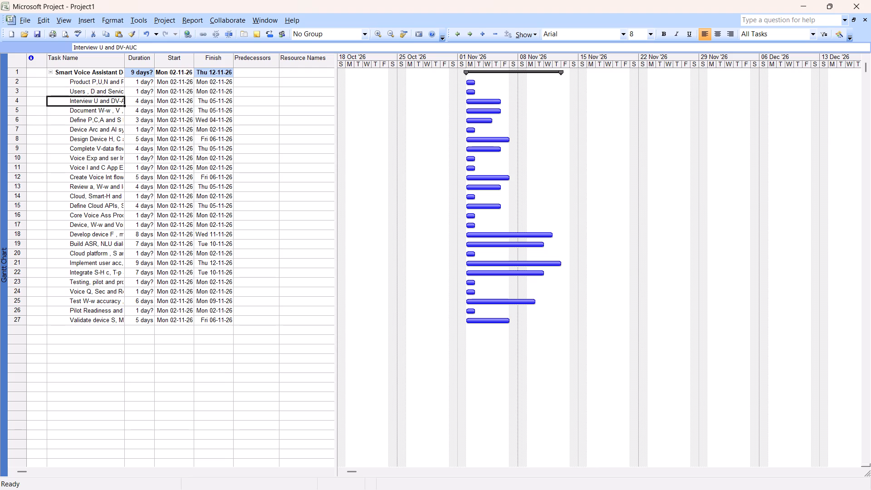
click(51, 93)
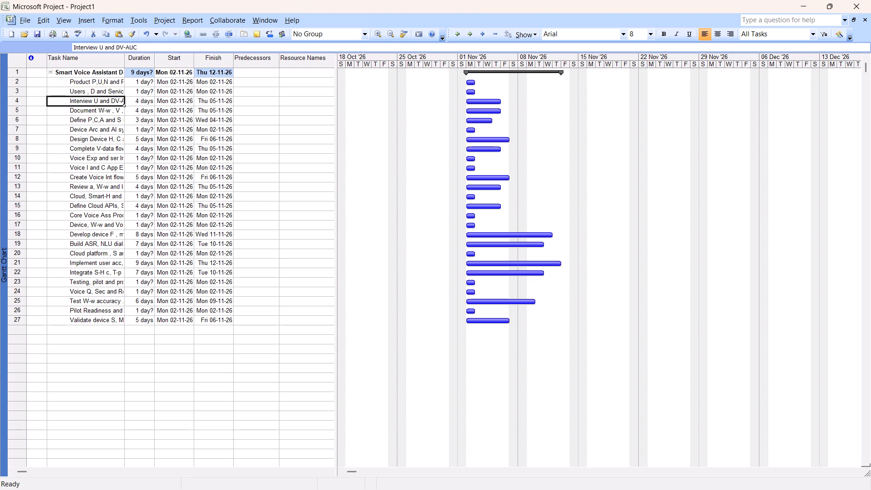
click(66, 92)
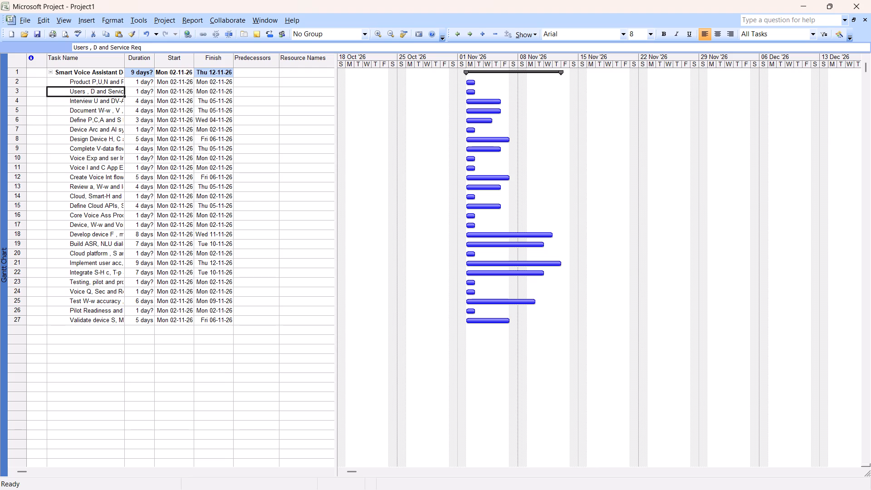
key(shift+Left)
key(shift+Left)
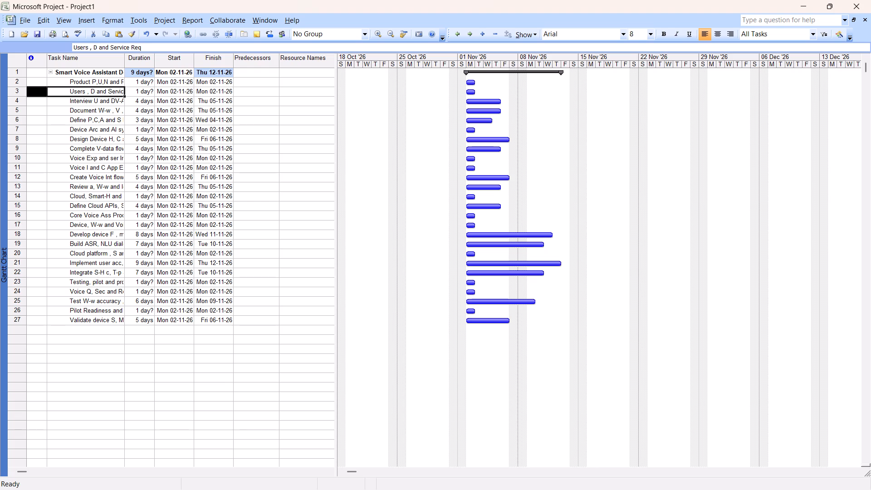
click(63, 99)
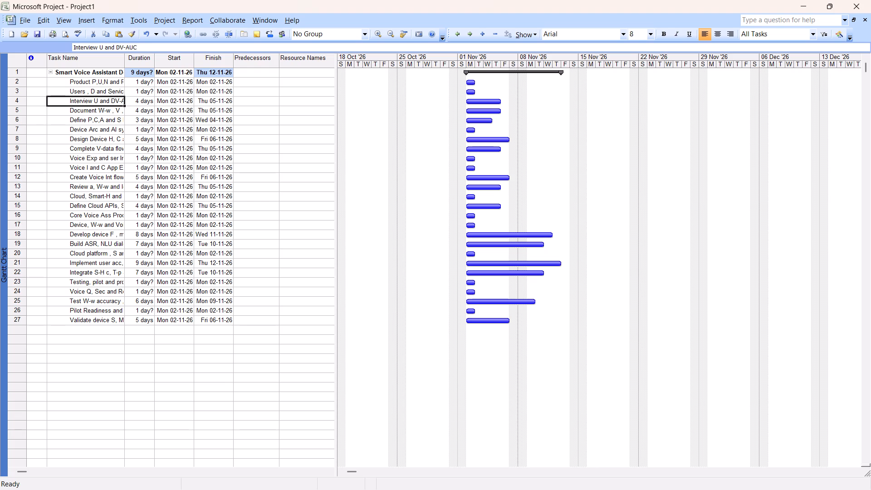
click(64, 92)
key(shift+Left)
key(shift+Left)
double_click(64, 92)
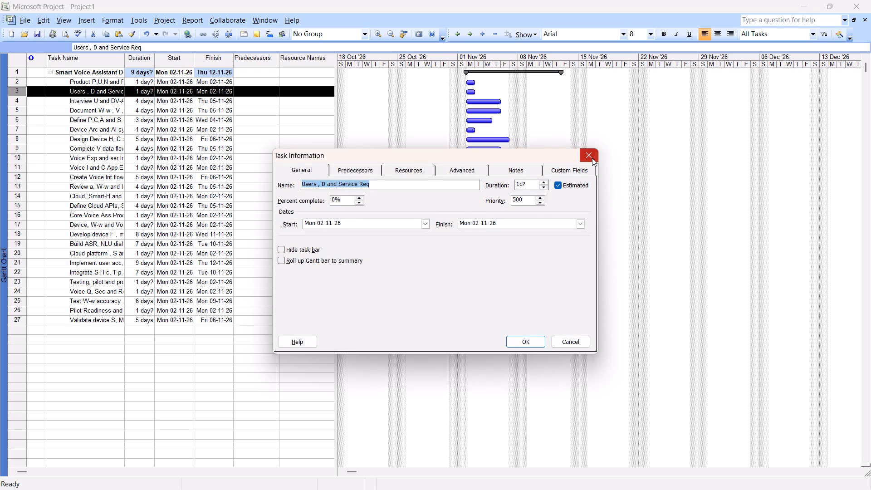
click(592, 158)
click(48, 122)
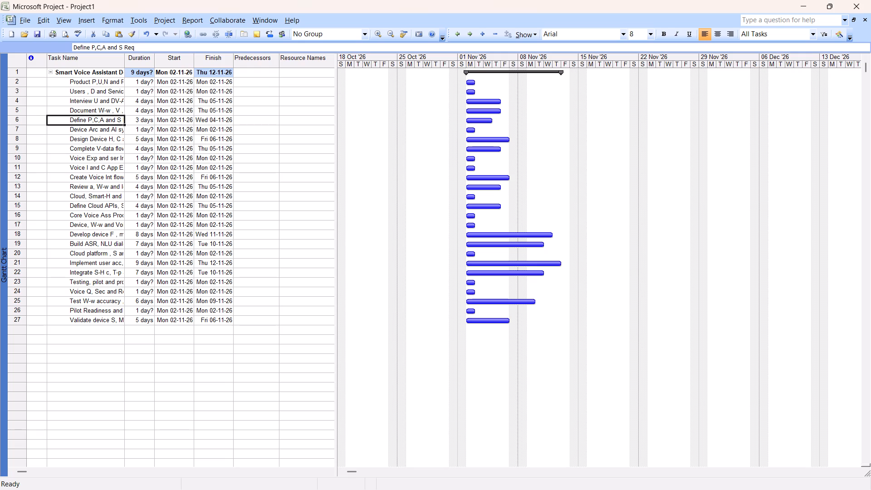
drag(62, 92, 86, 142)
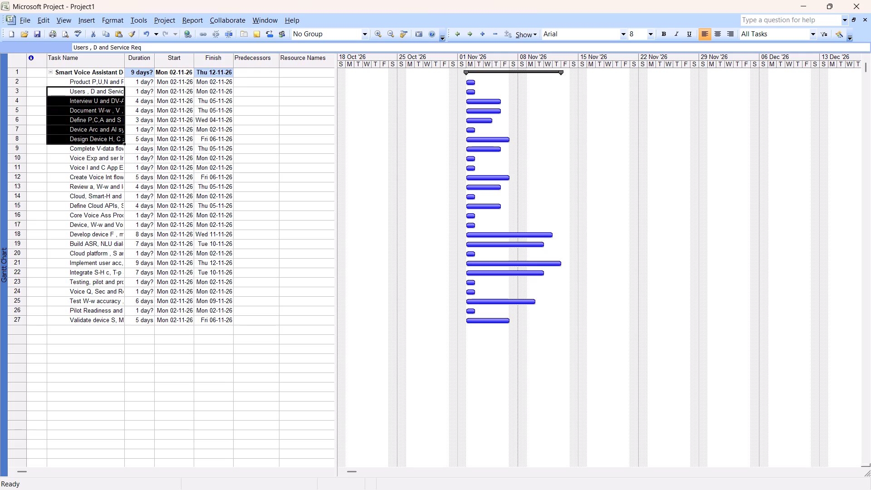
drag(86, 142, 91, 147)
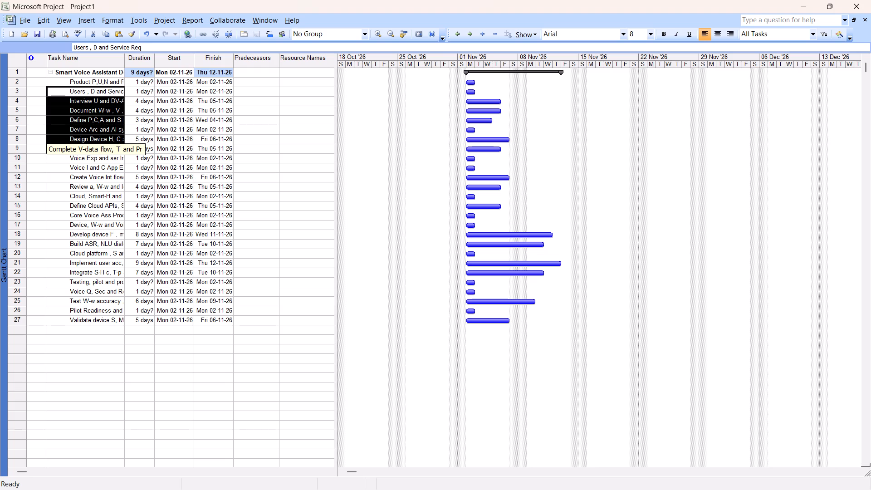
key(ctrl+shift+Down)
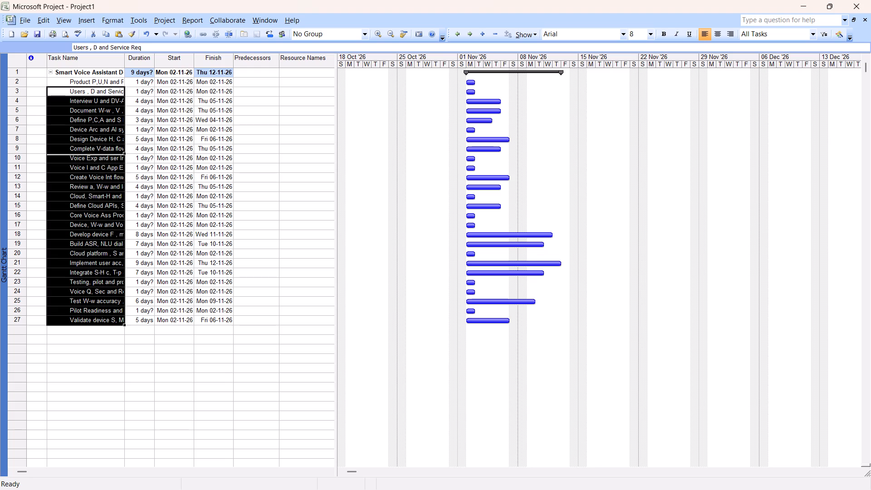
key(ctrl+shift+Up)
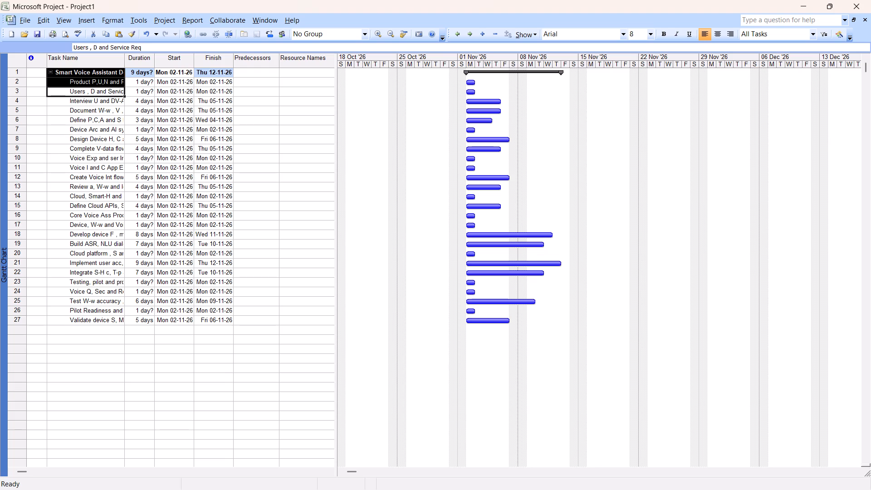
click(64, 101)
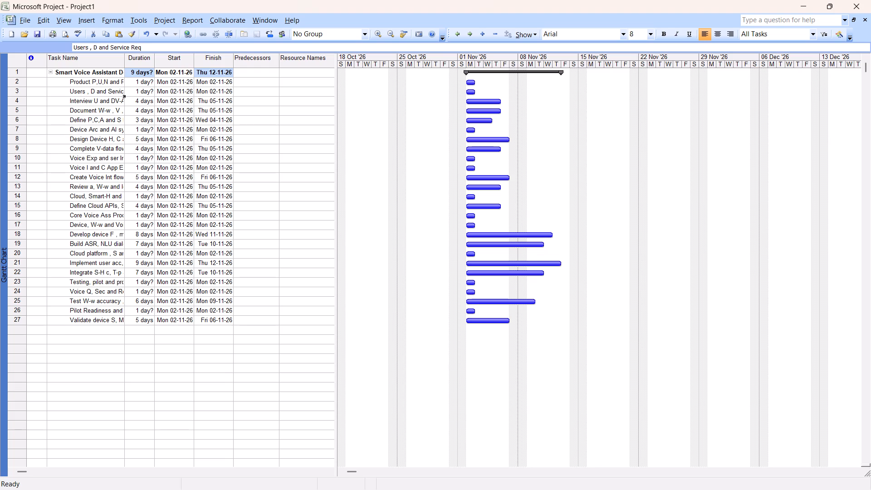
Indent tasks 3 to 9, from Users, D and Service Req to Complete V-data flow, one level beneath Product P,U,N and Req (task 2).
click(66, 93)
key(shift+Down)
key(shift+Down)
key(shift+Down)
key(shift+Down)
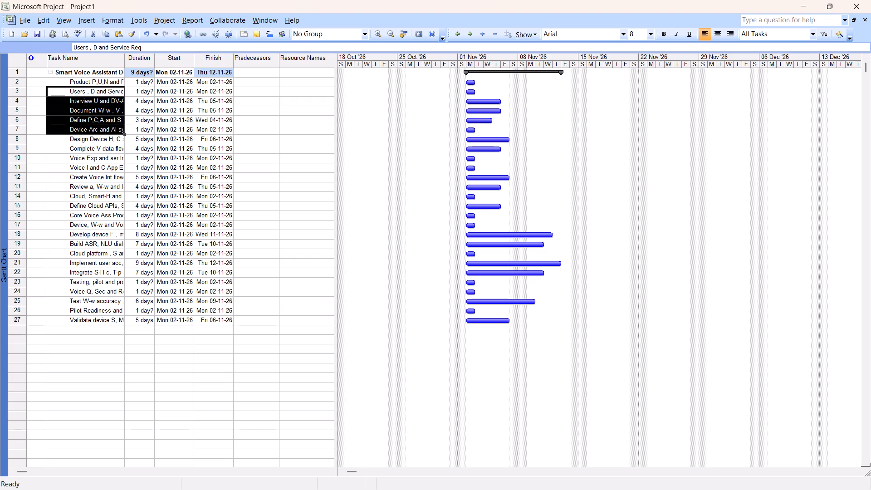
key(shift+Down)
key(shift+Down)
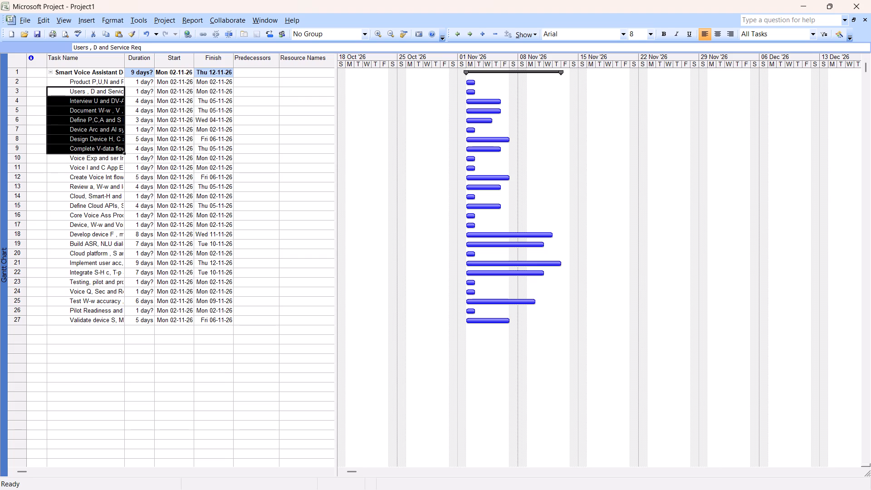
click(468, 34)
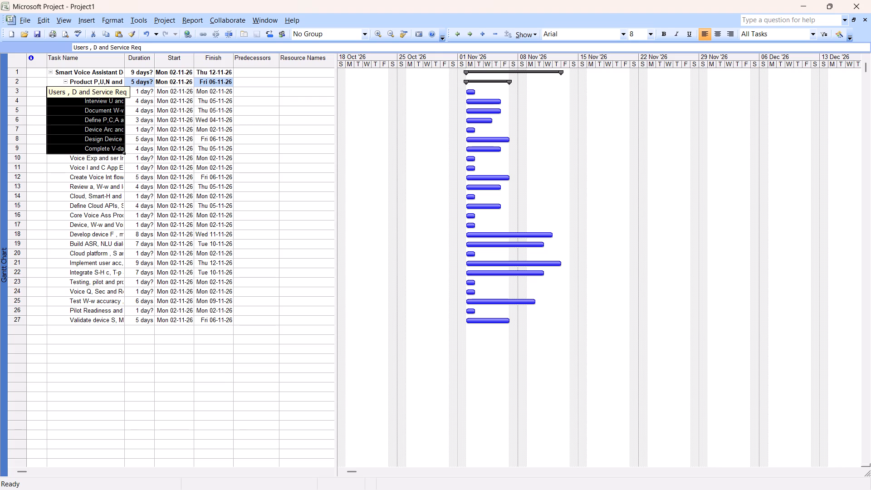
Indent tasks 4 to 6, from Interview U and DV-AUC onward, one level beneath Users, D and Service Req (task 3).
click(71, 99)
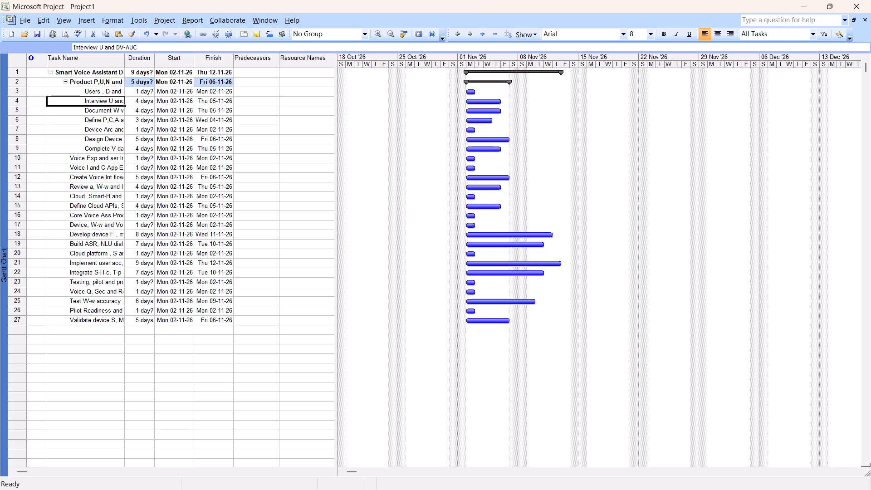
click(79, 99)
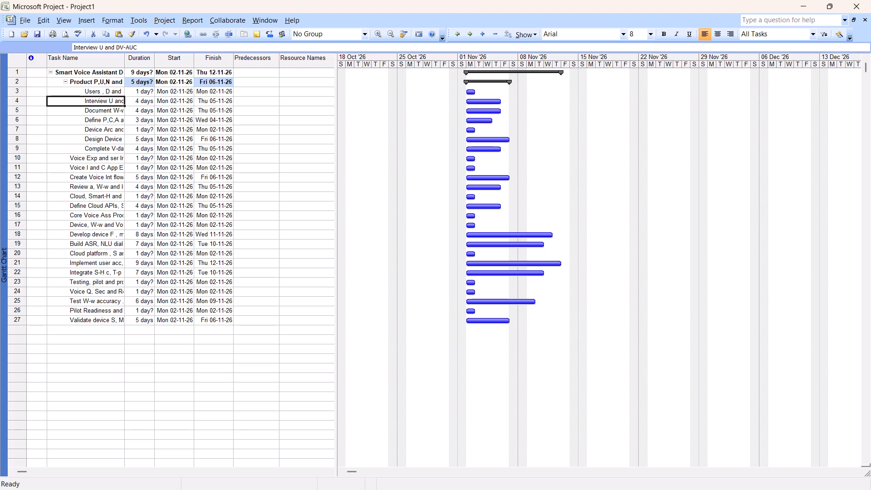
click(81, 100)
key(shift+Down)
key(shift+Down)
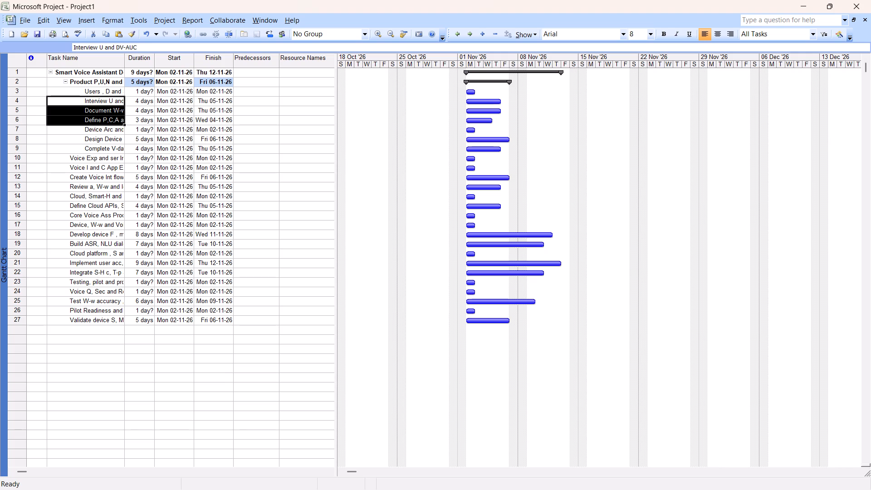
click(472, 33)
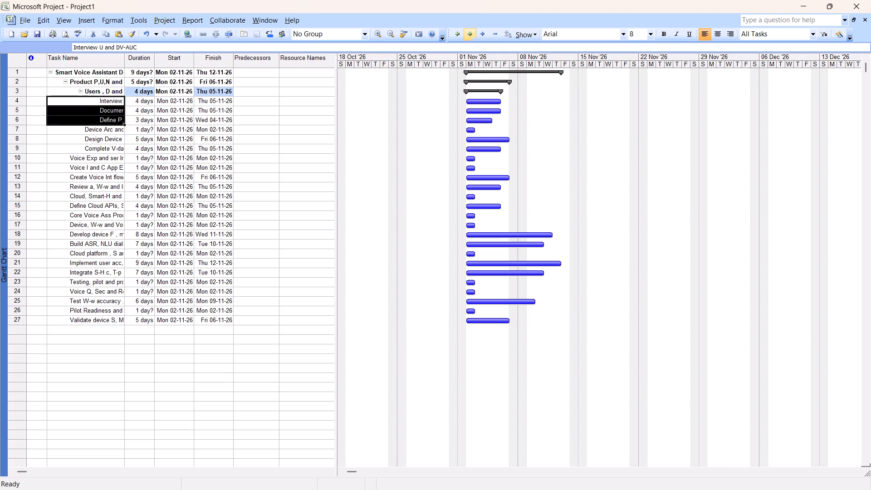
Indent the Design Device and Complete V-data flow tasks (8 and 9) one level beneath Device Arc and AI sys Design (task 7).
click(80, 128)
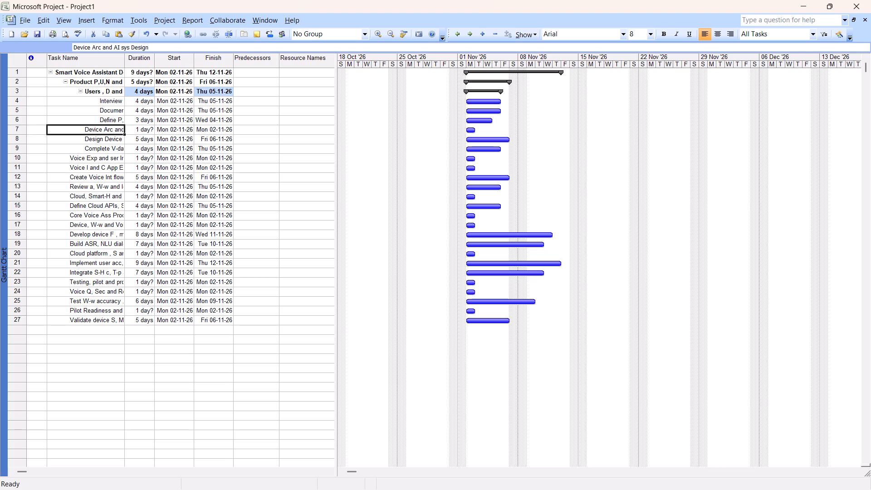
click(83, 141)
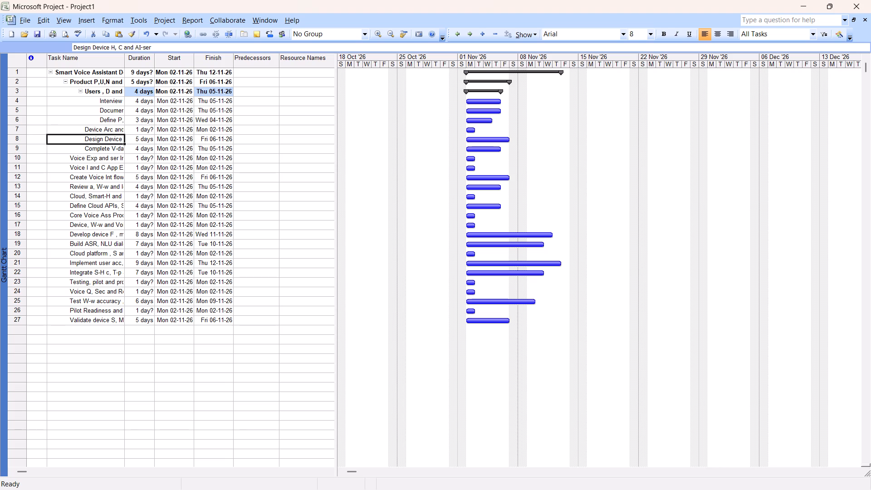
click(83, 140)
key(shift+Down)
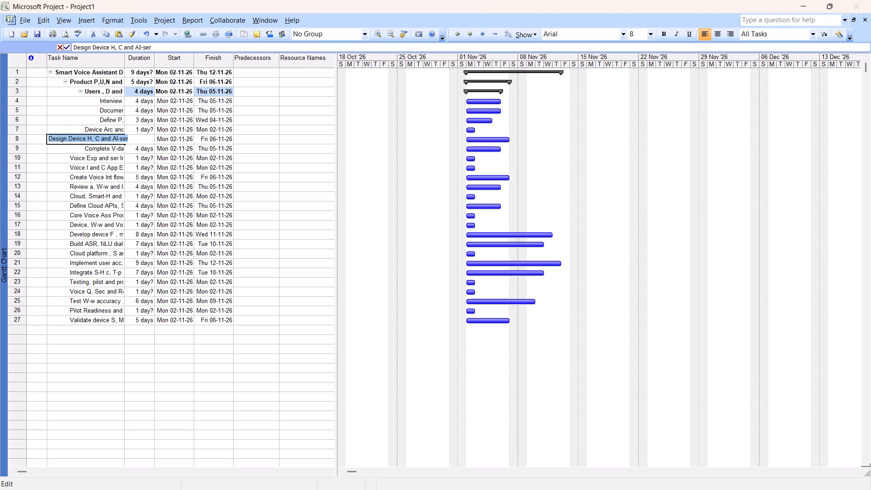
click(83, 140)
click(80, 150)
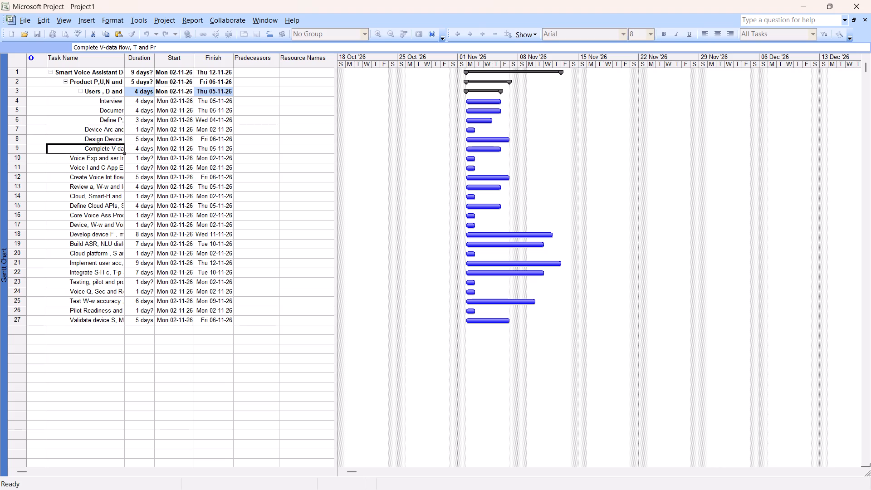
click(80, 142)
click(77, 139)
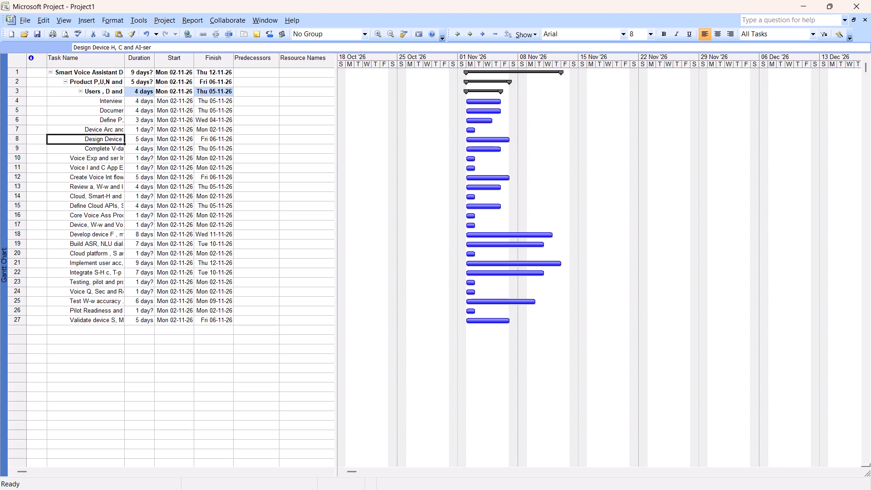
key(shift+Down)
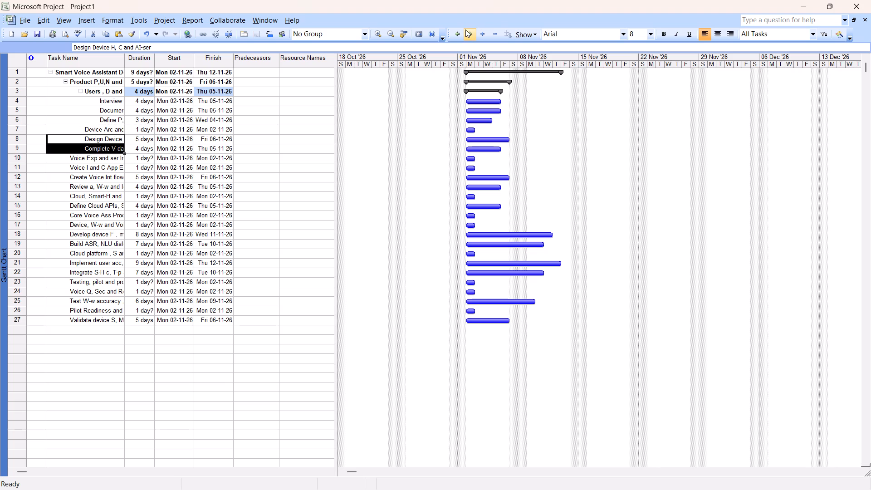
click(468, 31)
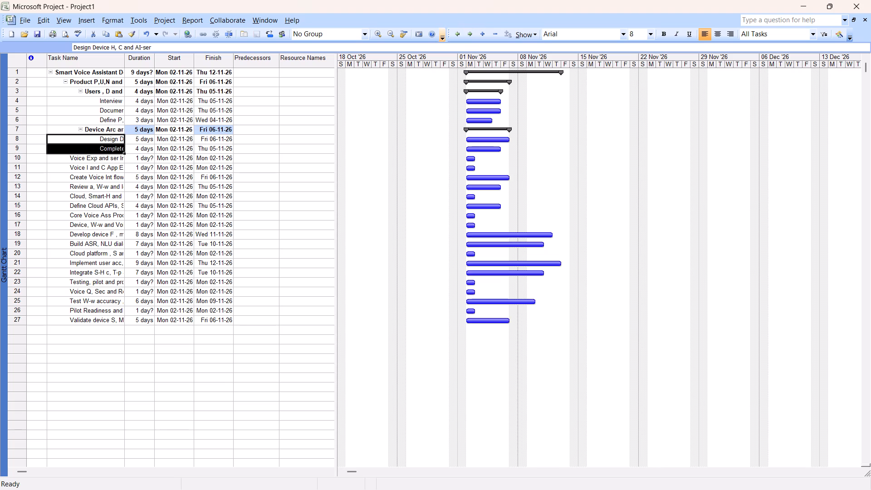
Indent tasks 11 to 15, from Voice I and C App Exp onward, one level beneath the Voice Exp and ser task (task 10).
click(65, 159)
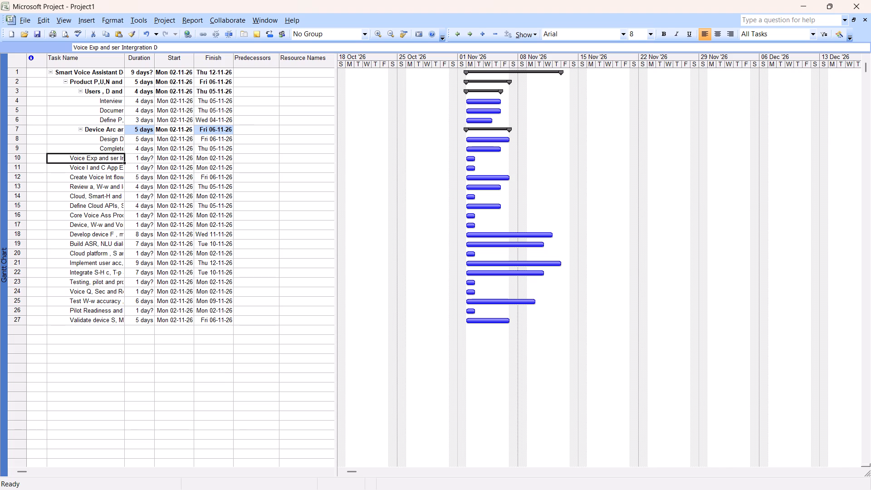
click(69, 148)
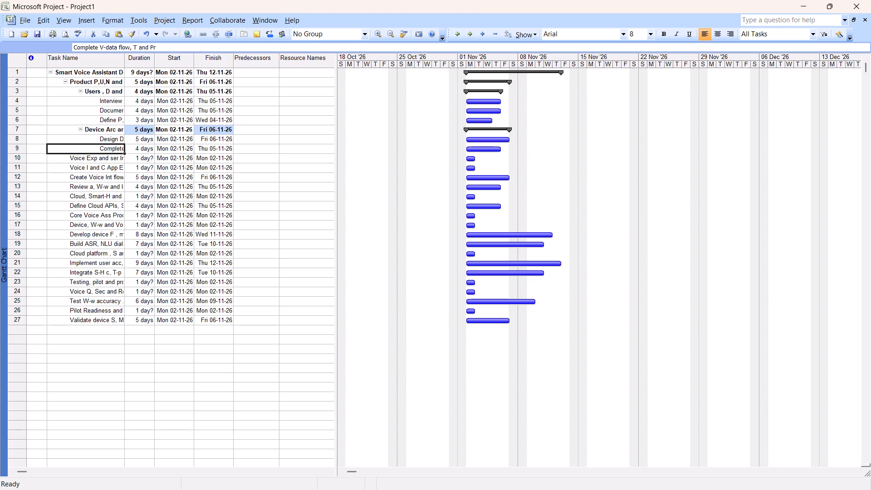
click(67, 157)
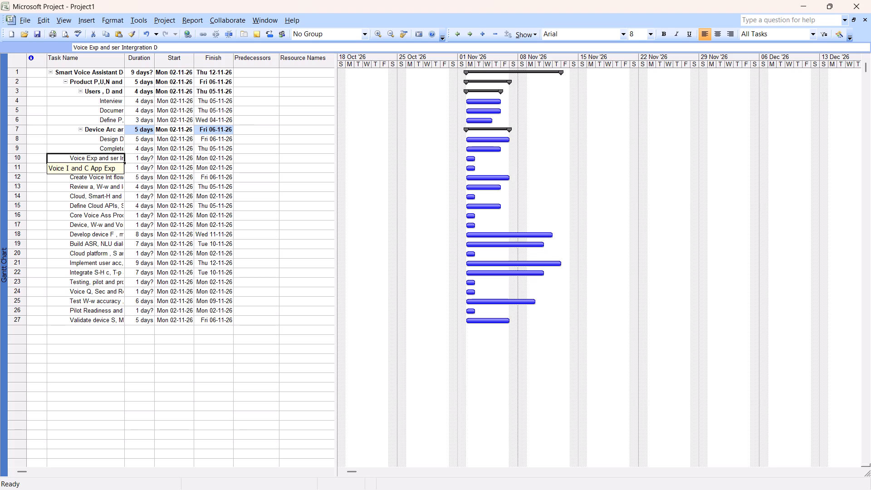
click(56, 164)
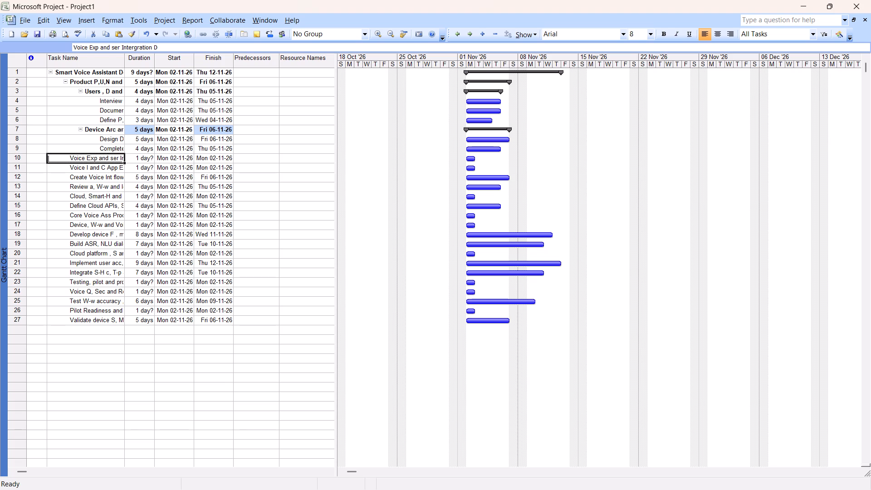
click(60, 168)
key(shift+Down)
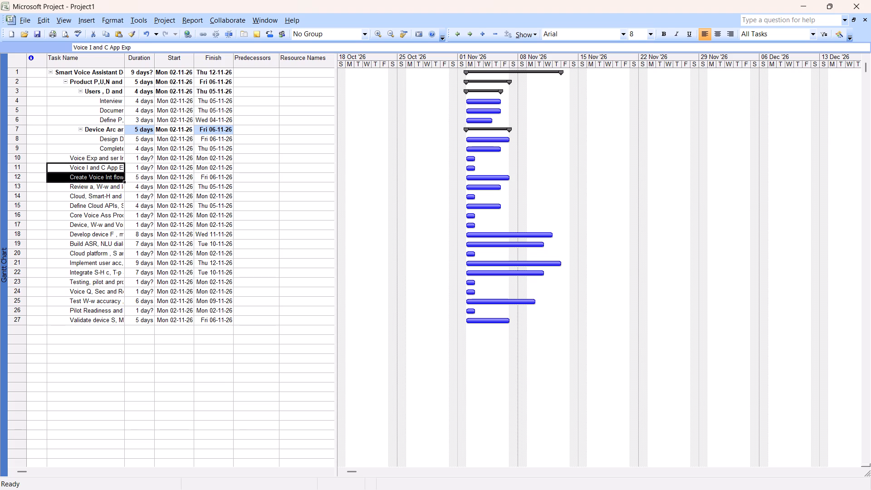
key(shift+Down)
key(shift+Down)
key(shift+Down)
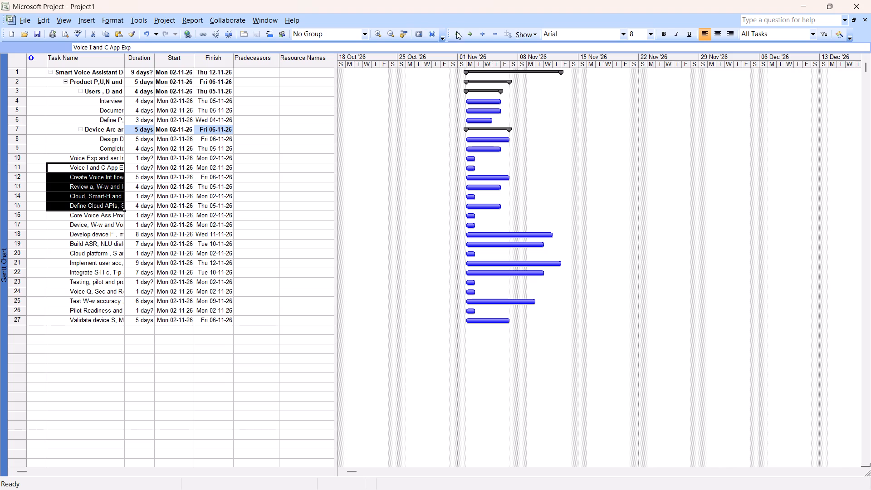
click(470, 33)
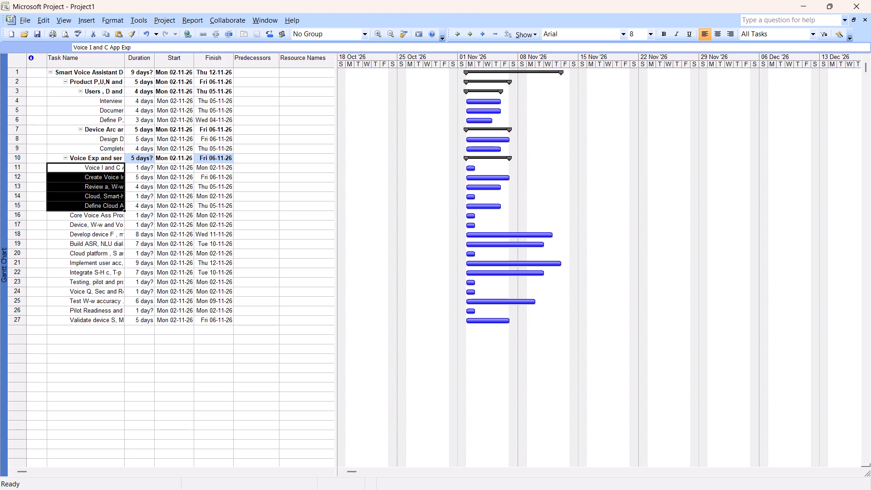
Indent the Create Voice Int flows and Review tasks (12 and 13) one level beneath Voice I and C App Exp (task 11).
click(70, 181)
click(77, 176)
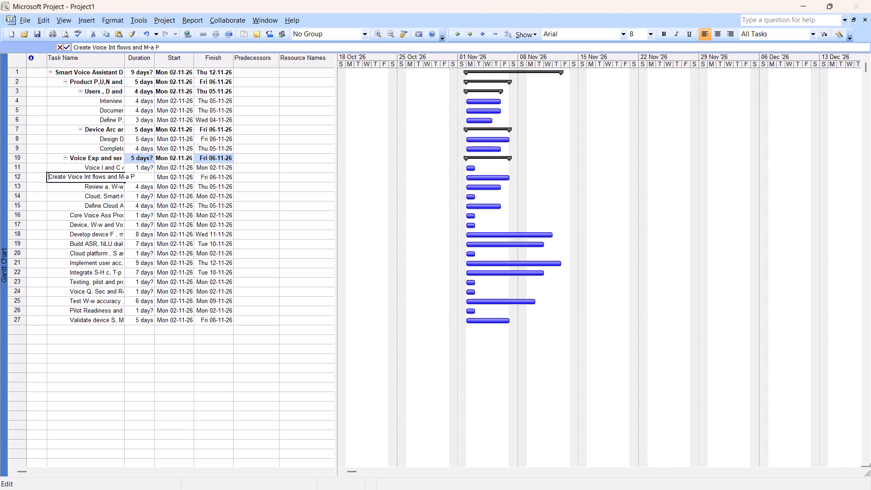
click(73, 190)
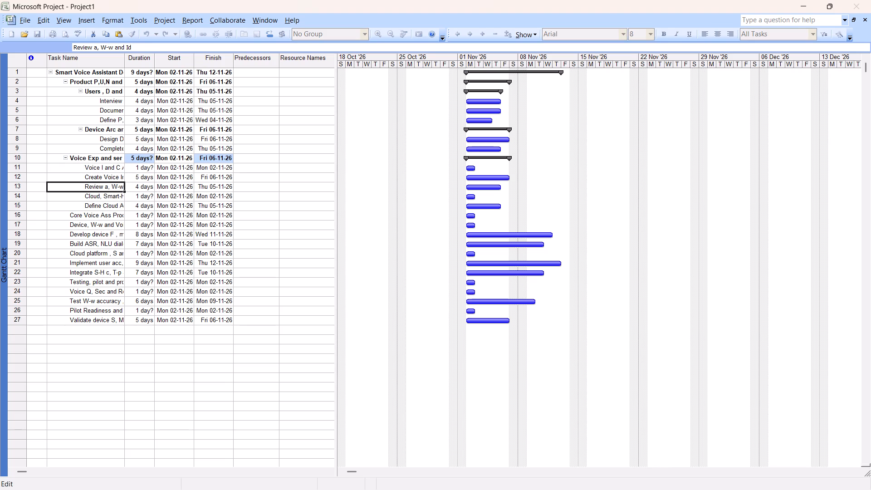
click(77, 176)
key(shift+Down)
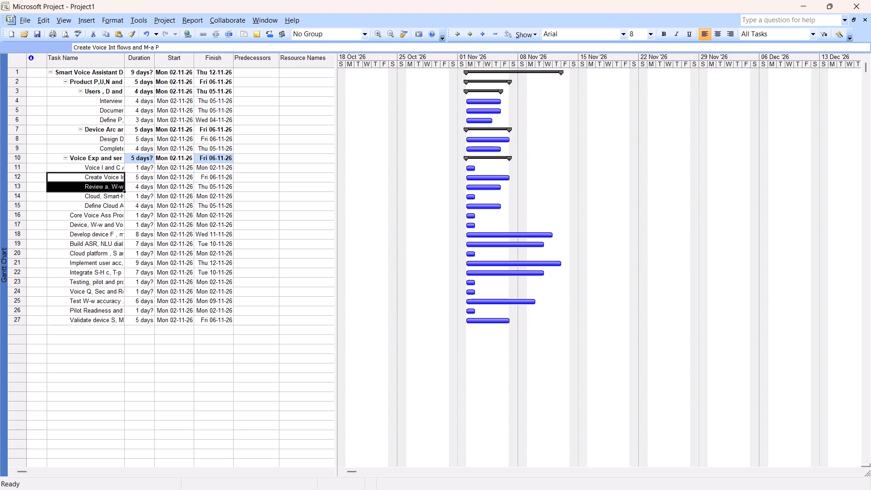
click(469, 35)
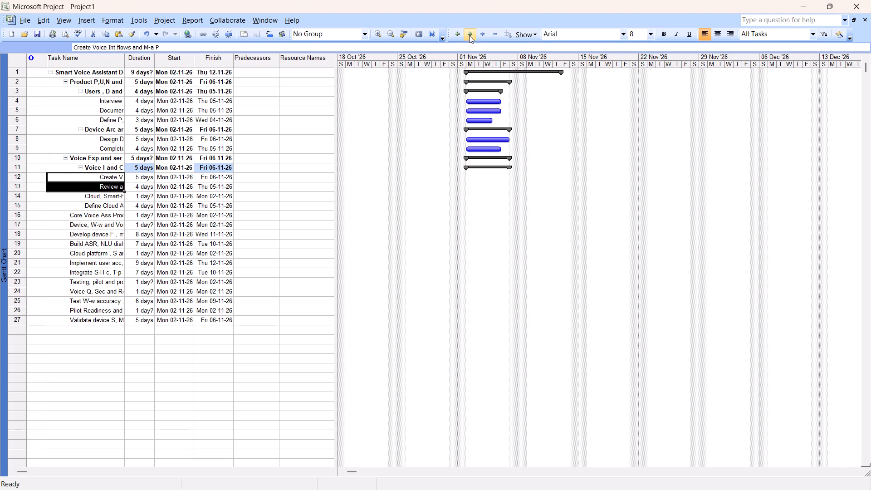
Indent the Define Cloud APIs task (task 15) one level beneath Cloud, Smart-H and 3rd party Int (task 14).
click(73, 195)
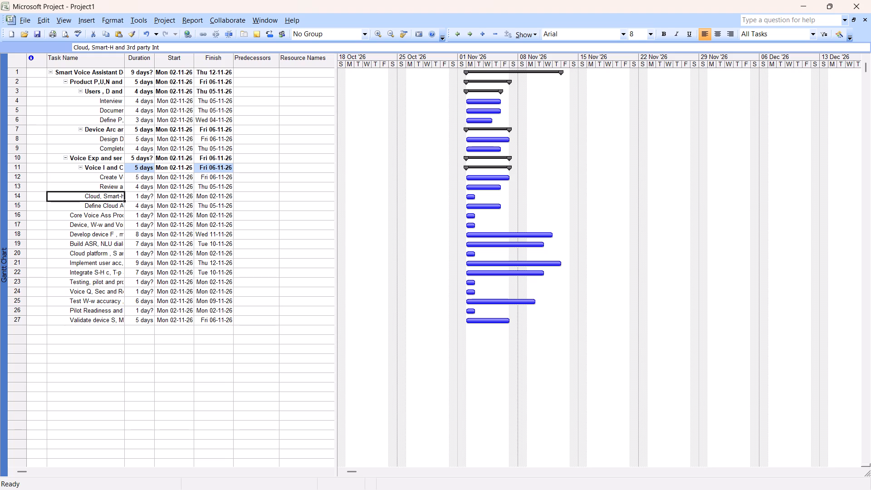
click(76, 206)
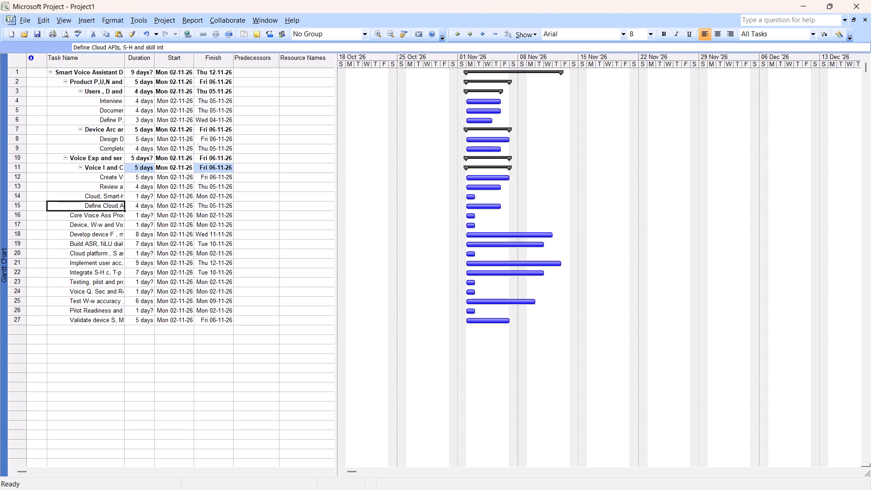
click(468, 31)
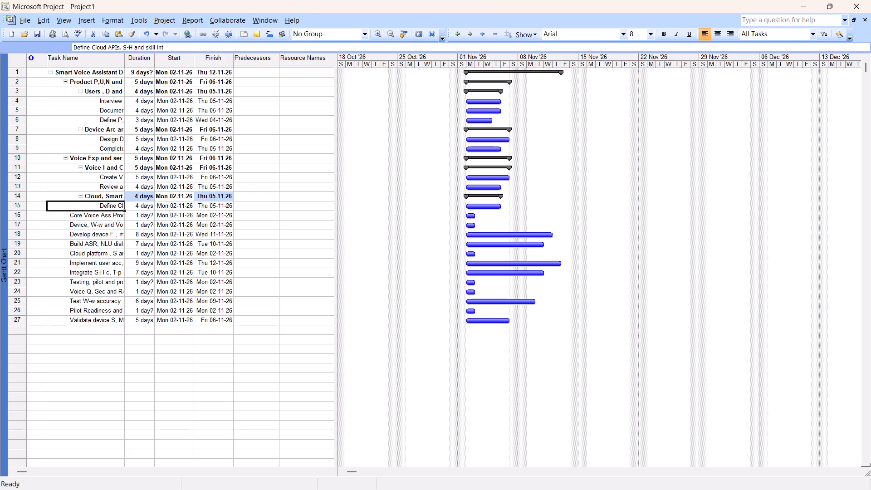
Indent tasks 17 to 22, from Device, W-w and Voice Ps onward, one level beneath the Core Voice Ass task (task 16).
click(62, 221)
click(65, 223)
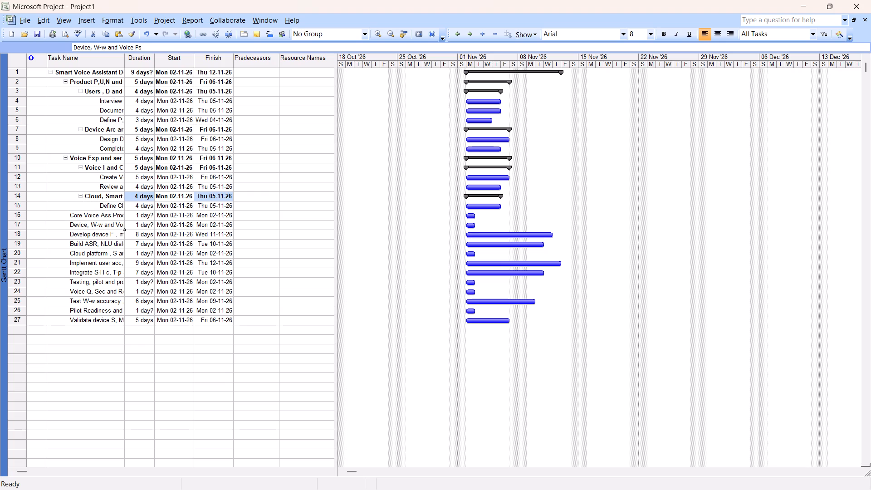
key(shift+Down)
key(shift+Down)
click(65, 223)
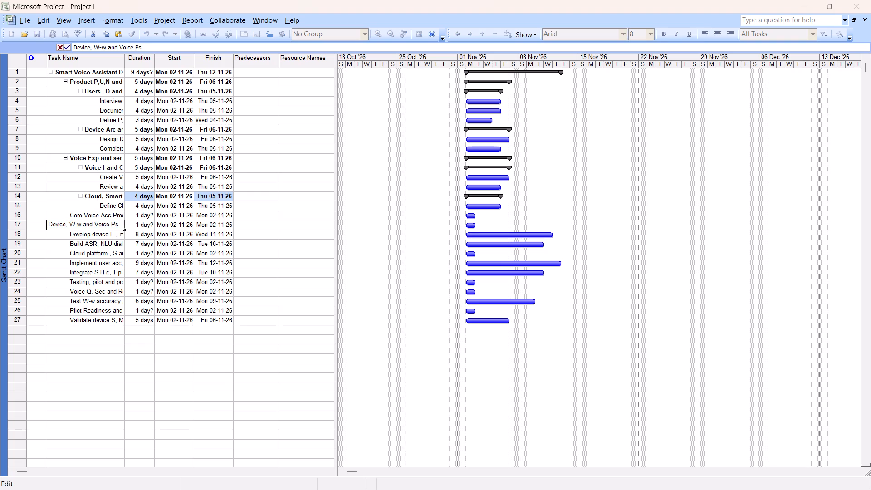
click(65, 236)
click(65, 228)
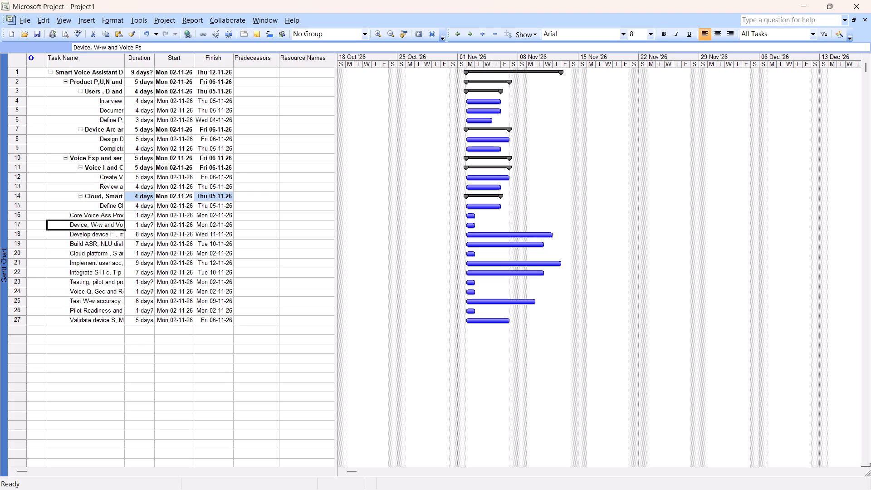
key(shift+Down)
key(shift+Down)
key(shift+Down)
key(shift+Down)
key(shift+Down)
key(shift+Down)
key(shift+Down)
key(shift+Down)
key(shift+Up)
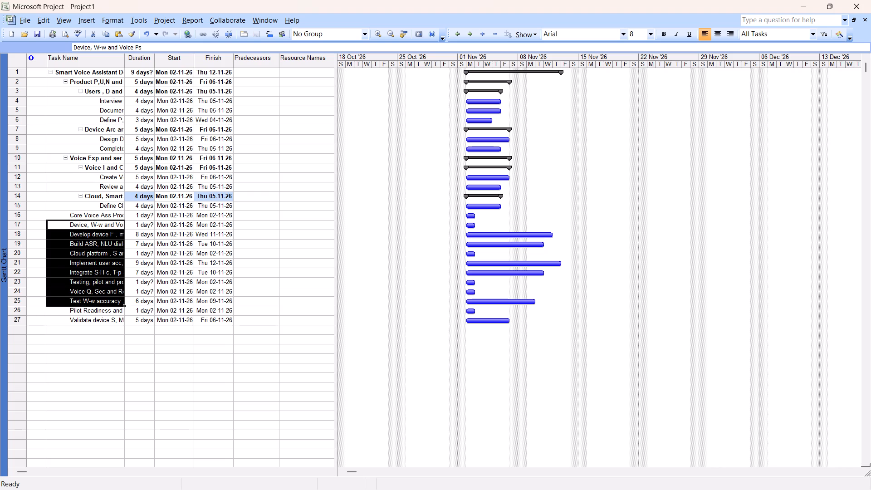
key(shift+Up)
key(shift+Up)
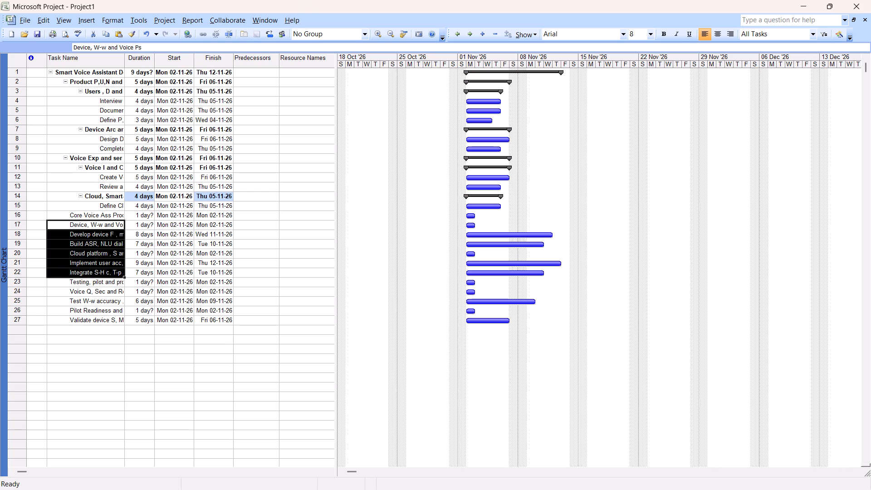
click(465, 35)
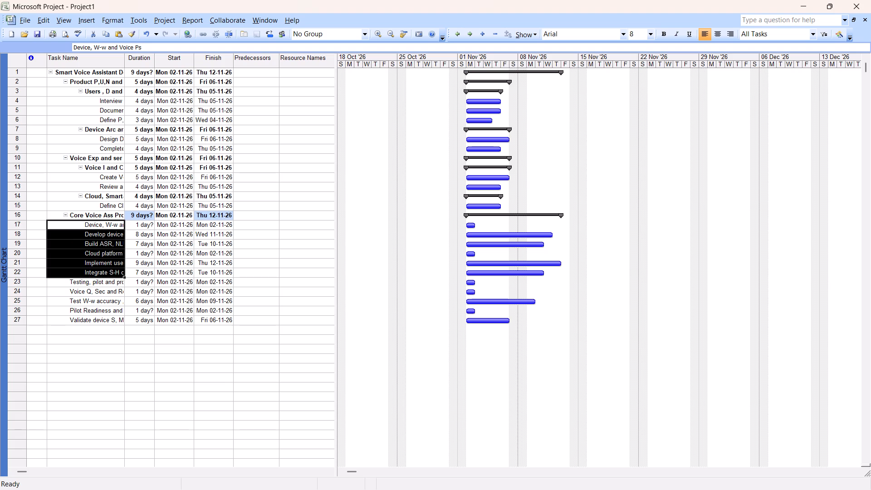
Indent the Develop device and Build ASR tasks (18 and 19) one level beneath Device, W-w and Voice Ps (task 17).
click(75, 235)
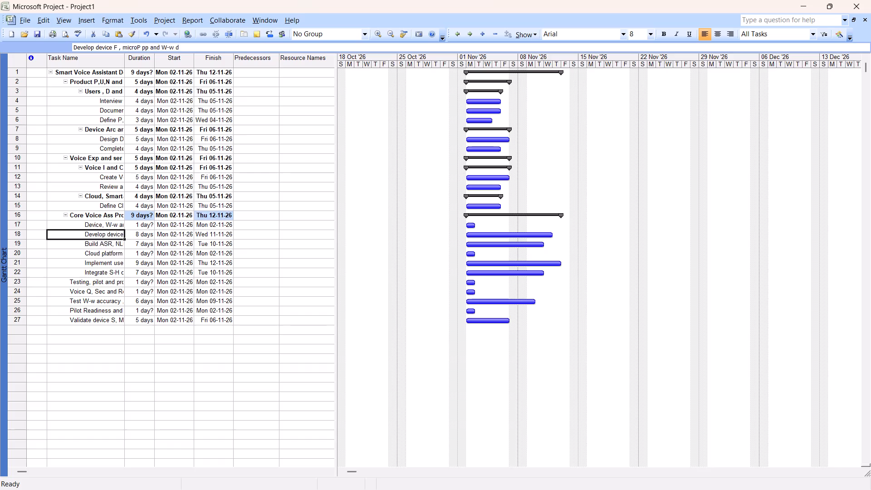
click(81, 234)
key(shift+Down)
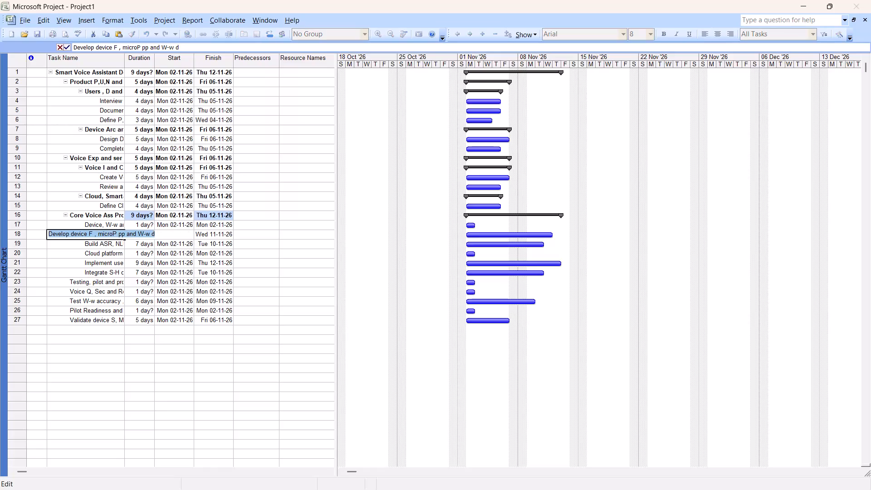
click(81, 234)
key(shift+Down)
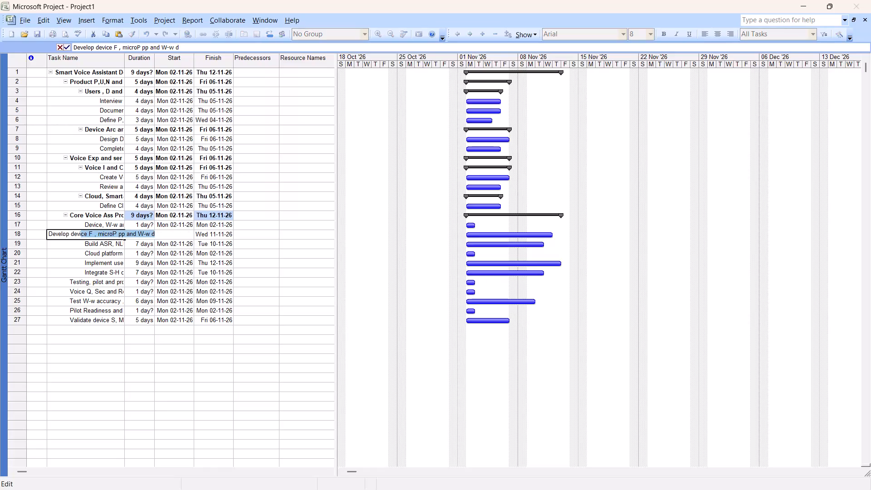
click(78, 248)
click(78, 236)
key(shift+Down)
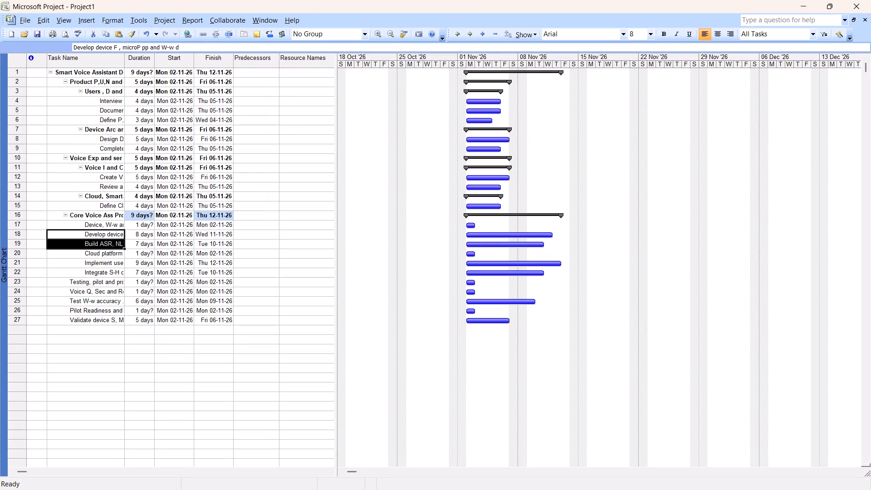
click(468, 35)
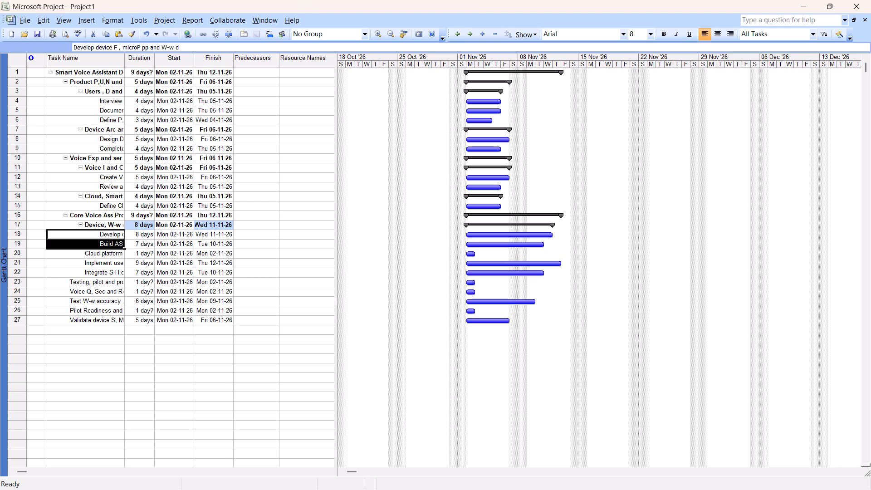
Indent the Implement user acc and Integrate S-H tasks (21 and 22) one level beneath the Cloud platform task (task 20).
click(58, 262)
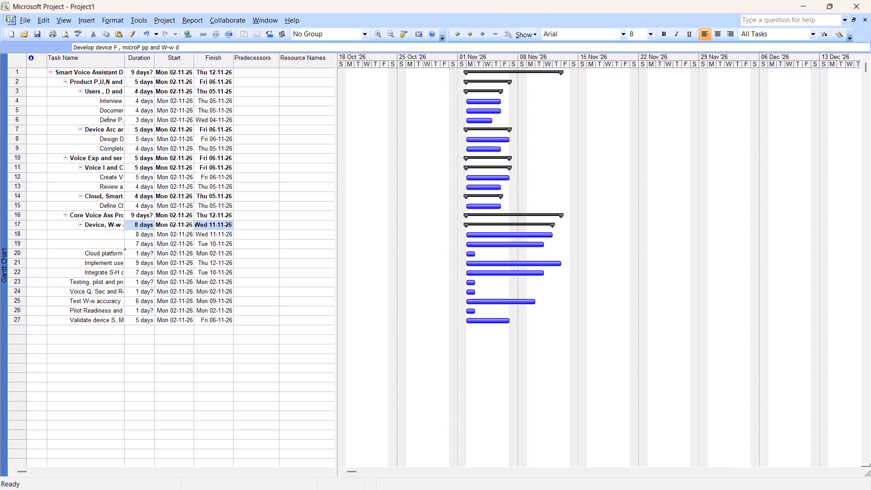
key(shift+Down)
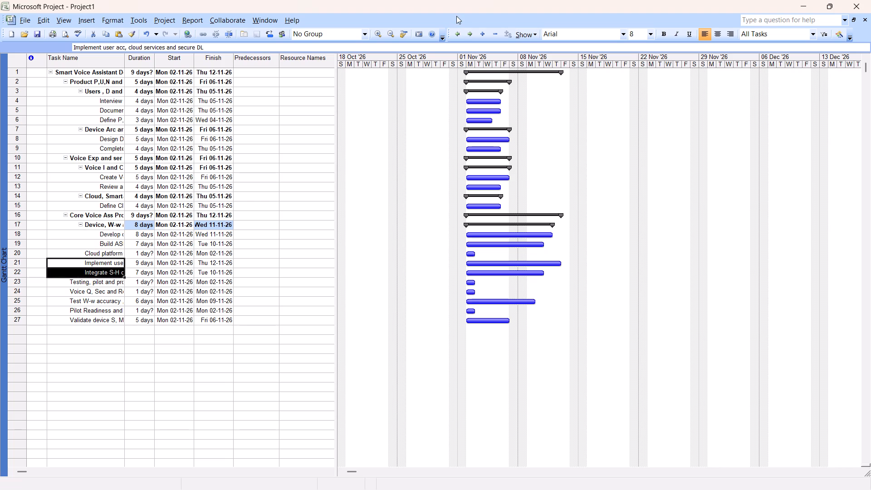
click(466, 32)
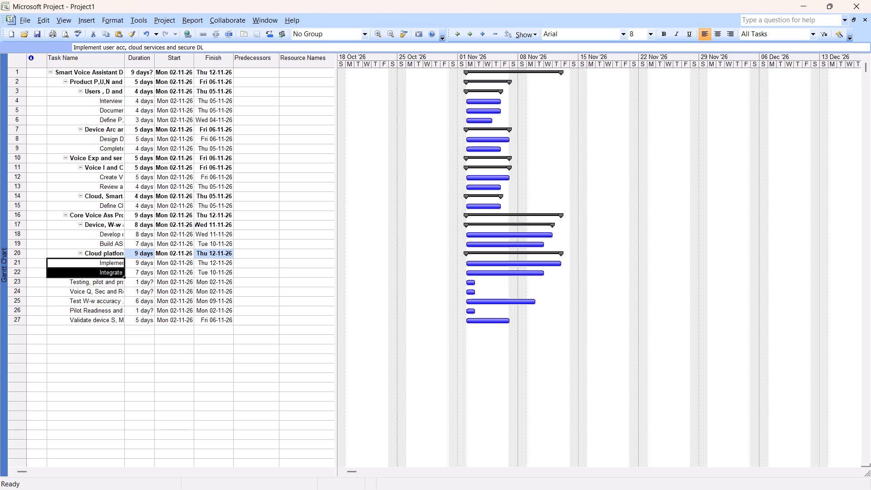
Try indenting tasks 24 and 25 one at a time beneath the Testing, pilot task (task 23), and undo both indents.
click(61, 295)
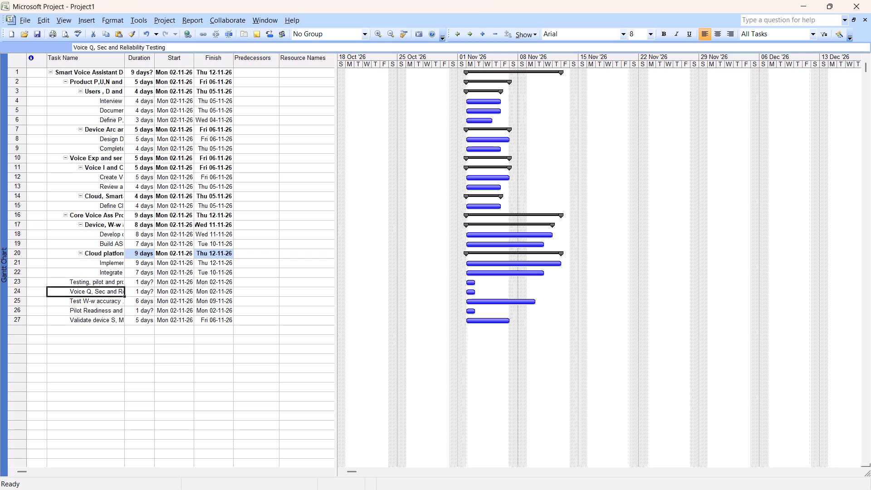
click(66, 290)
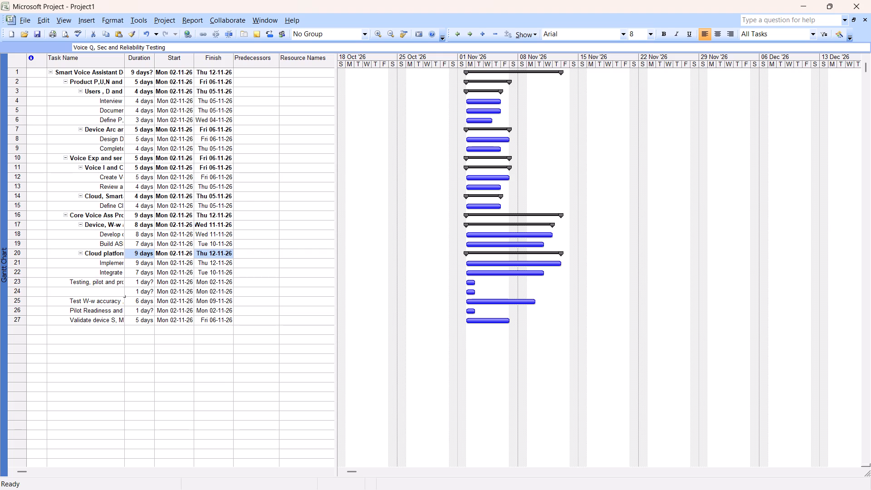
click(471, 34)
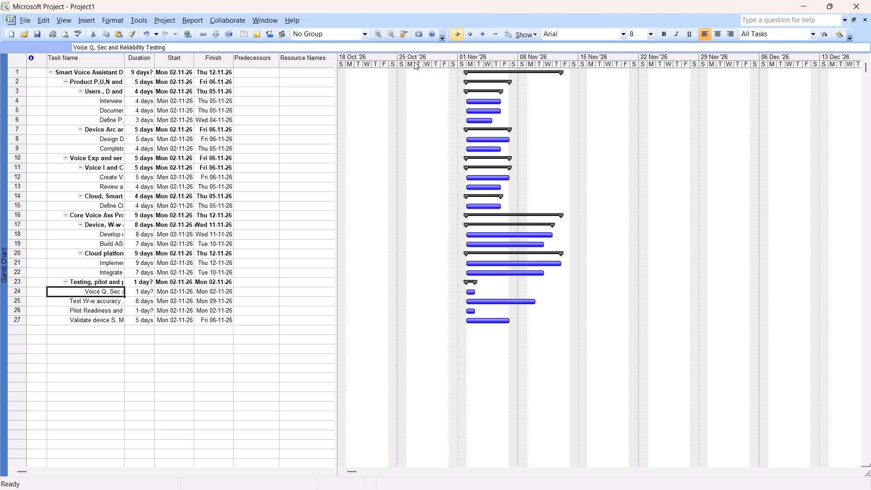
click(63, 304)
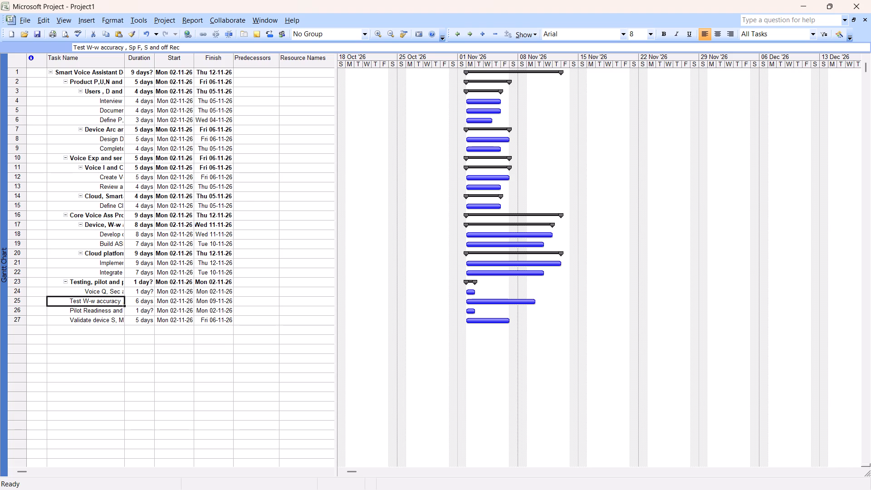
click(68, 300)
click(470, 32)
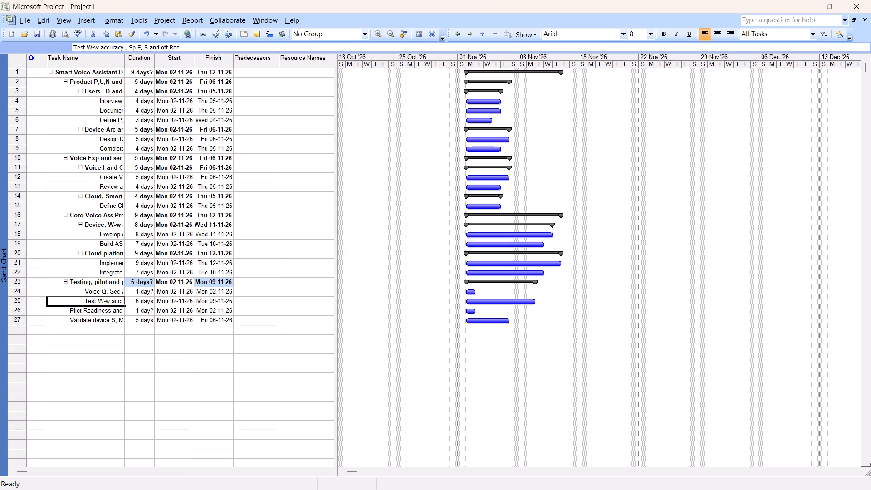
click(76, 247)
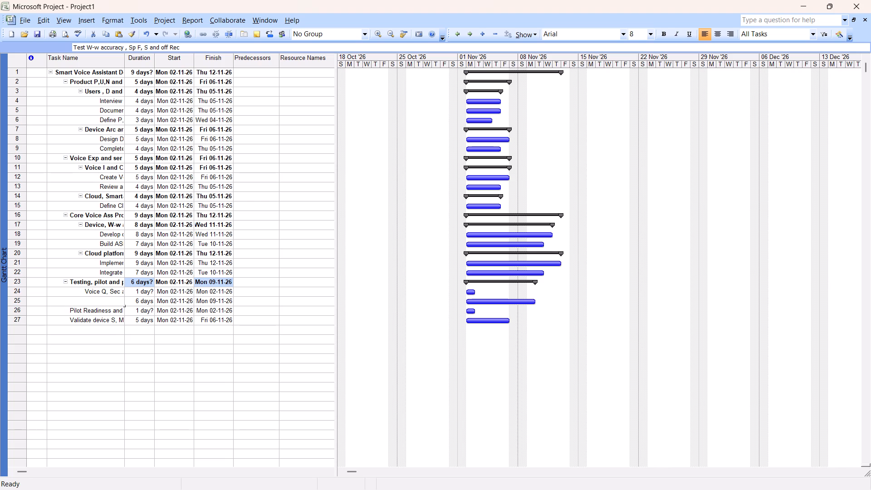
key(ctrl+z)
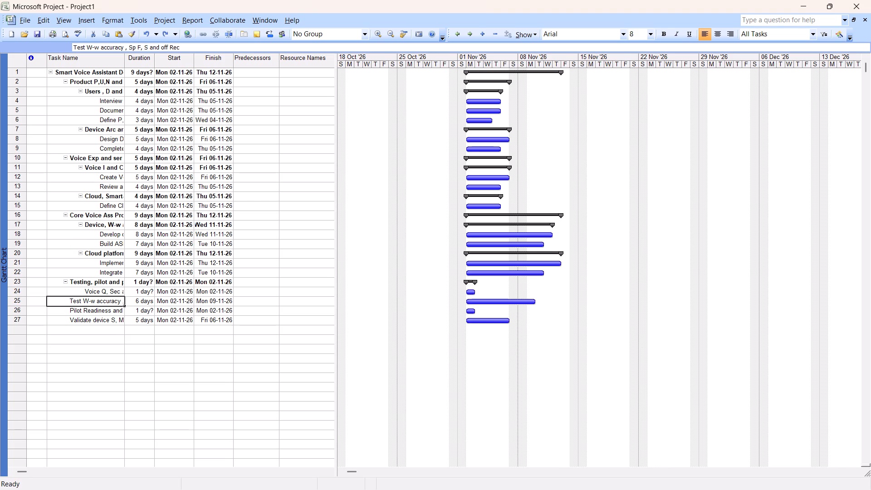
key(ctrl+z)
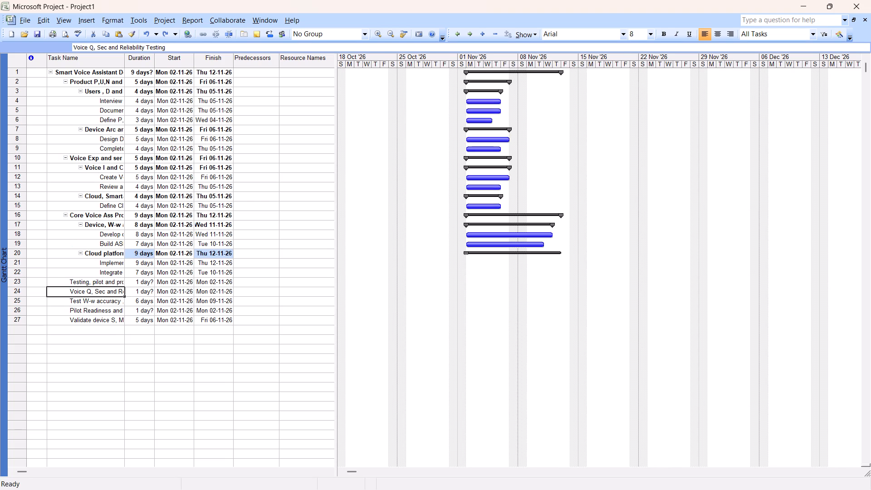
Indent tasks 24 to 27, from Voice Q, Sec and Reliability Testing onward, one level beneath the Testing, pilot task (task 23).
click(67, 285)
click(66, 289)
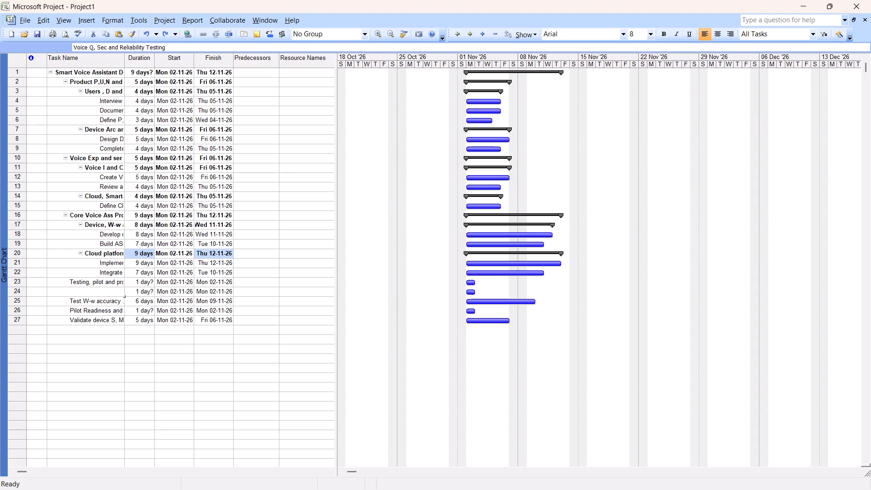
key(shift+Down)
key(shift+Down)
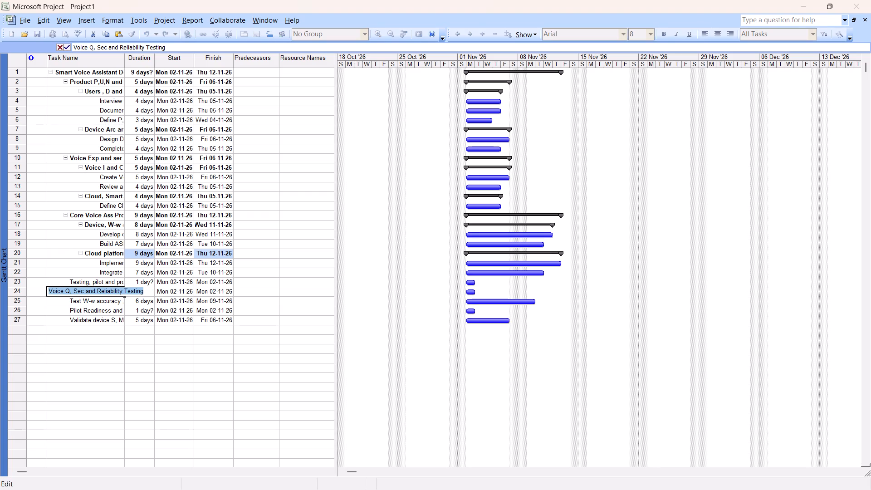
click(58, 292)
click(65, 292)
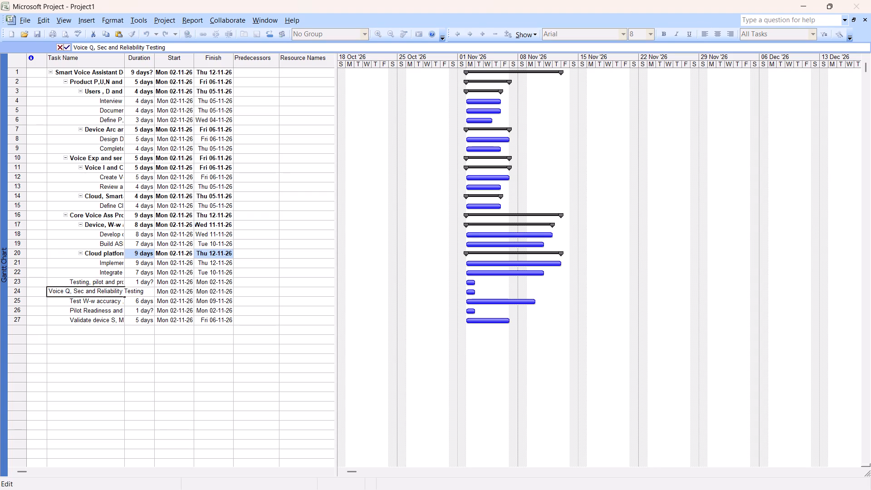
click(65, 300)
click(65, 292)
key(shift+Down)
key(shift+Down)
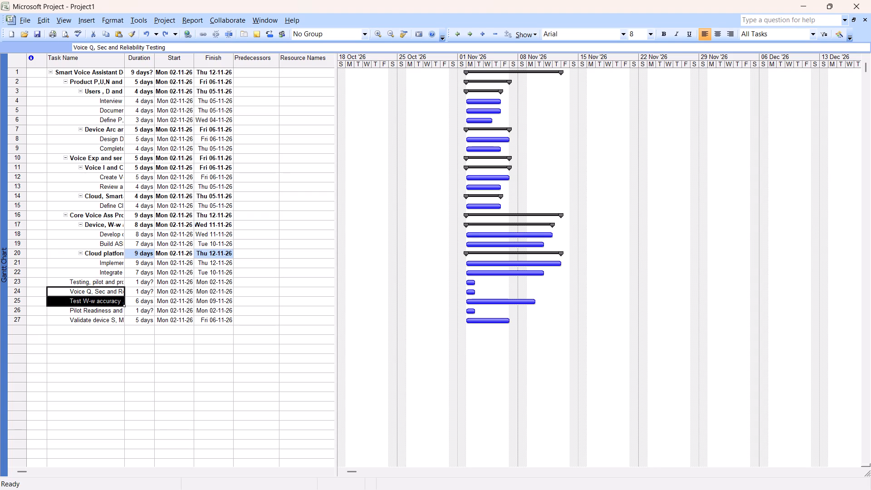
key(shift+Down)
click(471, 32)
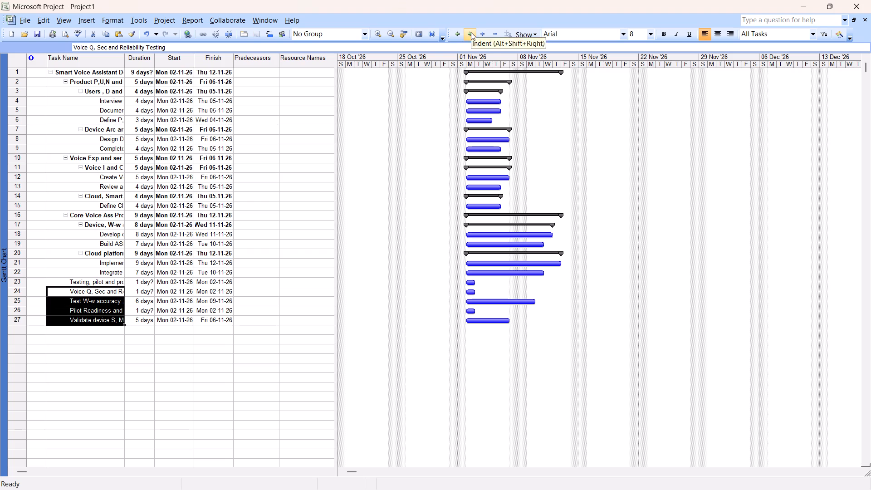
Indent the Test W-w accuracy task (task 25) one level beneath Voice Q, Sec and Reliability Testing (task 24).
click(82, 292)
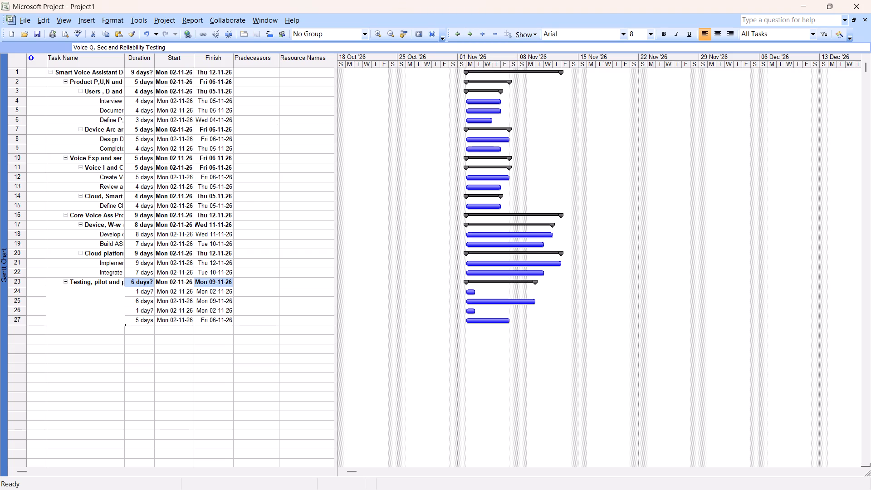
click(83, 302)
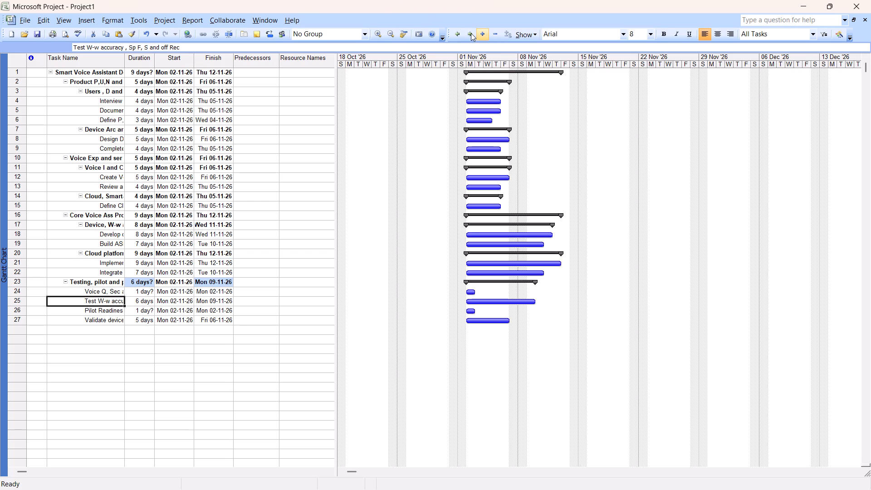
click(467, 35)
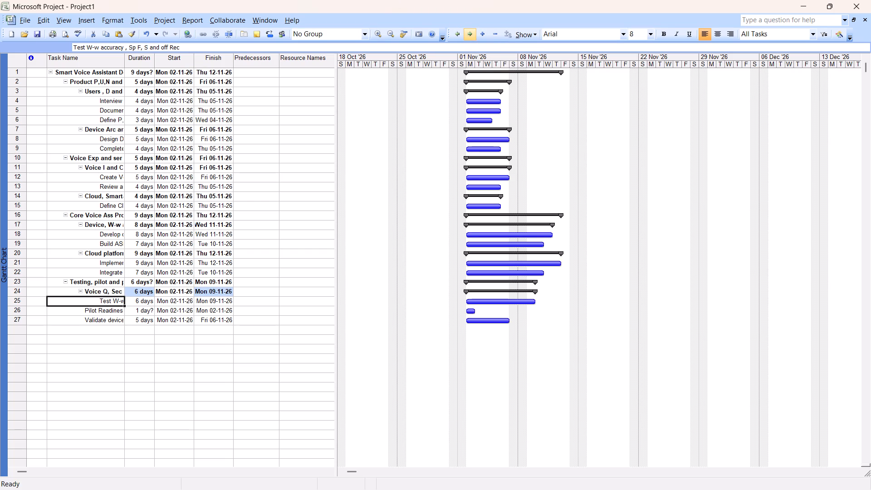
Indent the Validate device task (task 27) one level beneath Pilot Readiness and D O V (task 26).
click(82, 310)
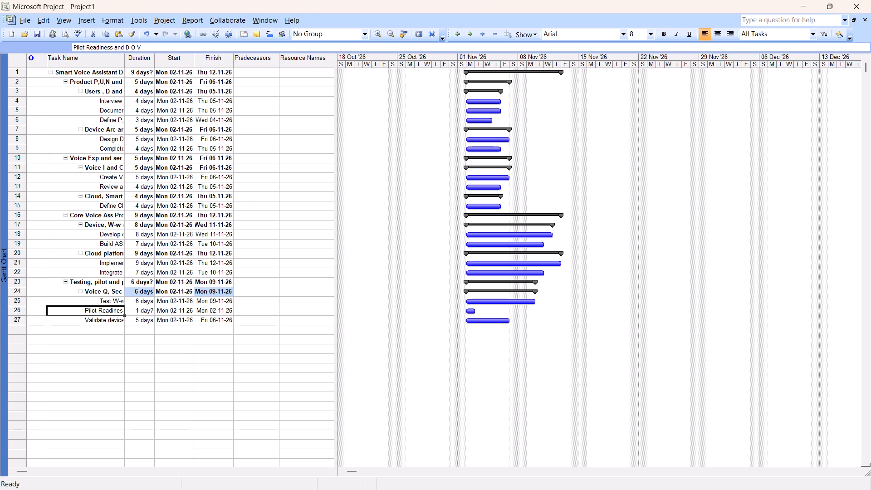
click(80, 319)
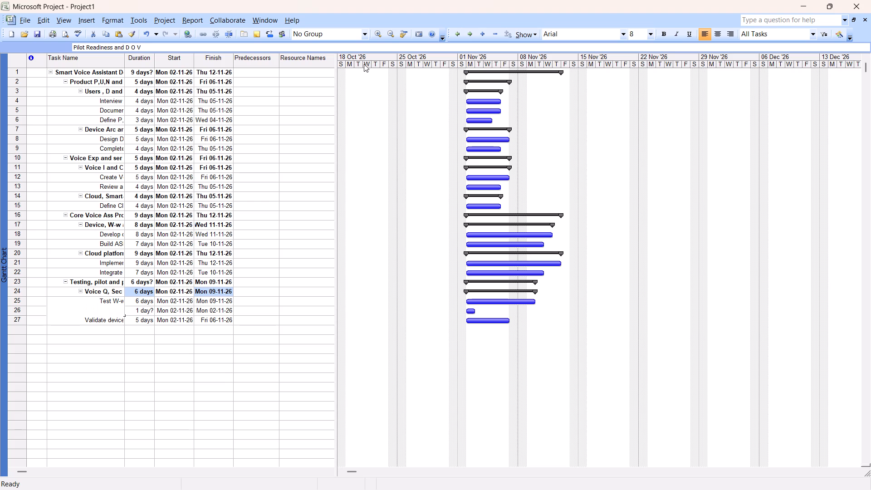
click(469, 31)
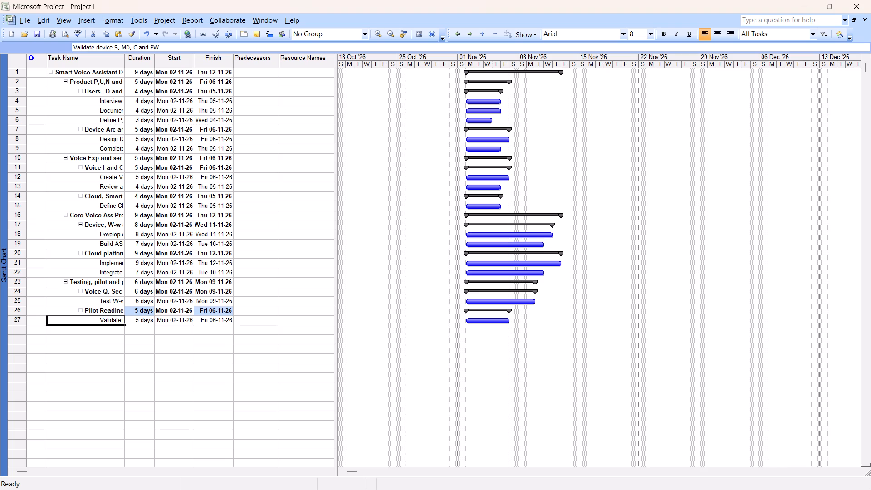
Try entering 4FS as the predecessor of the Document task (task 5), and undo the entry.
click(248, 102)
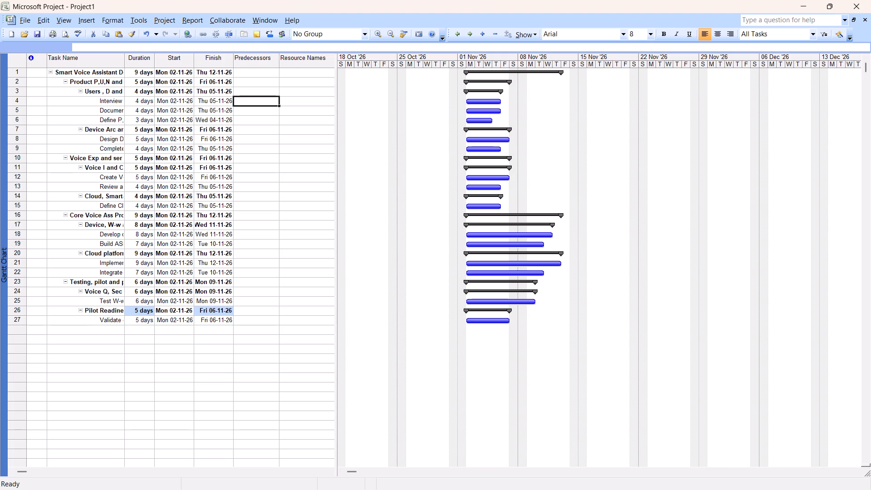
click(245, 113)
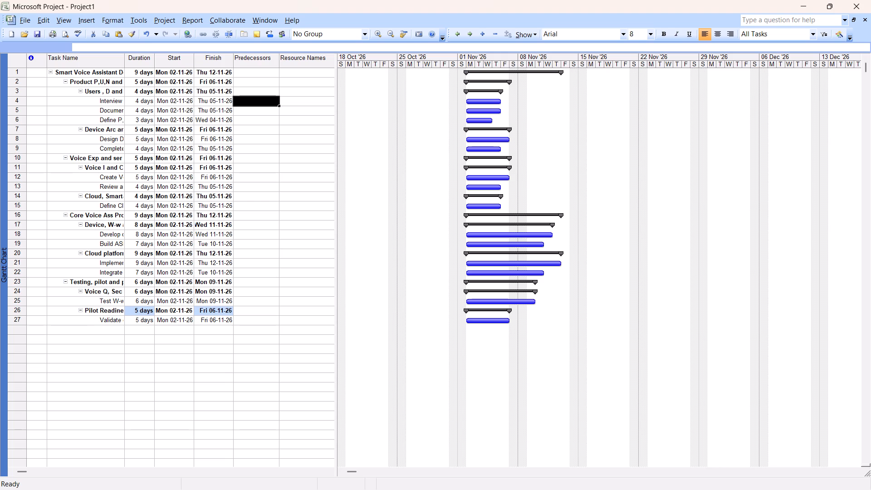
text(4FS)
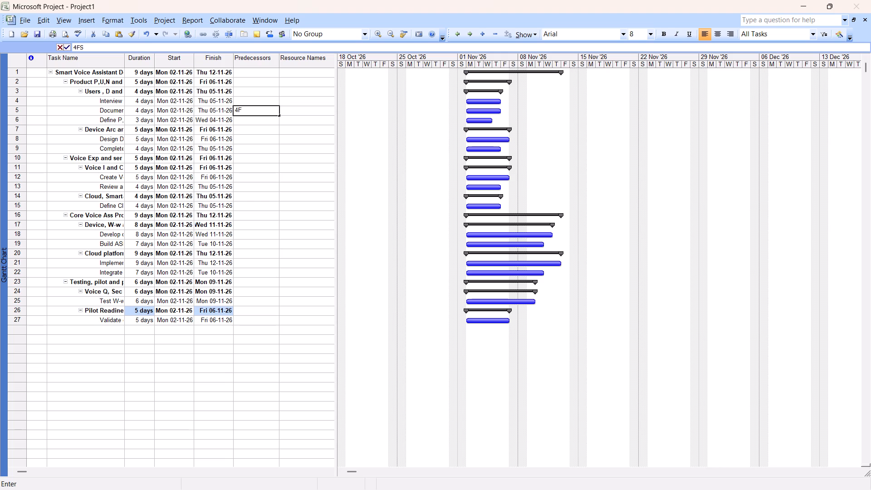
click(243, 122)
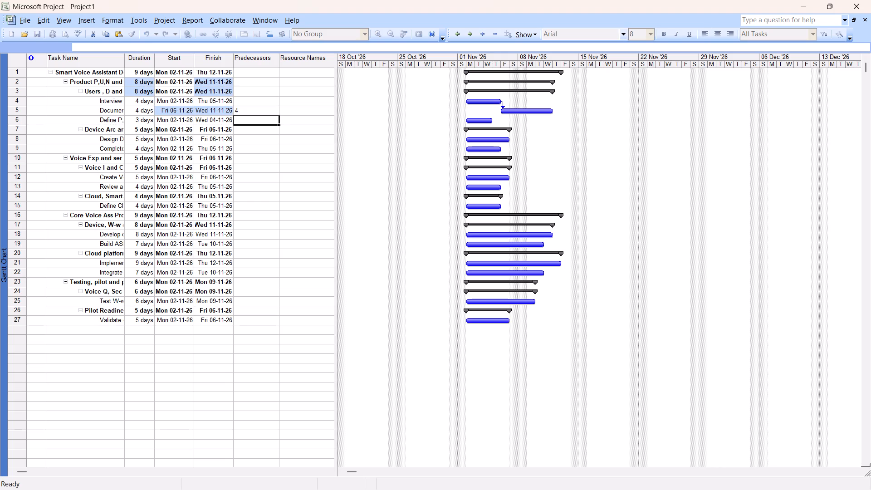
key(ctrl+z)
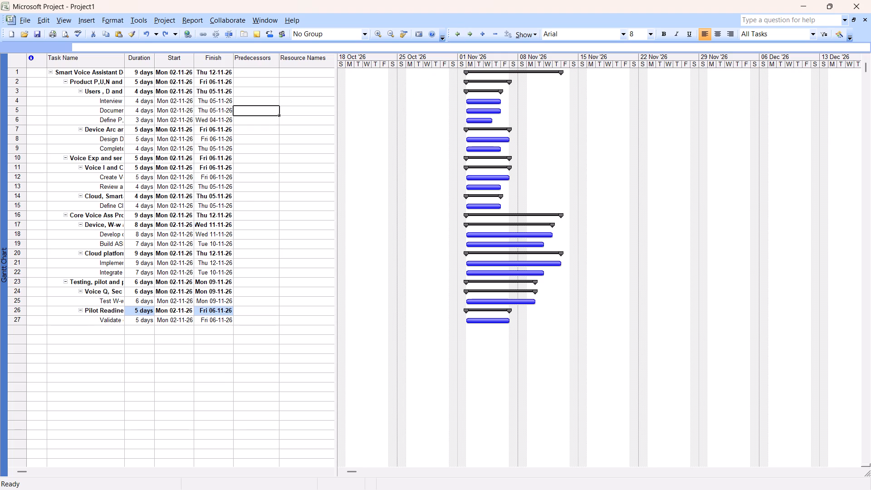
Create a new base calendar named USA SHIFT A/B for the project's working time.
click(132, 15)
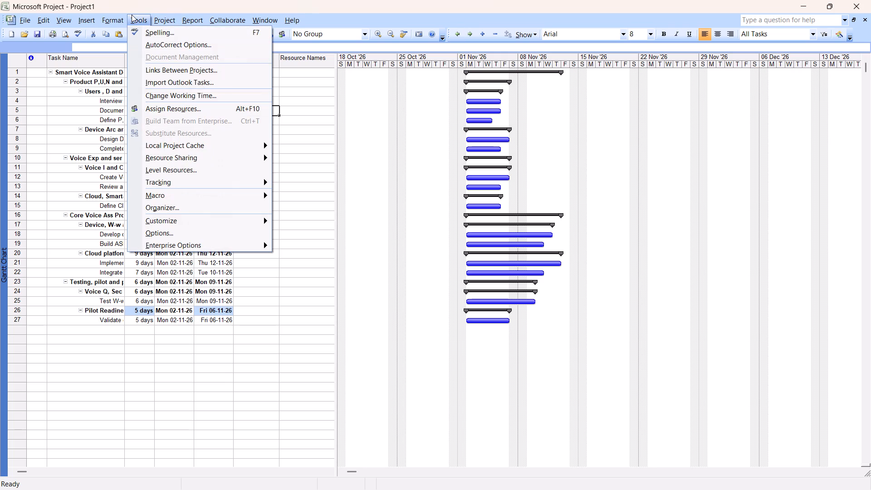
click(160, 92)
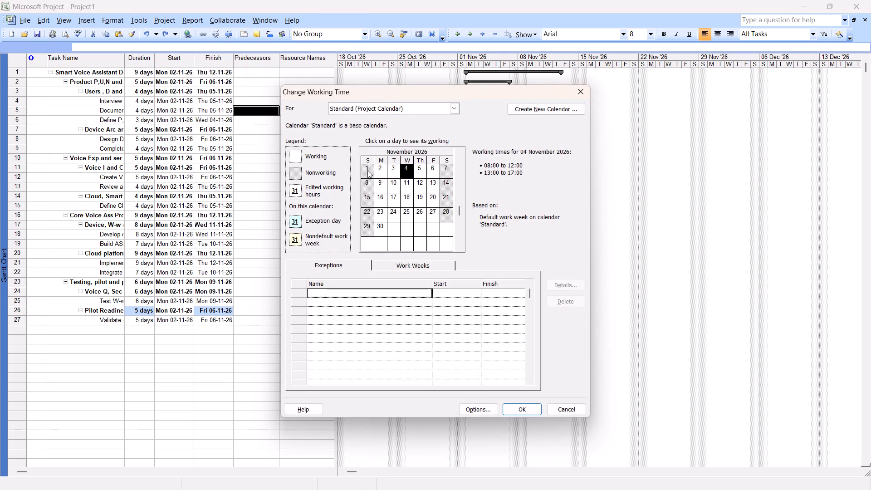
click(393, 111)
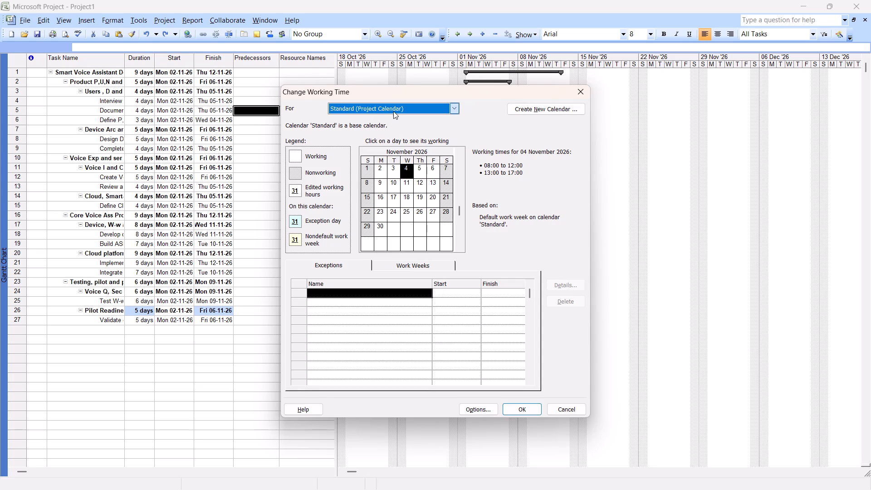
click(527, 111)
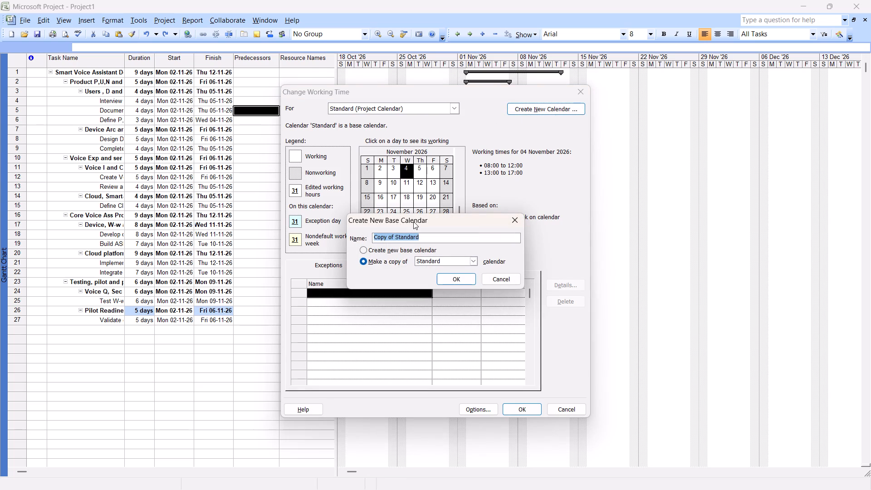
click(366, 250)
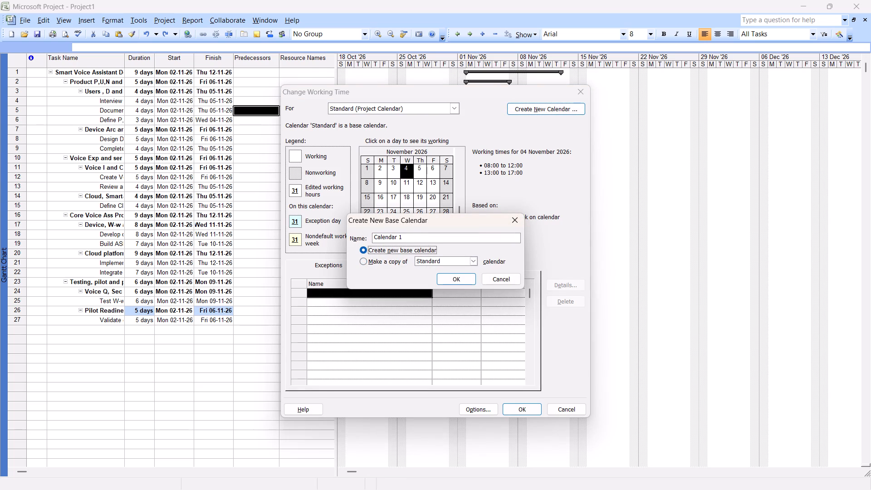
drag(409, 237, 366, 243)
key(BackSpace)
text(us)
key(BackSpace)
key(BackSpace)
text(US)
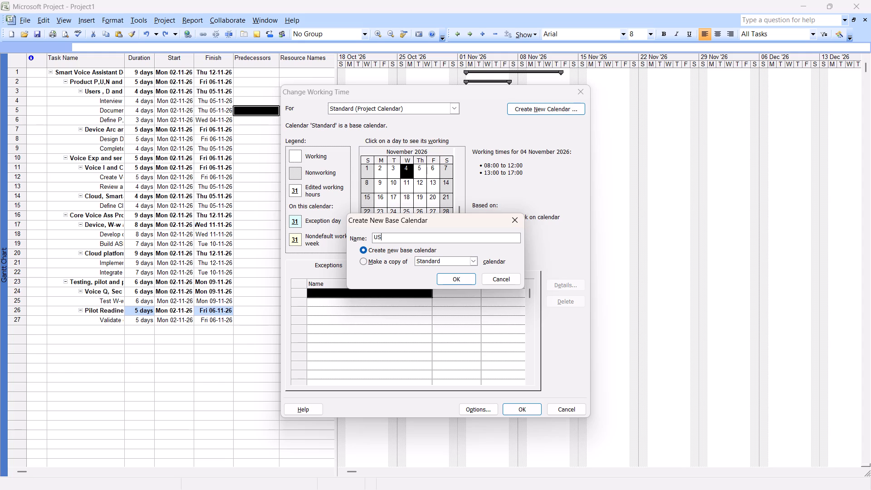
key(a)
key(space)
text(SHIFT A/B)
click(446, 280)
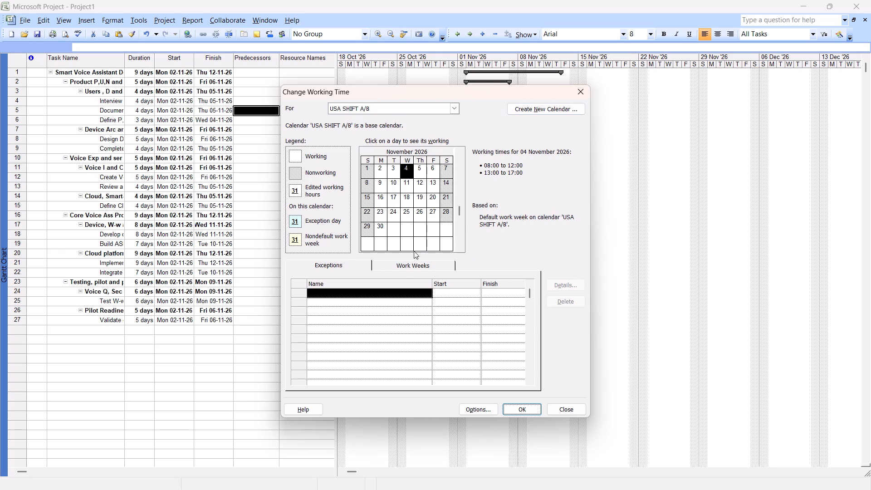
In the USA SHIFT A/B default work week, set Monday to Friday's first working period to 08:00 to 16:00.
click(403, 269)
click(407, 261)
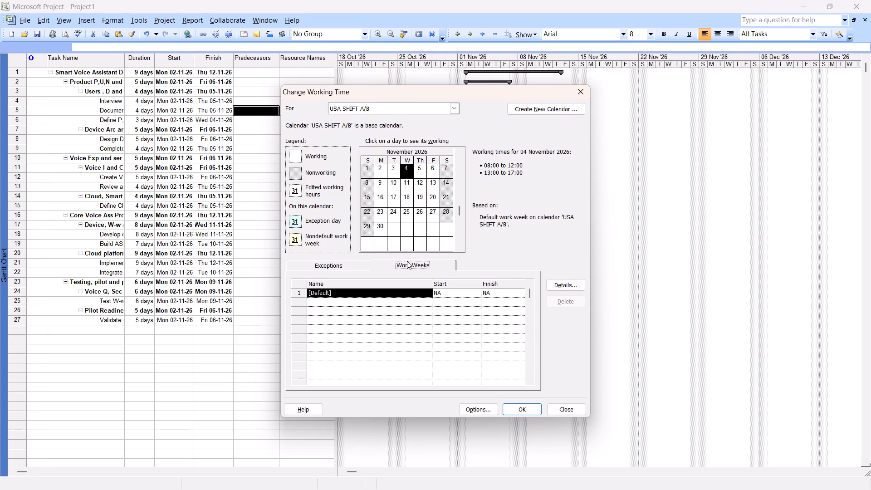
click(551, 284)
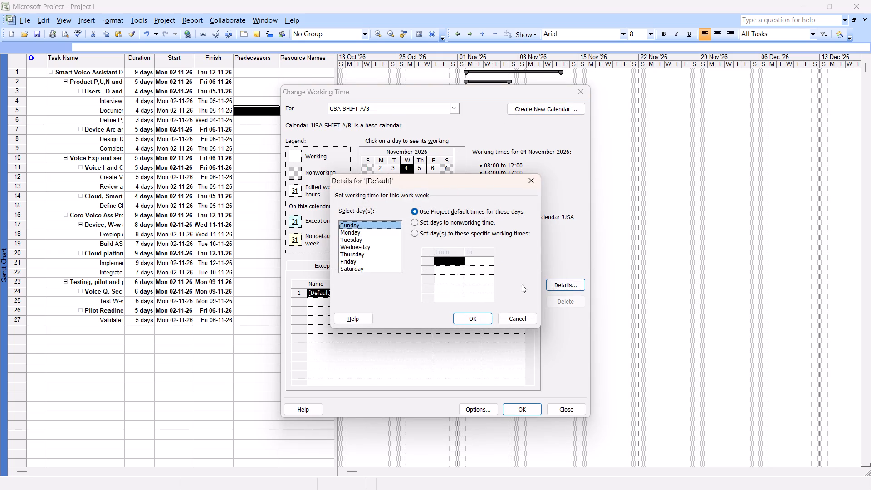
click(418, 235)
drag(364, 232, 368, 257)
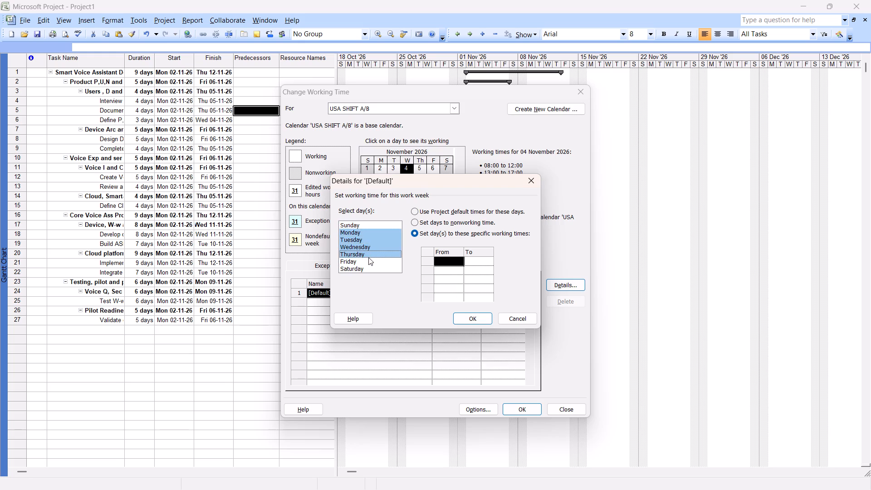
drag(368, 257, 368, 260)
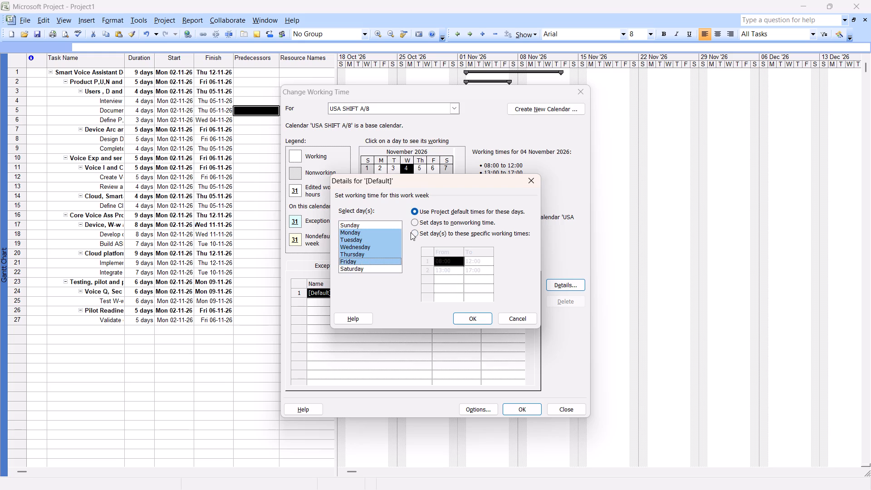
click(411, 232)
click(414, 232)
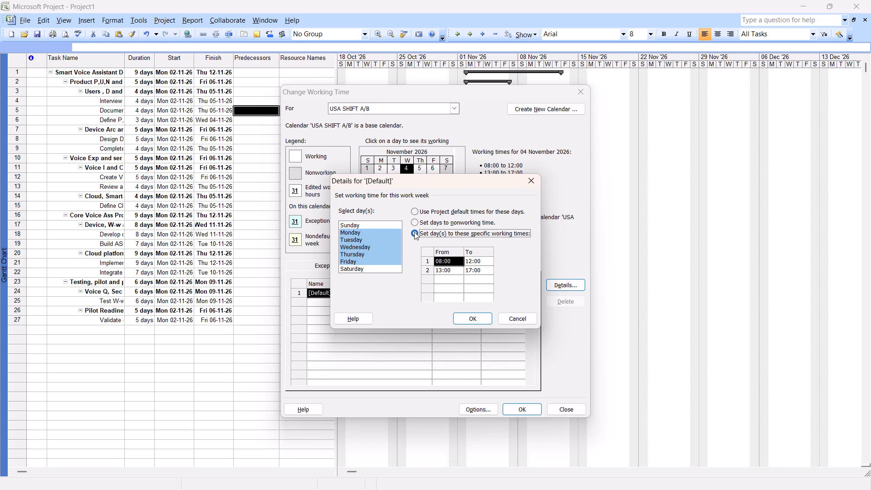
click(477, 260)
click(477, 260)
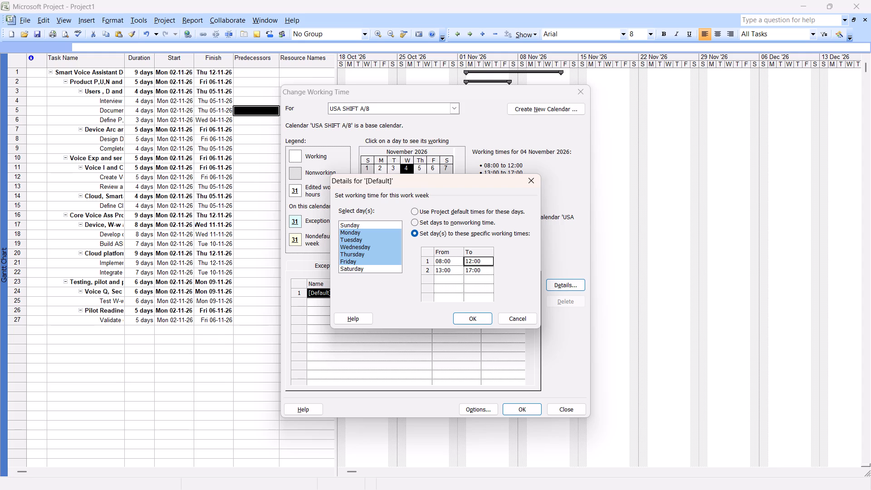
click(482, 259)
key(BackSpace)
key(BackSpace)
key(BackSpace)
key(BackSpace)
key(BackSpace)
key(BackSpace)
text(16)
text(:00)
Set the Monday to Friday second working period to 16:01 to 00:00 and apply the calendar changes.
click(456, 271)
key(BackSpace)
text(16)
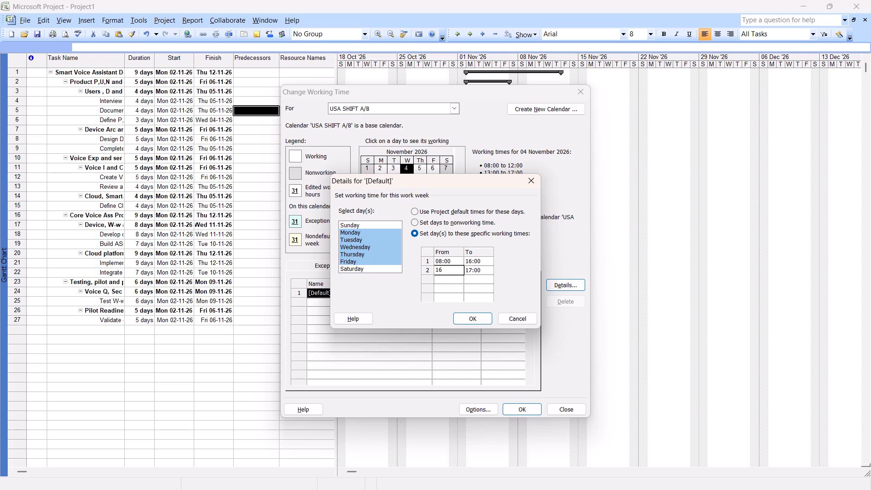
text(:01)
click(472, 270)
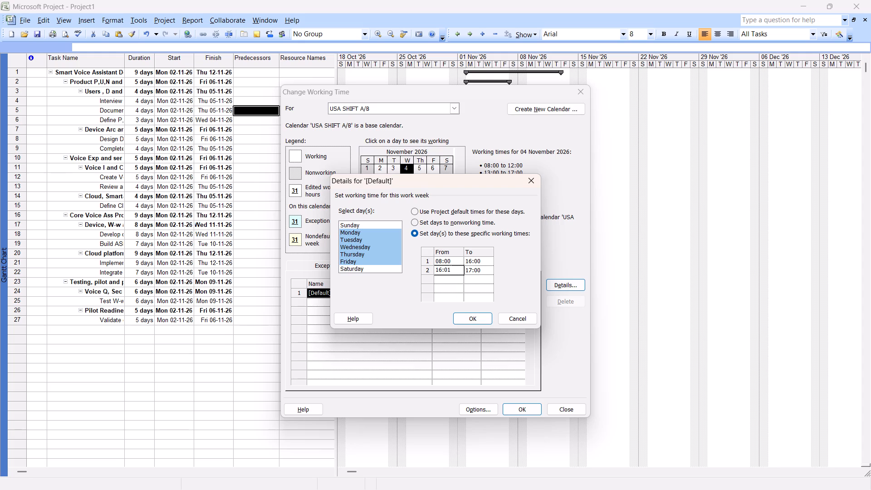
click(471, 270)
key(BackSpace)
text(00:)
text(00)
click(471, 316)
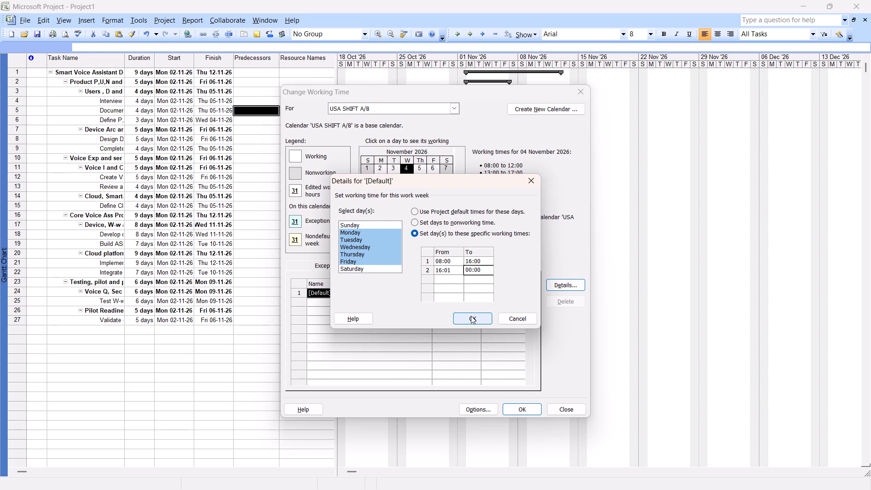
click(471, 316)
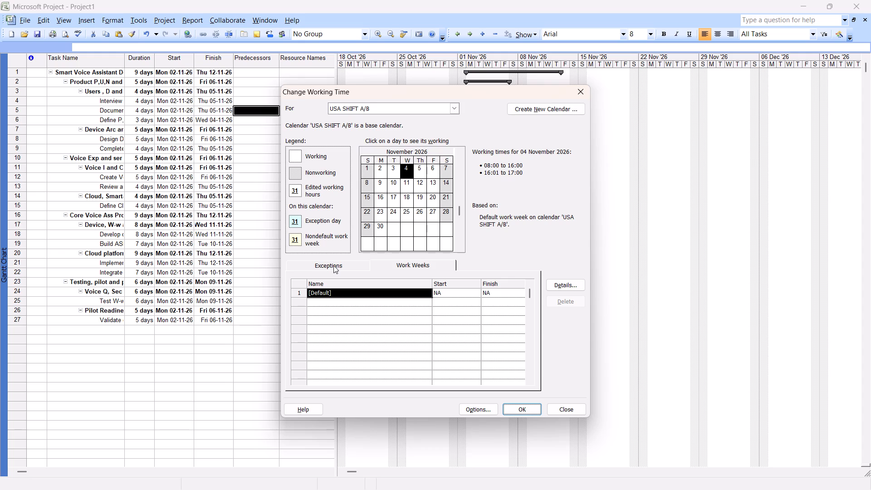
click(508, 405)
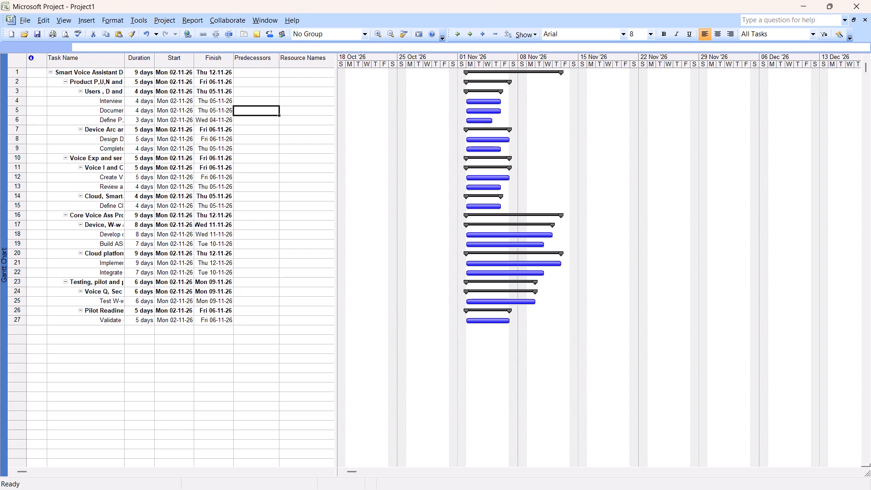
Link tasks 5, 6 and 8 finish-to-start by entering predecessors 4FS, 5FS and 6FS respectively.
click(304, 109)
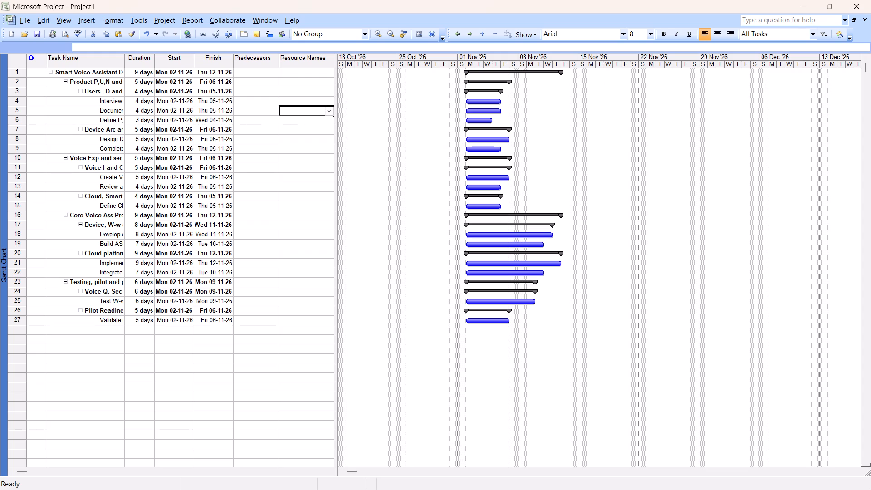
click(252, 113)
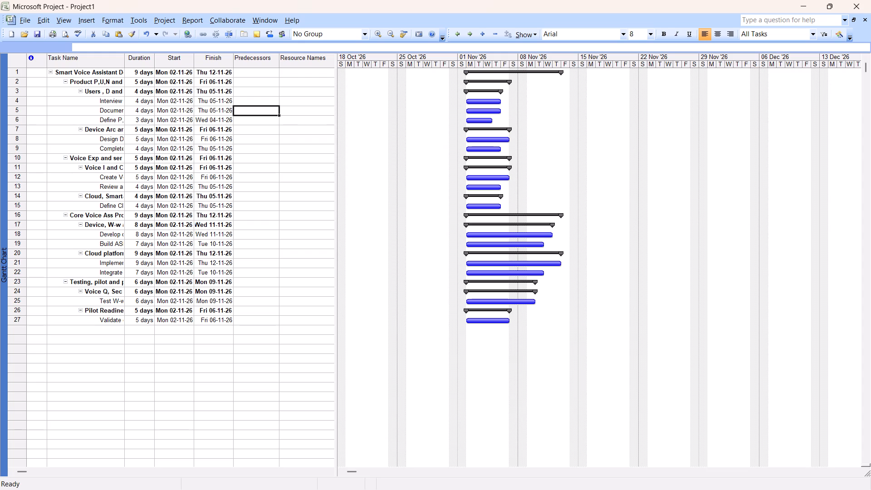
text(4FS)
key(Return)
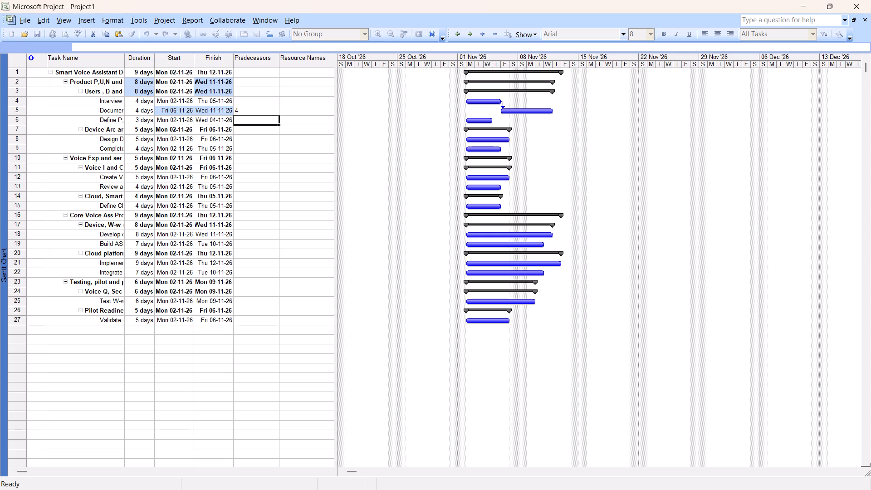
text(5FS)
key(Return)
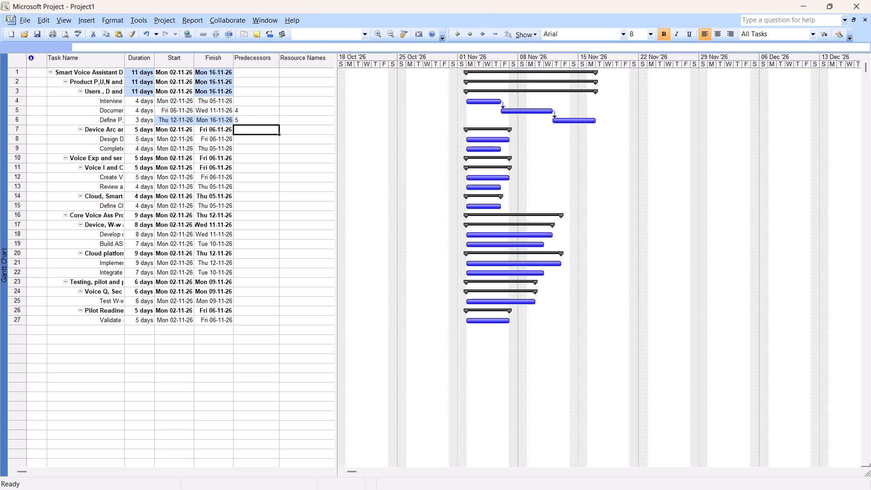
click(251, 141)
text(6FS)
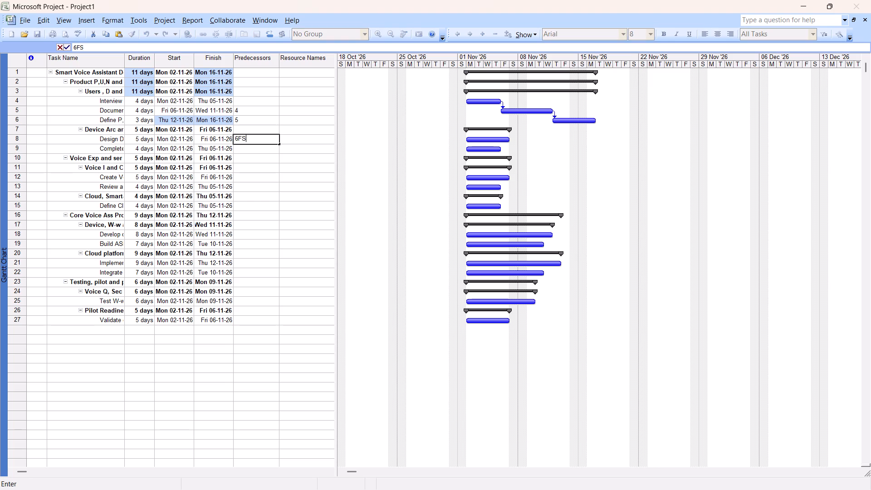
key(Return)
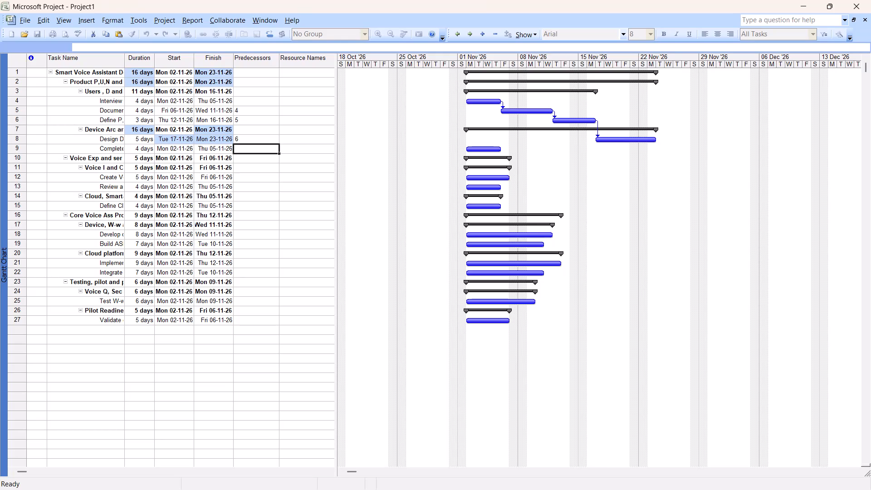
Link task 9 start-to-start to task 8 with a two-day lag by entering predecessor 8SS+2d.
key(8)
text(SS)
key(shift+plus)
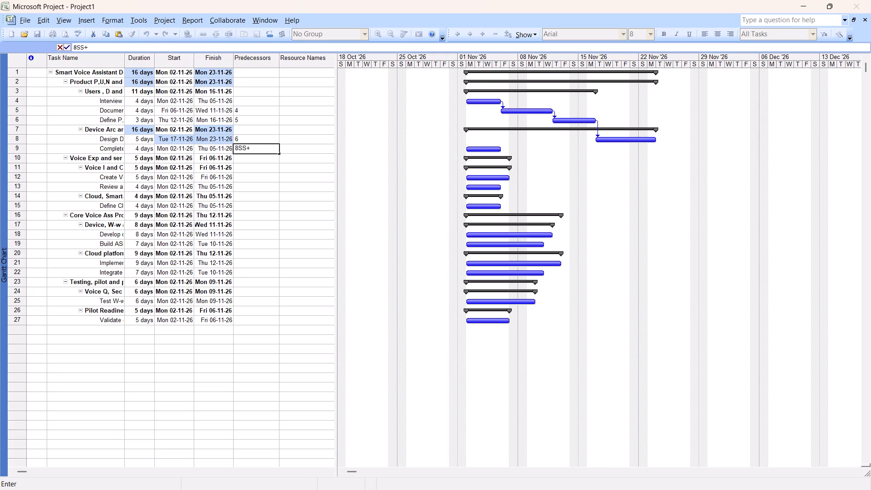
text(2D)
key(d)
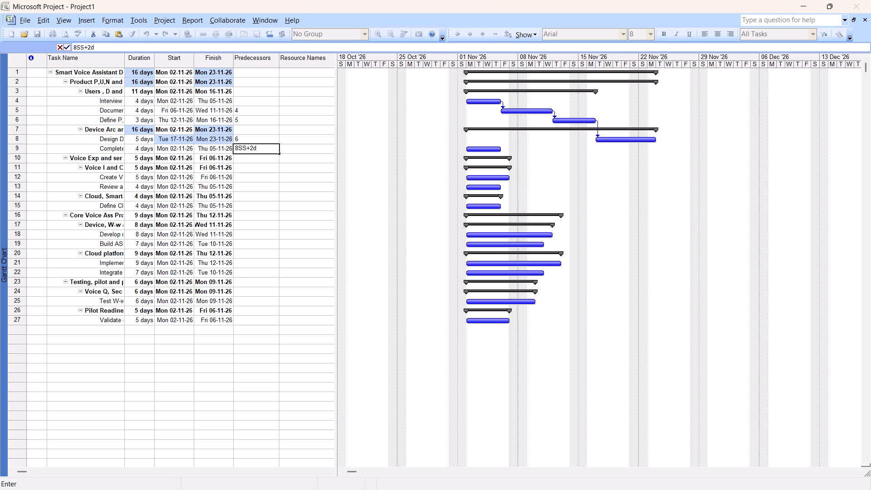
key(Return)
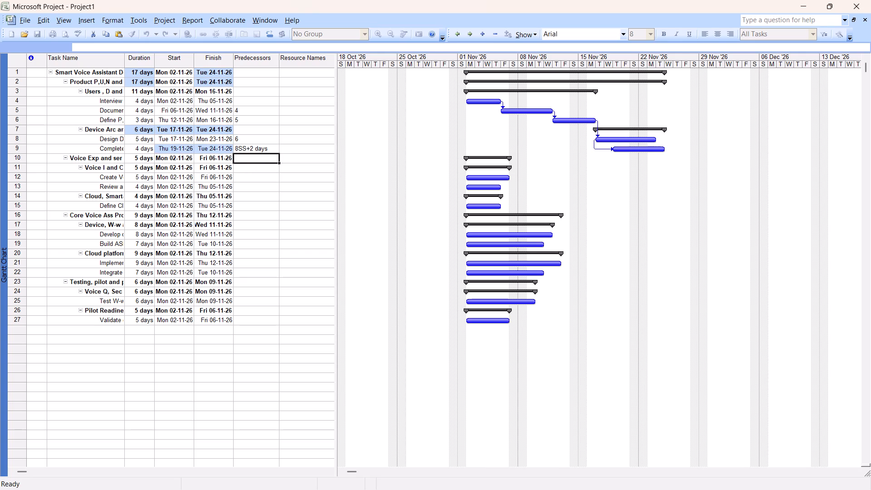
Link tasks 12 and 13 finish-to-start by entering predecessors 6FS and 12FS respectively.
click(251, 177)
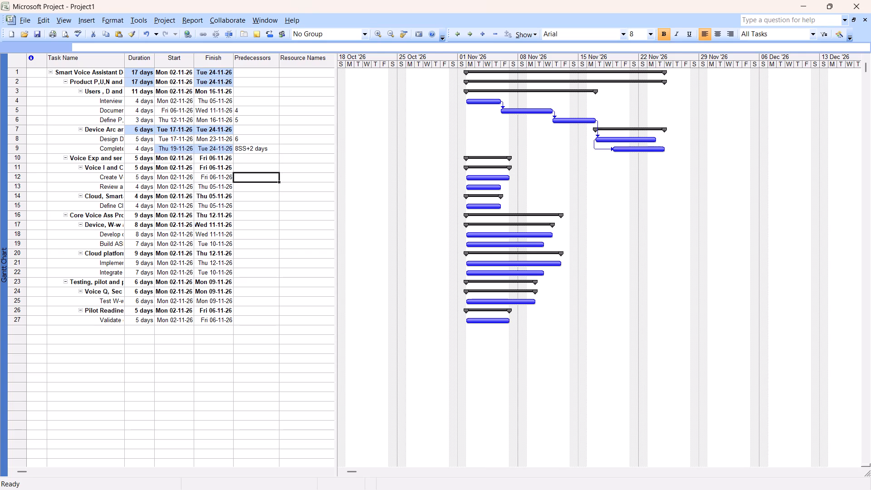
text(6FS)
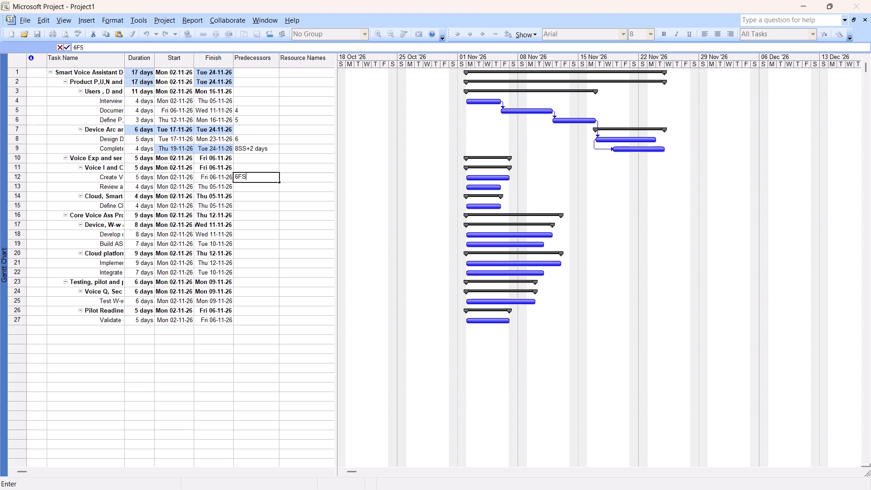
key(Return)
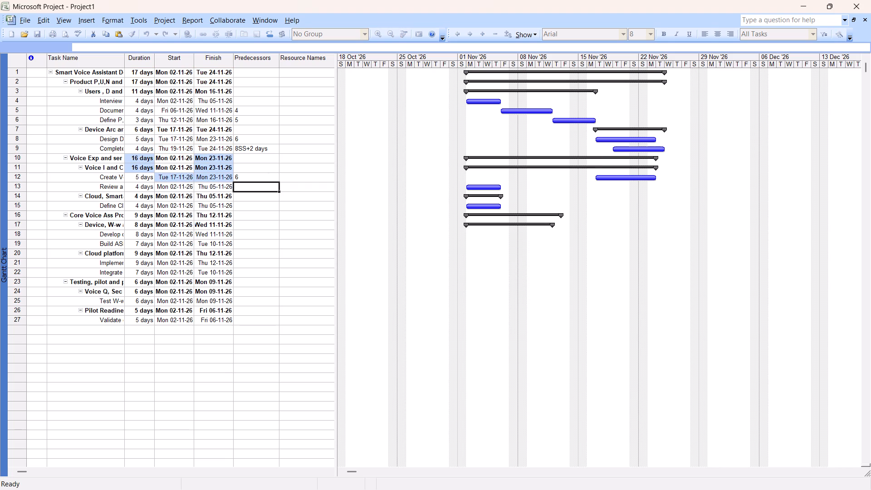
click(248, 188)
text(12)
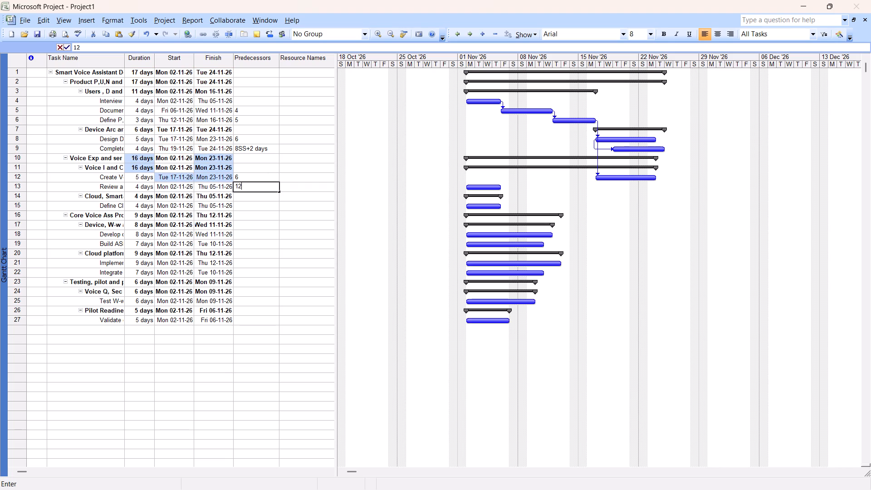
text(FS)
key(Return)
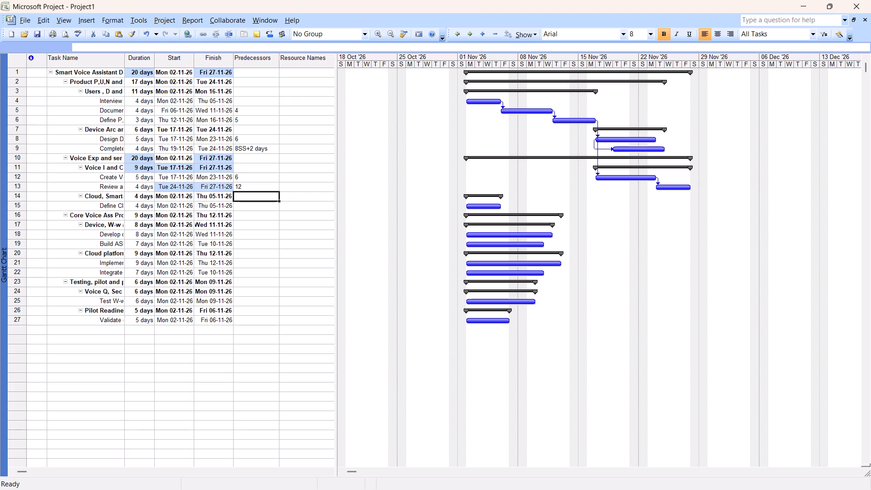
Link task 15 start-to-start to task 13 with a one-day lag by entering predecessor 13SS+1d.
click(246, 208)
text(13)
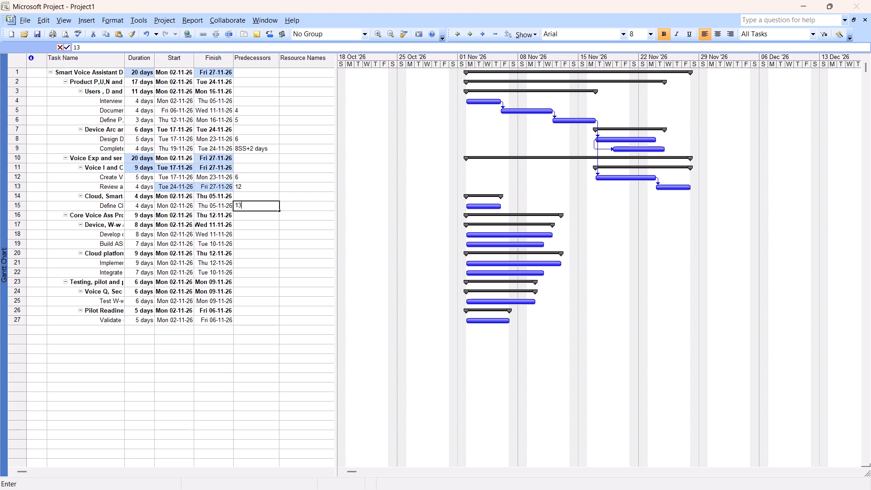
text(SS)
key(shift+plus)
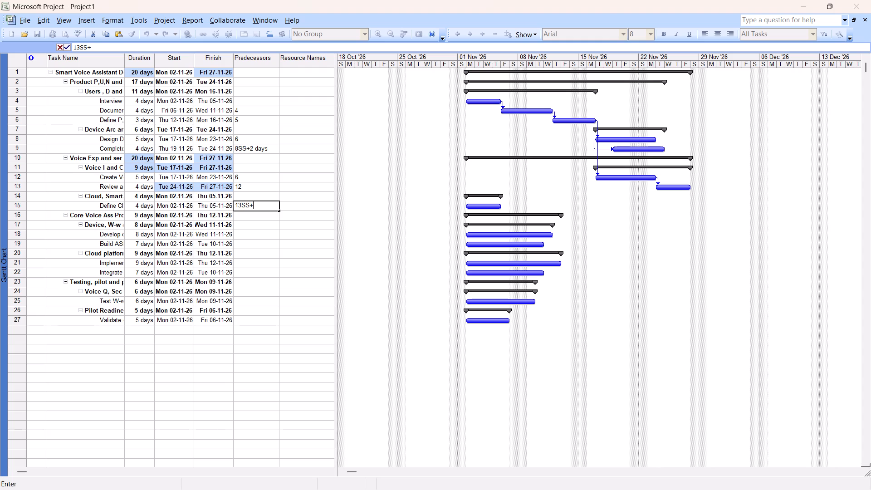
text(1d)
key(Return)
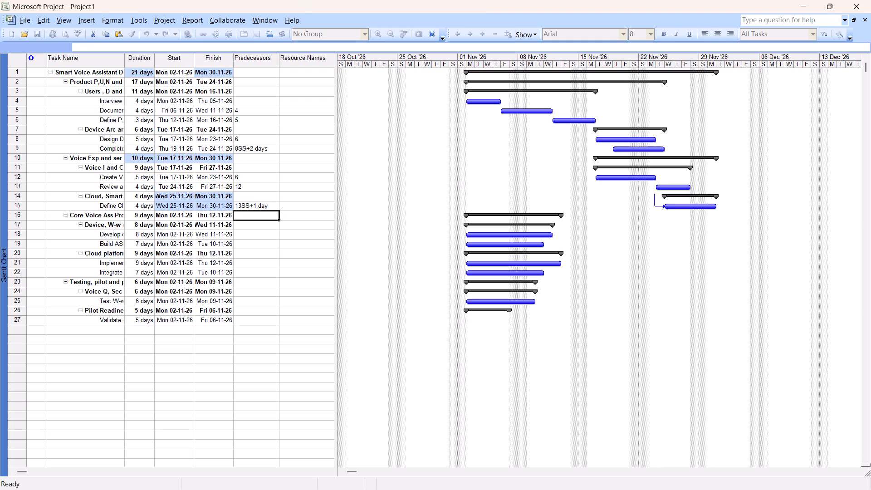
Give task 18 two finish-to-start predecessors, tasks 13 and 9, entered as 13FS,9FS.
click(246, 235)
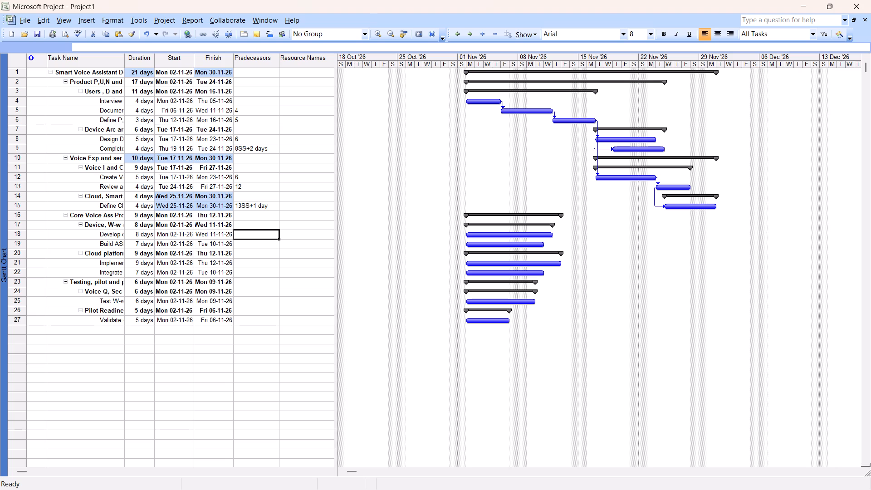
text(13FS,)
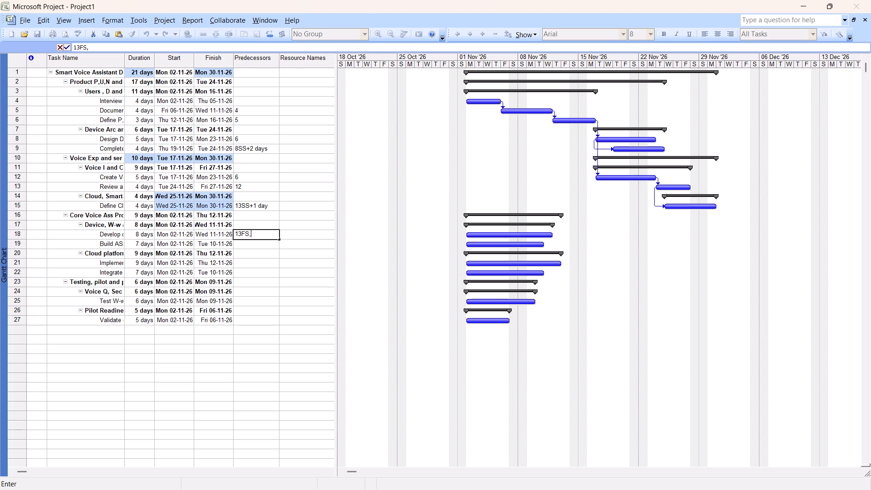
key(9)
text(FS)
key(Return)
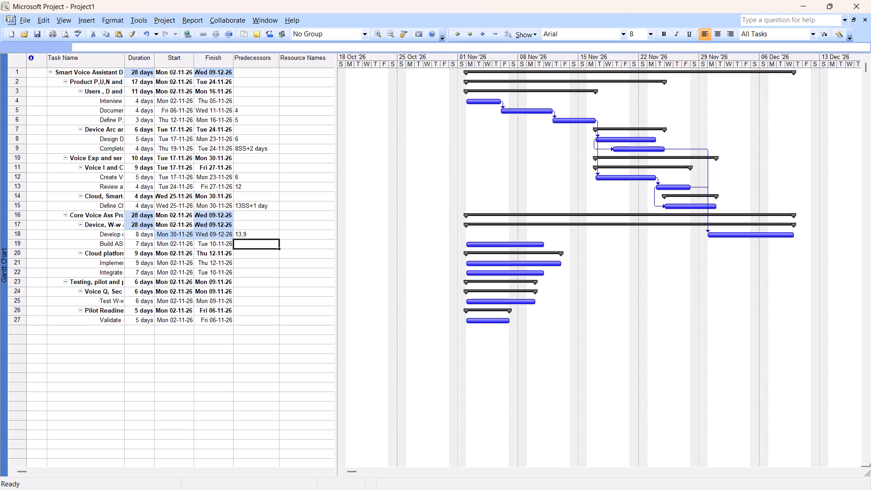
Link task 19 start-to-start to task 18 with a three-day lag by entering predecessor 18SS+3d.
click(246, 246)
text(18)
text(SS)
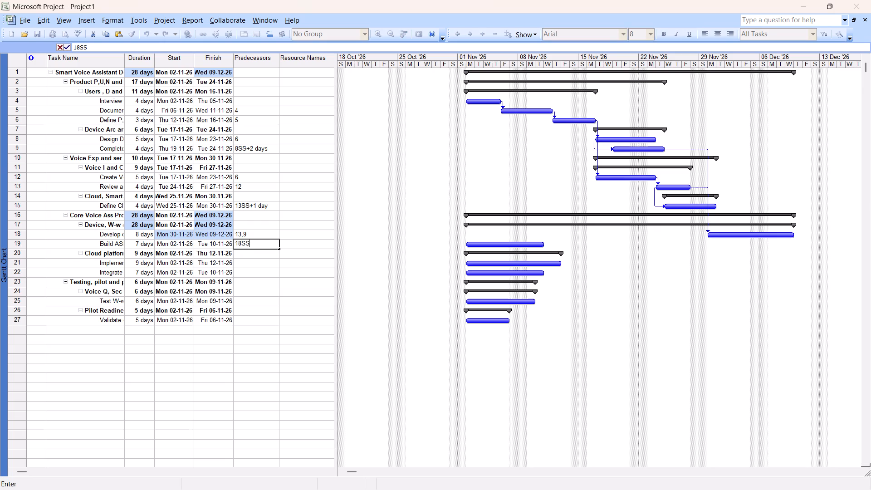
key(shift+plus)
text(3d)
key(Return)
Link task 21 finish-to-start to task 9 by entering predecessor 9FS.
click(245, 264)
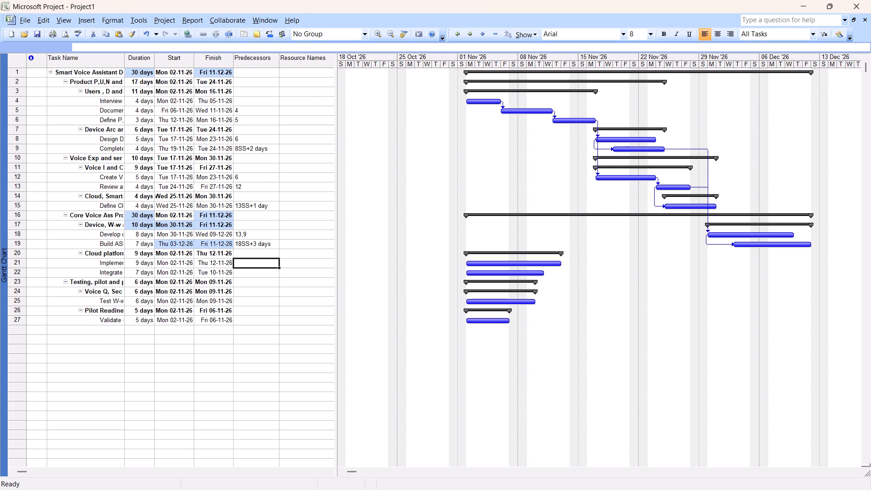
text(9FS)
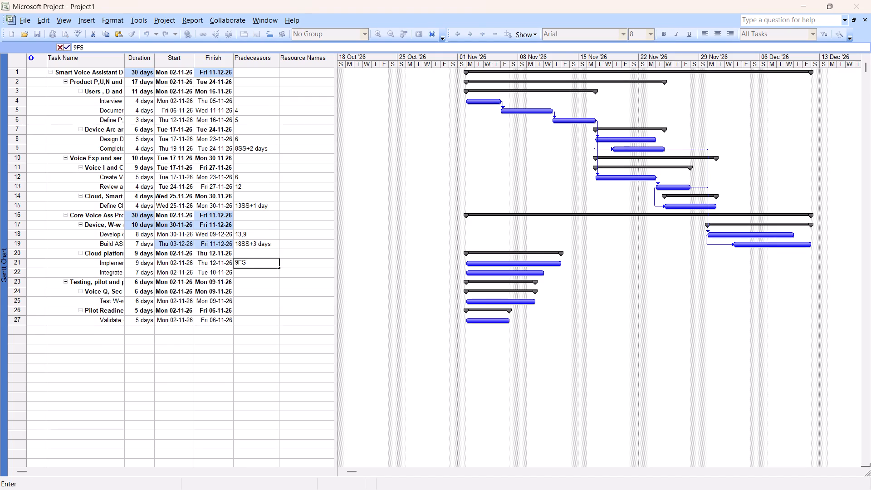
key(Return)
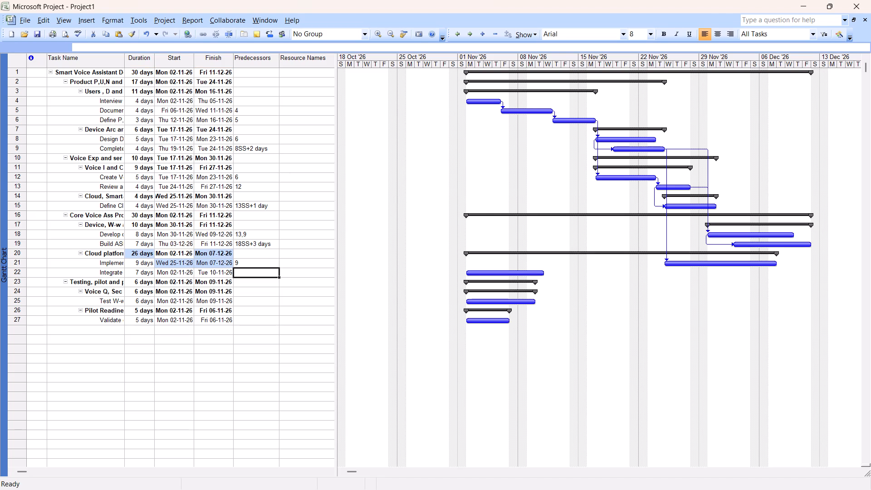
Give task 22 the predecessors 21SS+3d,19FS, combining a lagged start-to-start link with a finish-to-start link.
click(245, 273)
text(21)
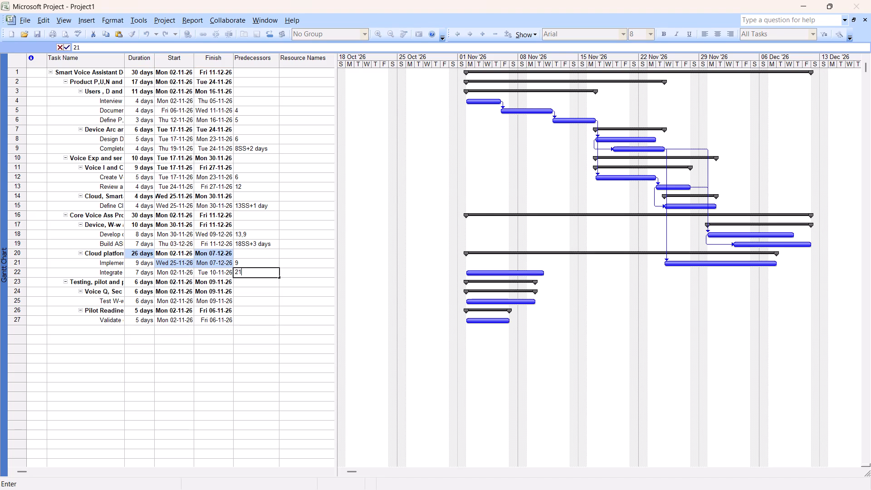
text(SS)
key(shift+plus)
text(3d)
text(,19F)
key(shift+s)
key(Return)
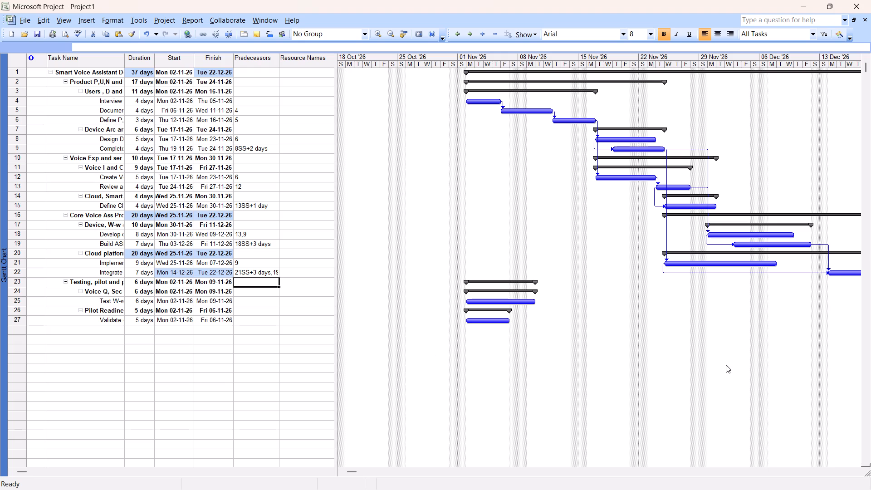
Review the Gantt bars through late December and inspect the predecessor entry of task 22.
scroll(667, 301, left, 2)
scroll(741, 168, left, 1)
drag(353, 470, 375, 471)
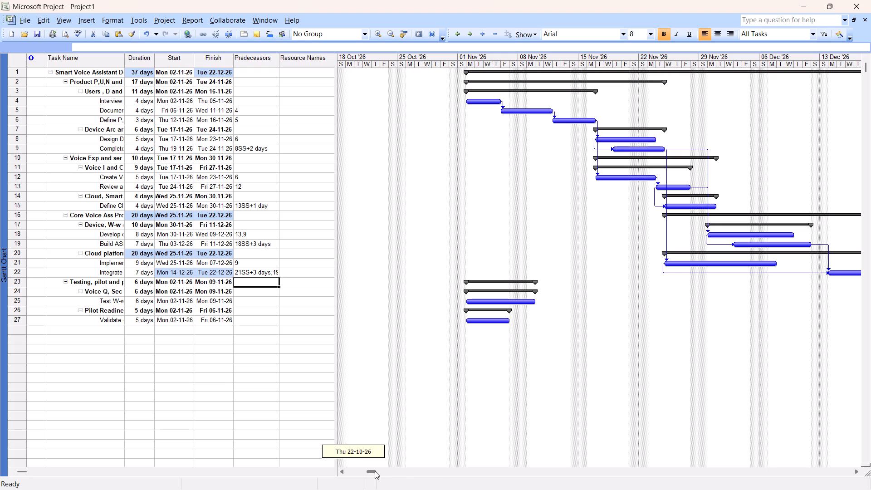
drag(375, 471, 401, 470)
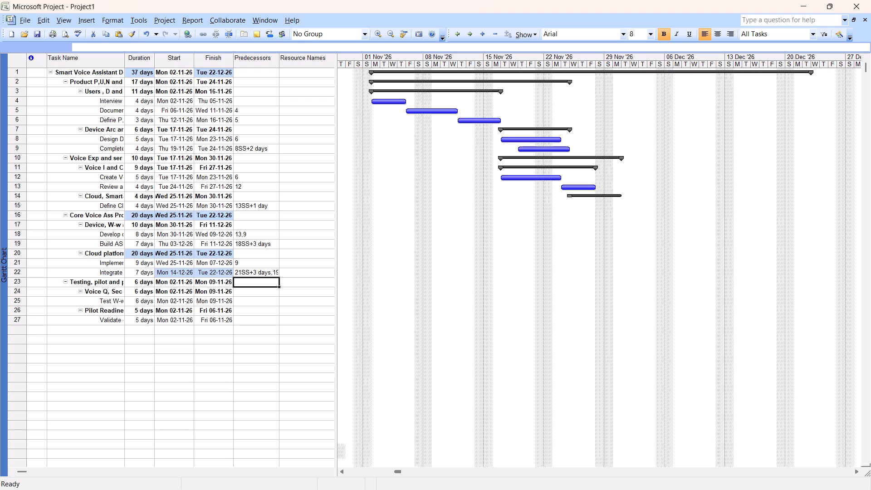
click(261, 270)
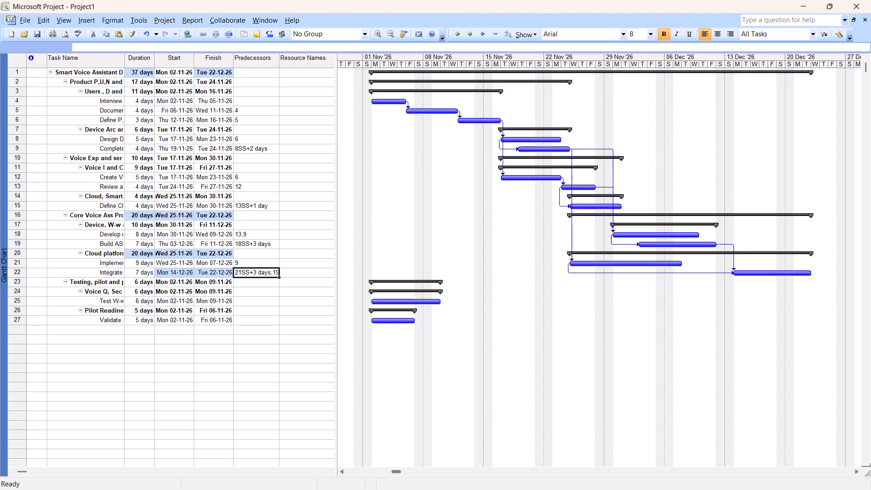
click(272, 271)
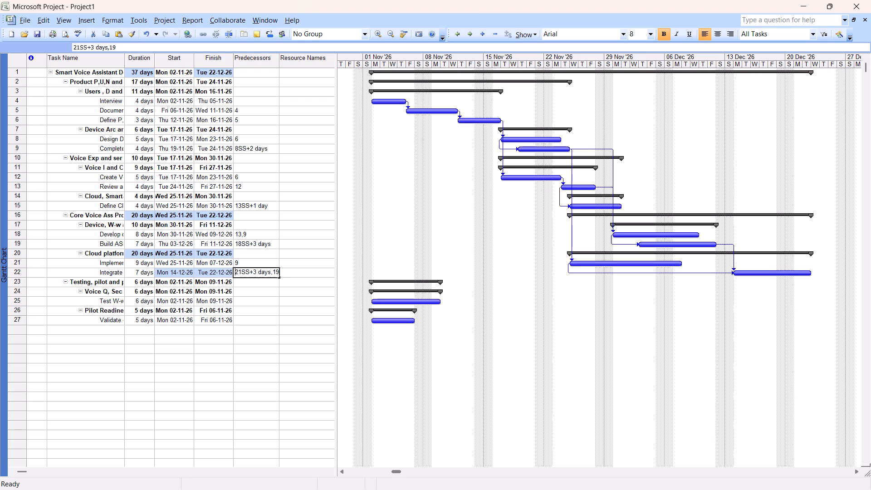
click(274, 272)
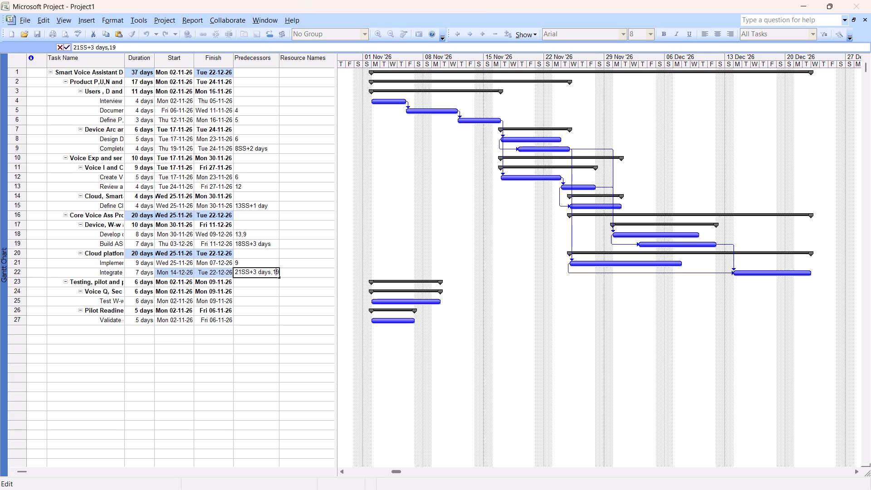
click(269, 273)
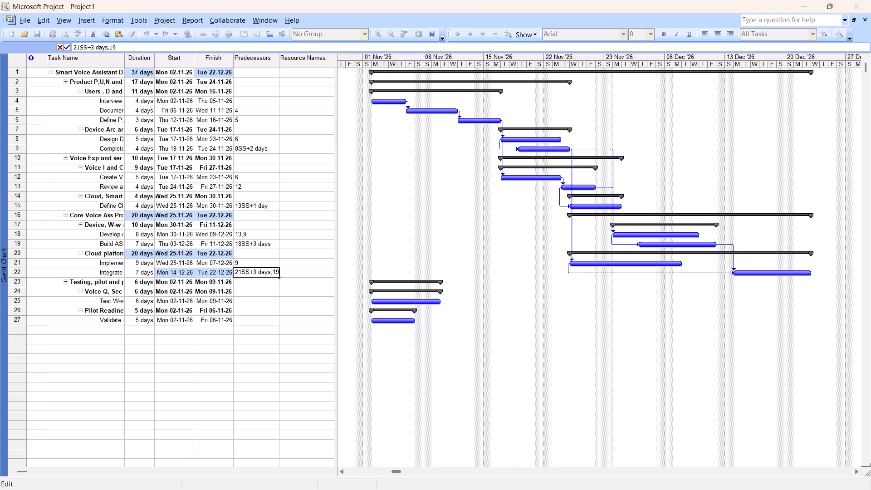
scroll(269, 273, left, 1)
click(279, 278)
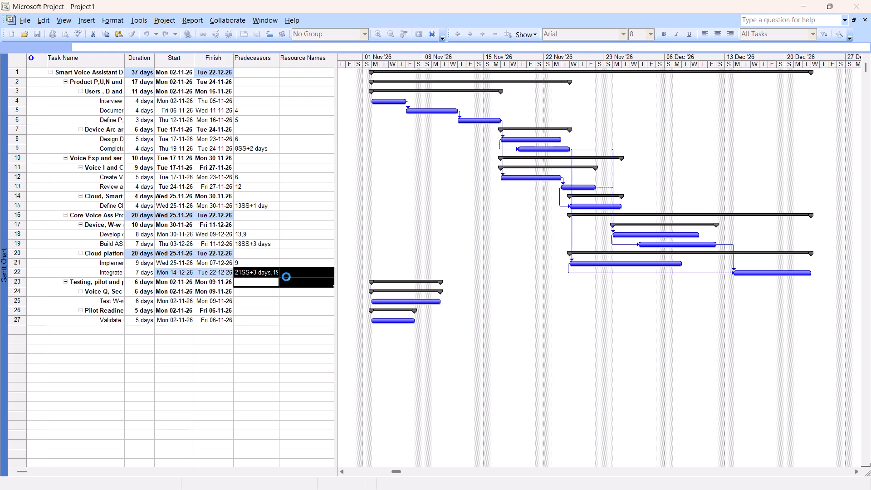
click(272, 276)
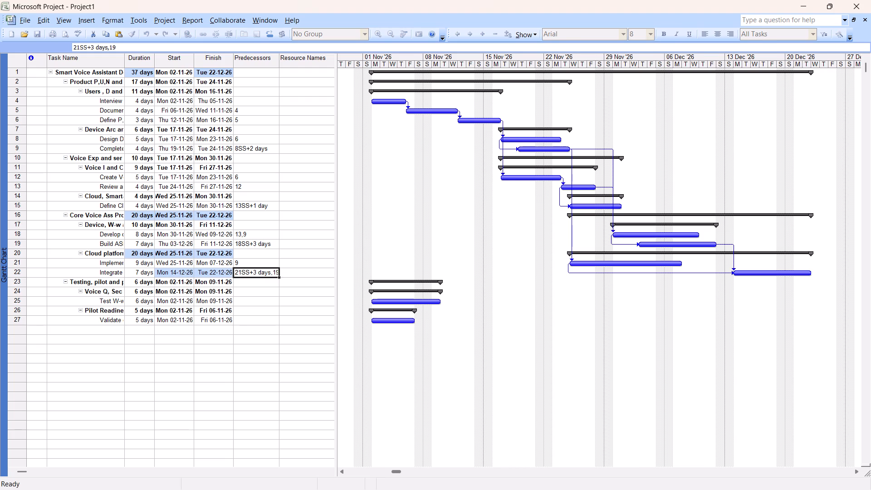
Undo task 22's predecessor entry and re-enter it as 21SS+3d,19FS.
key(ctrl+z)
click(261, 274)
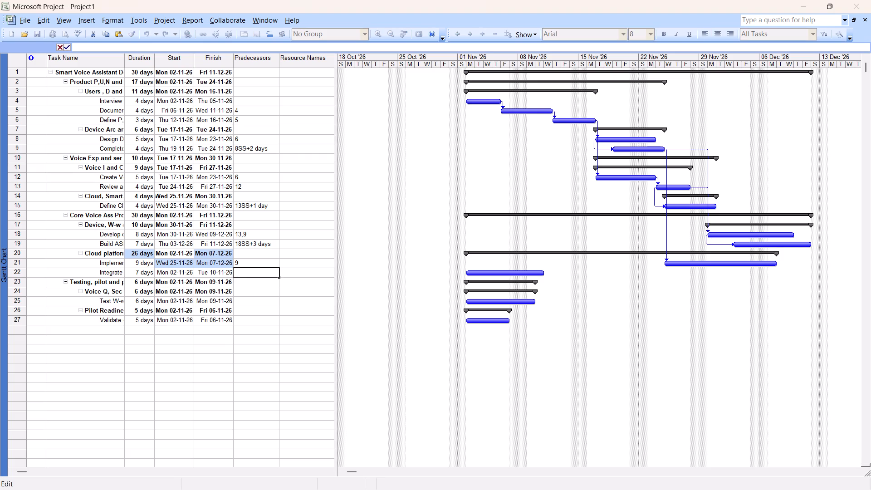
text(21)
text(SS)
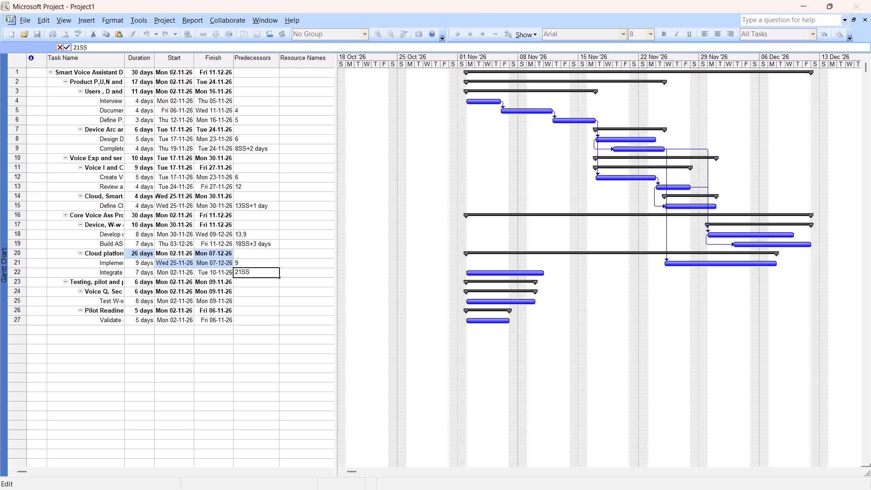
key(space)
key(BackSpace)
key(shift+plus)
text(3d)
key(comma)
text(19FS)
key(Return)
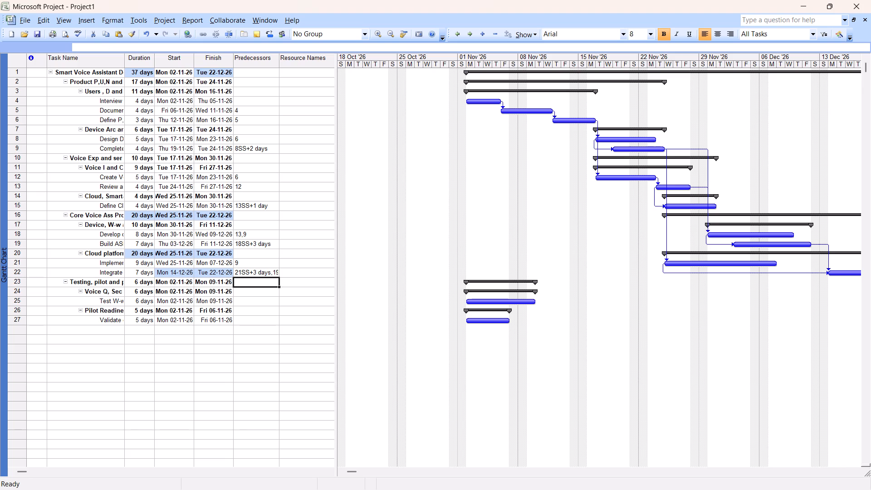
Link task 25 finish-to-start to task 22 by entering predecessor 22FS.
click(238, 301)
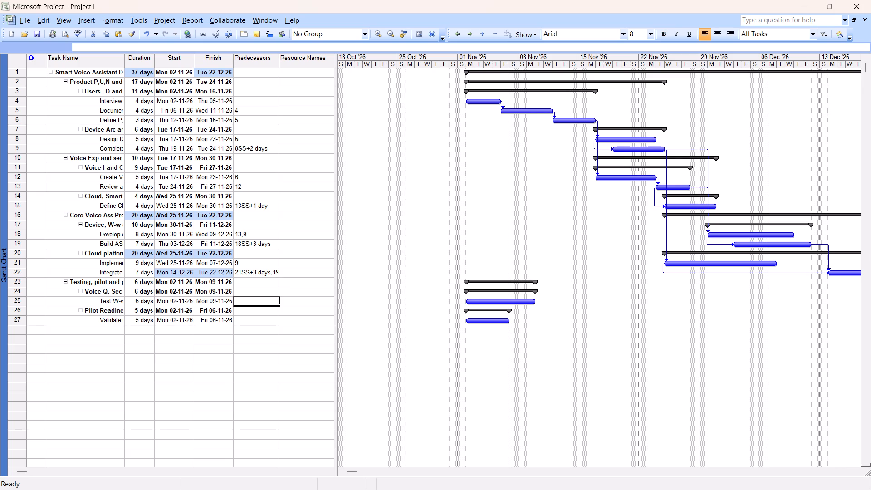
text(22FS)
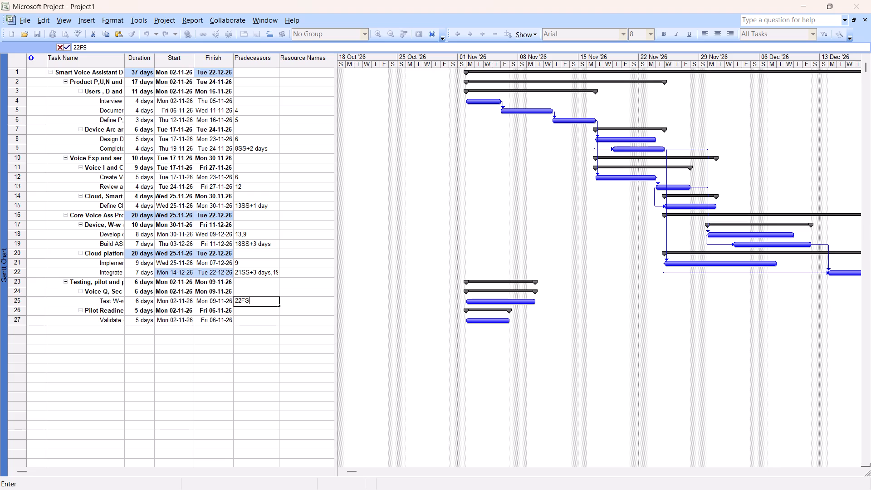
key(Return)
Give task 27 the predecessors 15FS,22SS+2d, combining a finish-to-start link with a start-to-start link lagged two days.
click(242, 322)
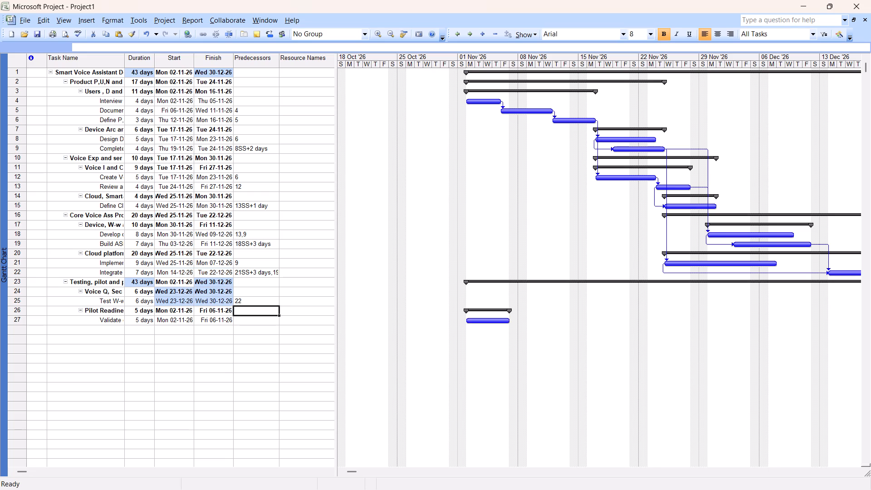
text(15FS)
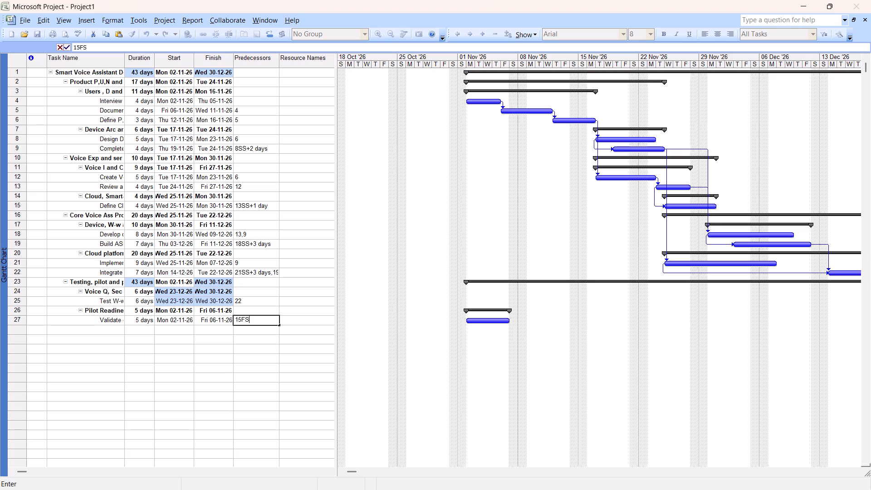
key(comma)
text(22)
text(SS)
text(+2d)
key(Return)
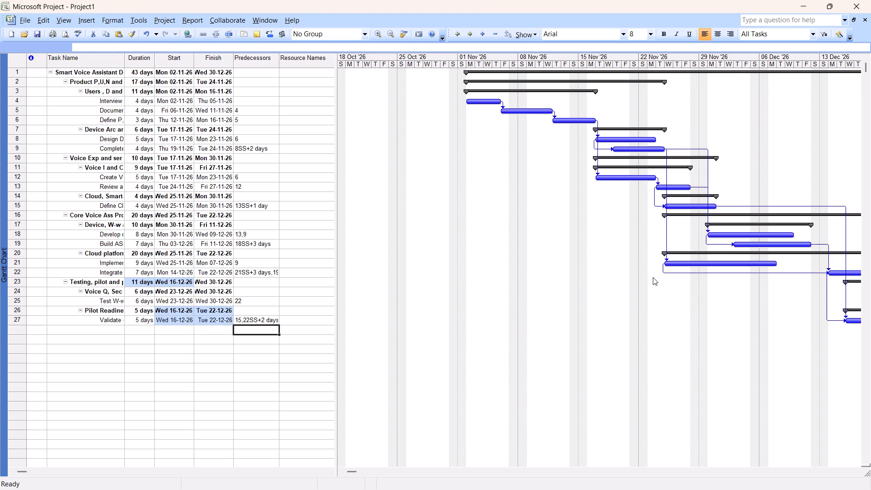
Examine the linked Gantt chart up to the project's finish and across the whole schedule at coarser timescales.
scroll(653, 277, left, 1)
drag(355, 471, 405, 467)
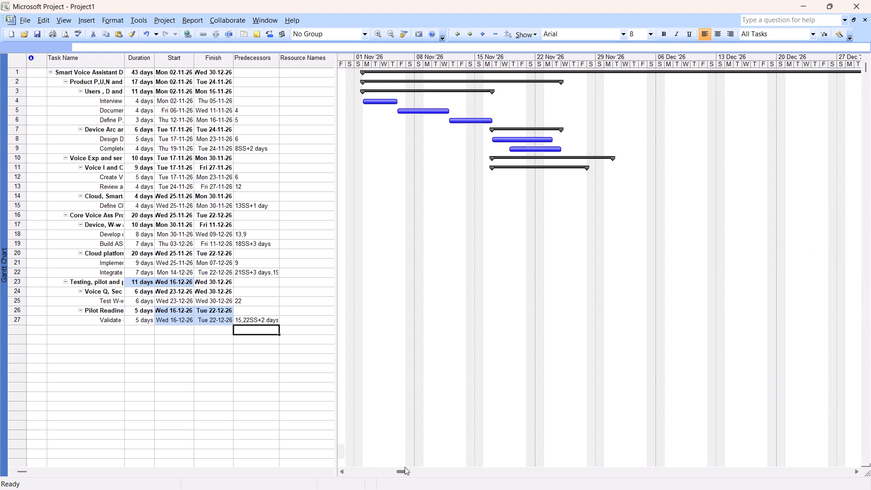
drag(405, 470, 434, 468)
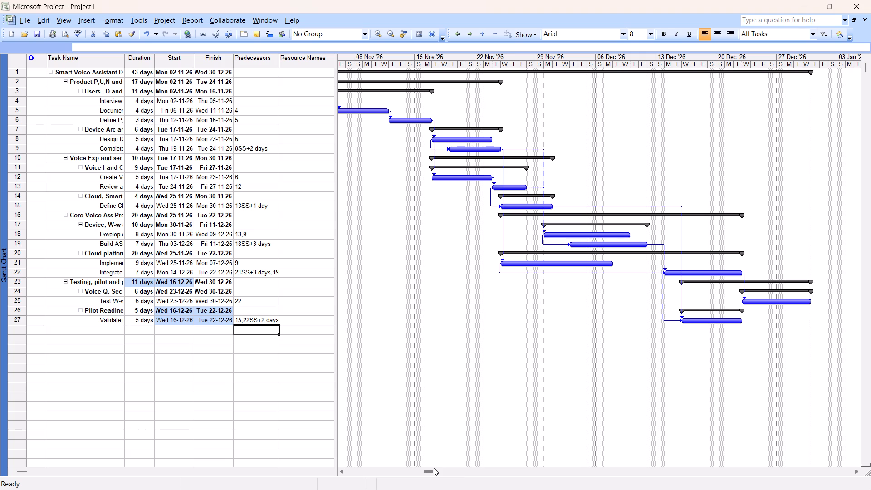
click(813, 63)
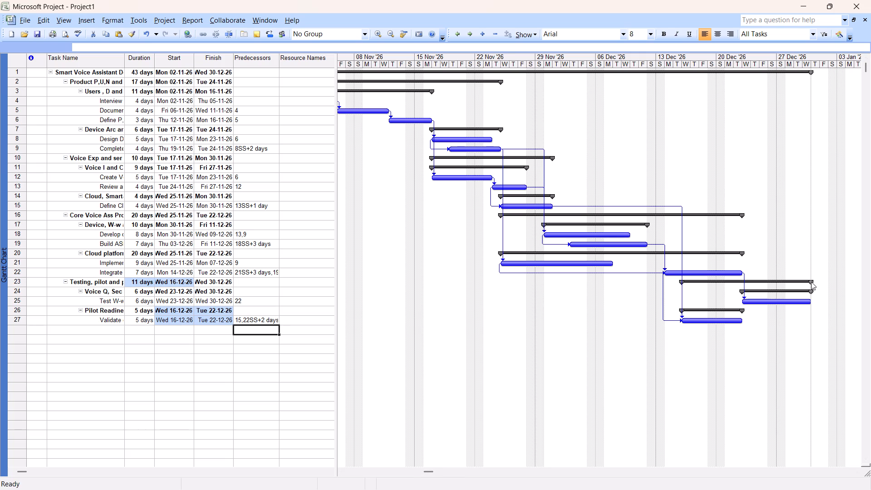
click(812, 280)
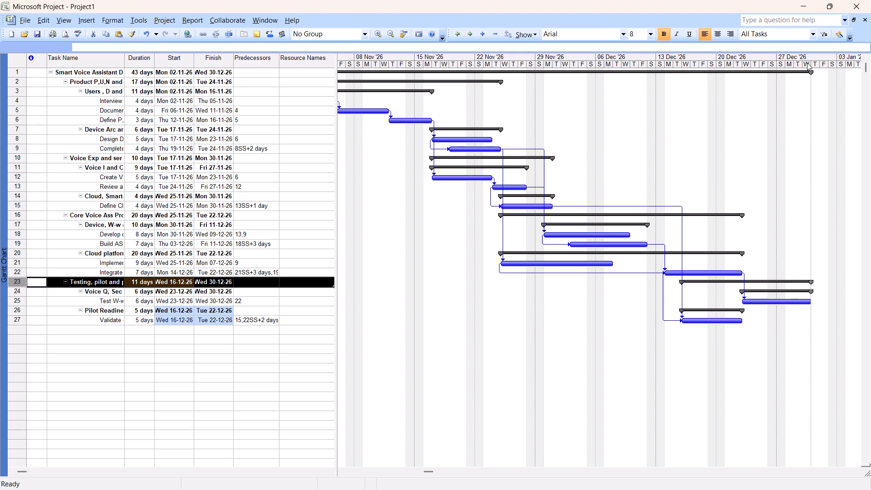
ctrl+scroll(524, 162, down, 2)
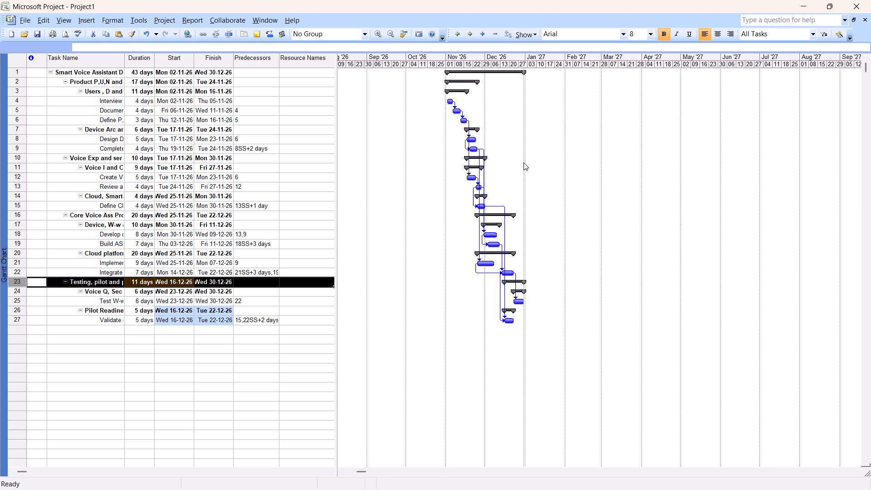
ctrl+scroll(524, 162, up, 2)
ctrl+scroll(524, 162, down, 2)
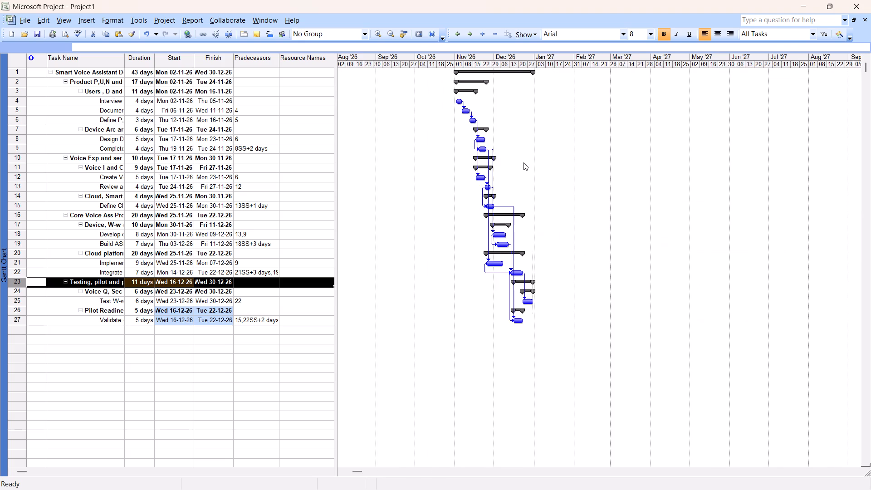
ctrl+scroll(524, 162, up, 1)
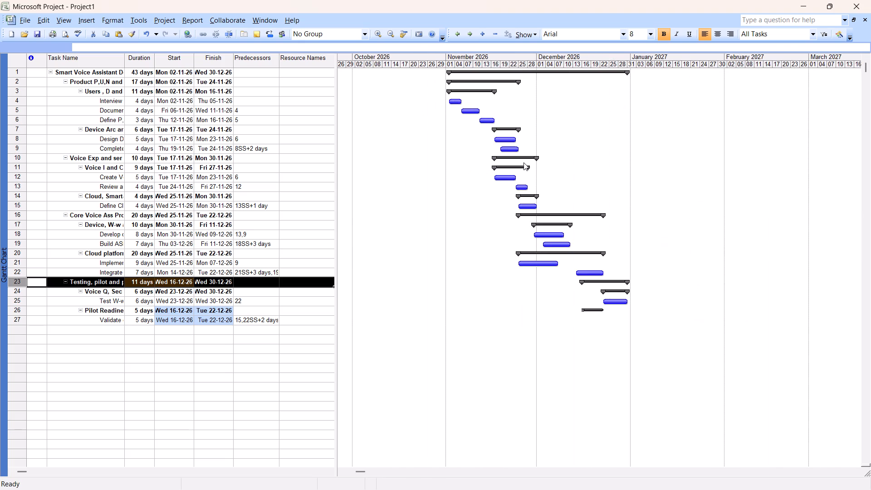
ctrl+scroll(524, 162, down, 1)
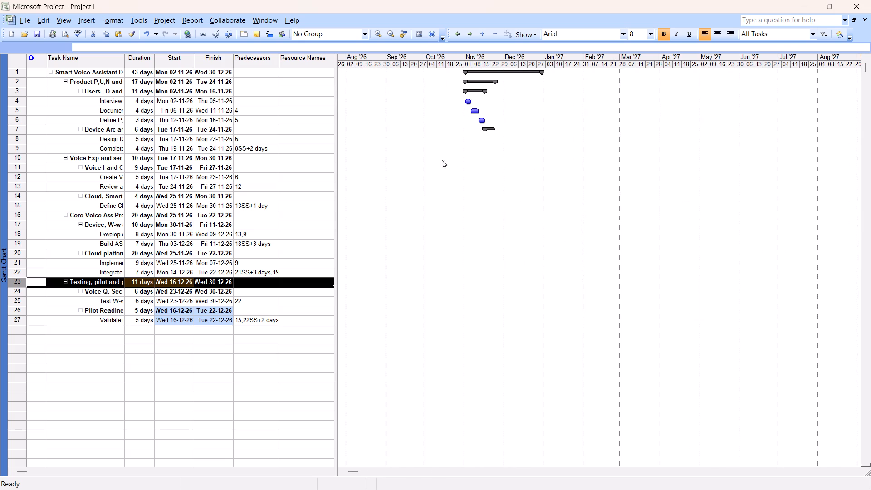
scroll(436, 225, up, 1)
click(198, 372)
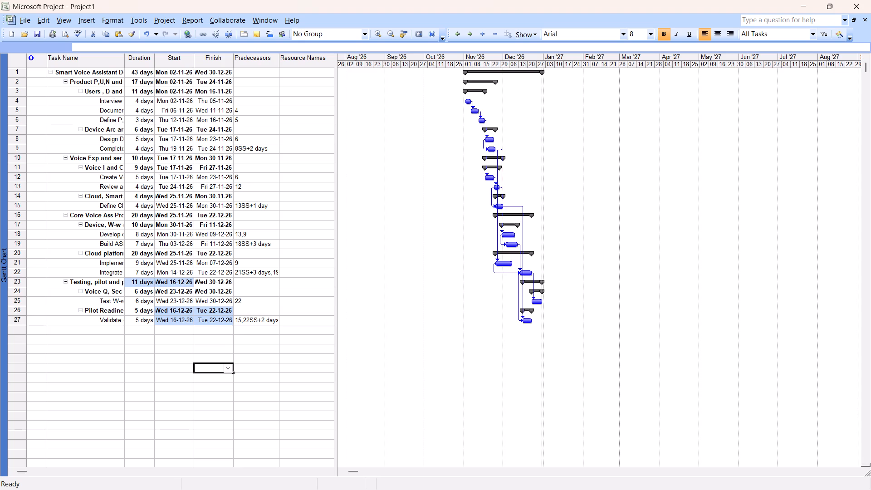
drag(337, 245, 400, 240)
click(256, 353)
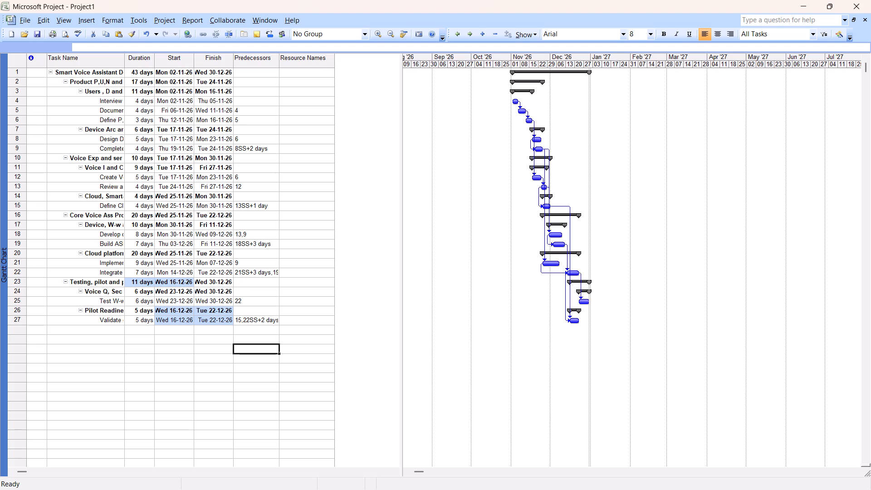
Switch from the Gantt Chart to the Resource Sheet view.
click(65, 22)
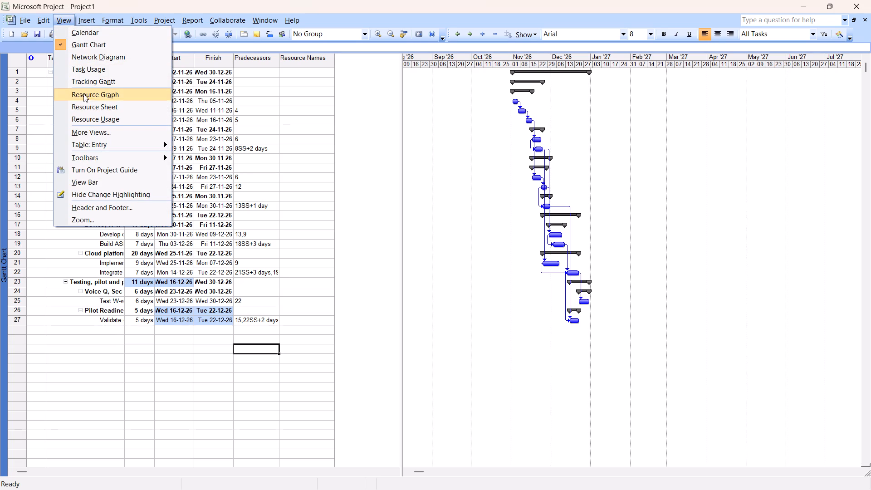
click(84, 104)
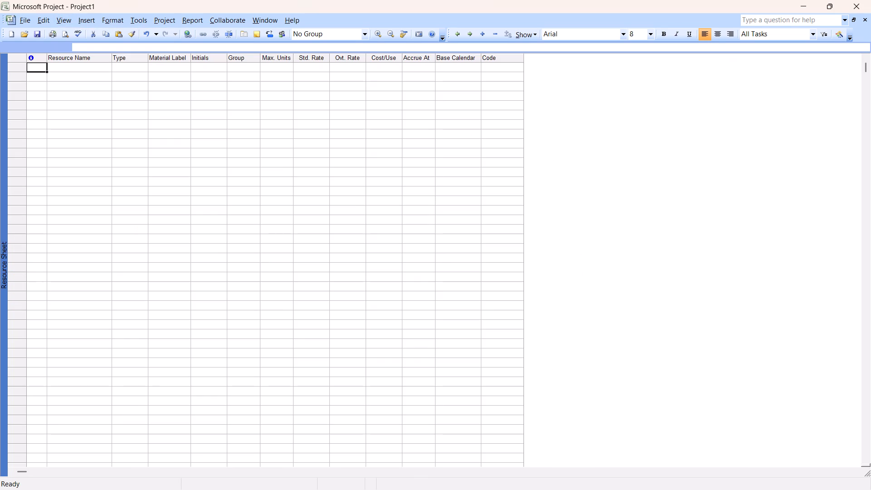
Add a first resource named Product Project Manager - USA.
click(64, 67)
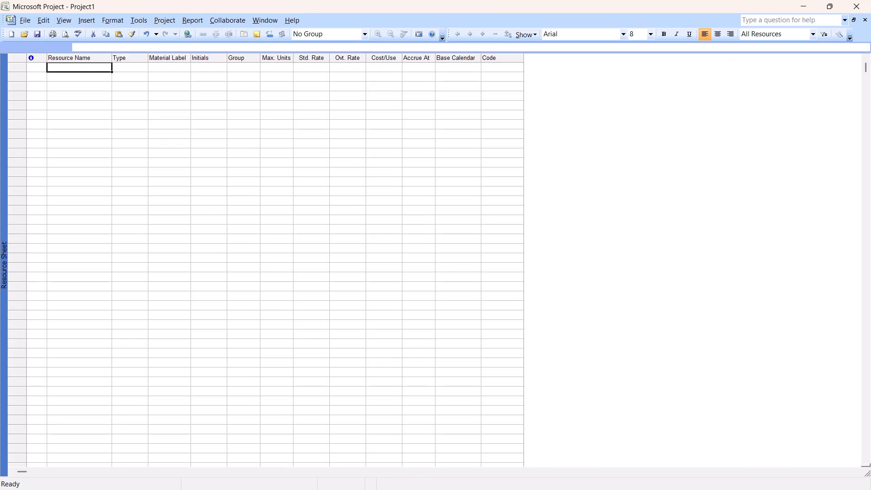
text(Product)
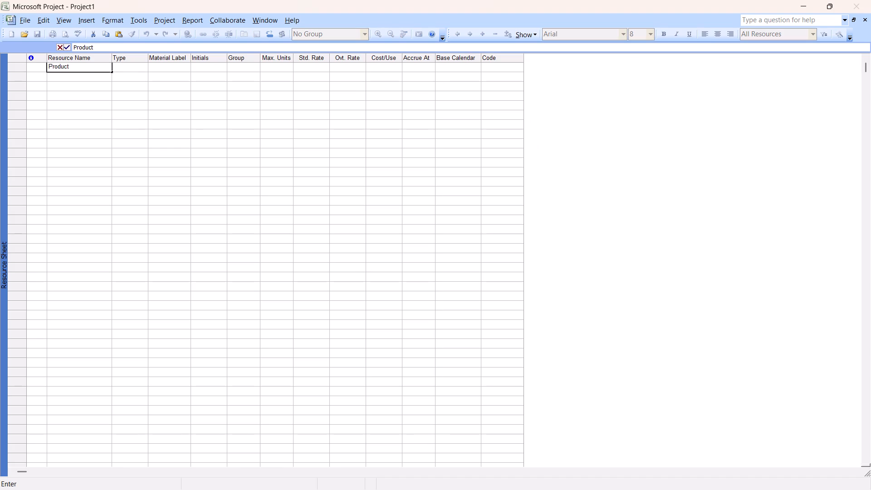
key(space)
key(shift+p)
text(roject)
key(space)
key(shift+less)
key(BackSpace)
text(Mana)
text(fer -)
key(space)
key(shift+y)
key(shift+BackSpace)
text(USA)
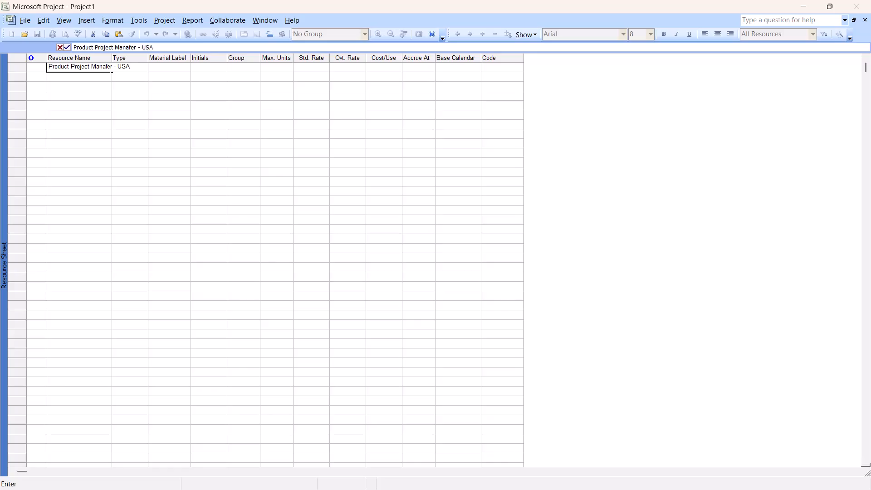
click(108, 67)
key(BackSpace)
key(g)
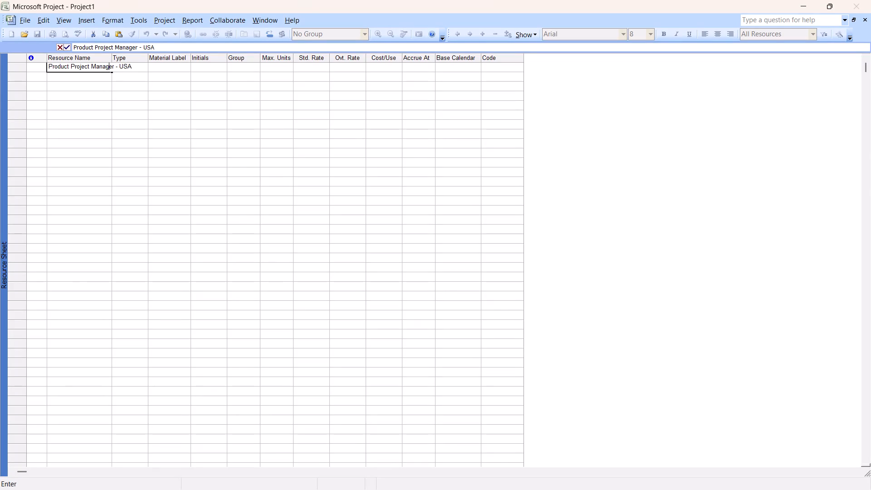
click(137, 66)
key(Return)
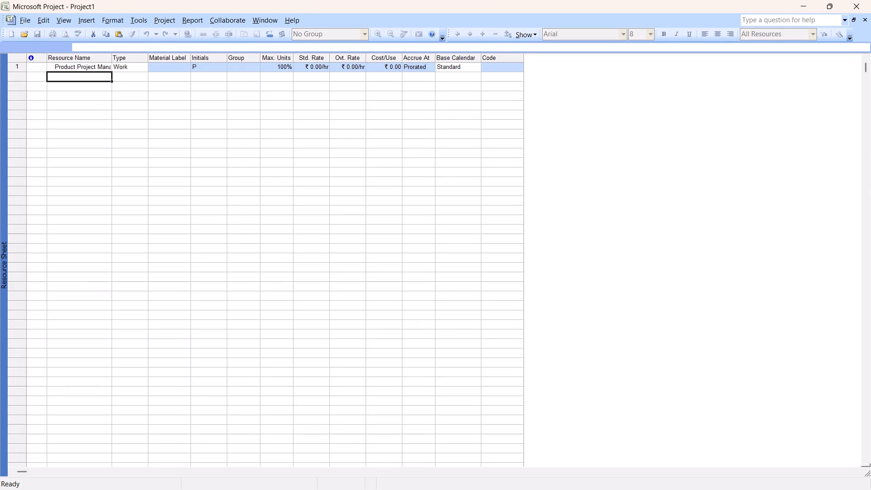
Add a second resource named Voice Product and Business Analyst -USA.
click(91, 75)
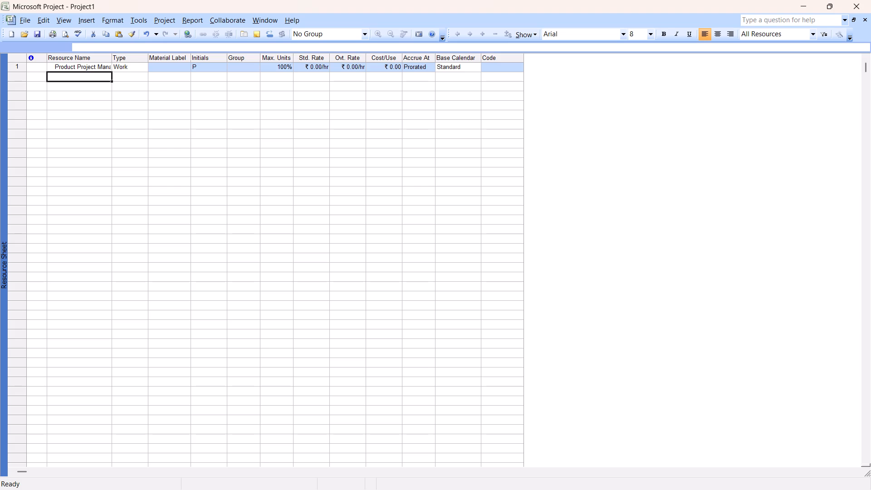
text(Voice Product and Bu)
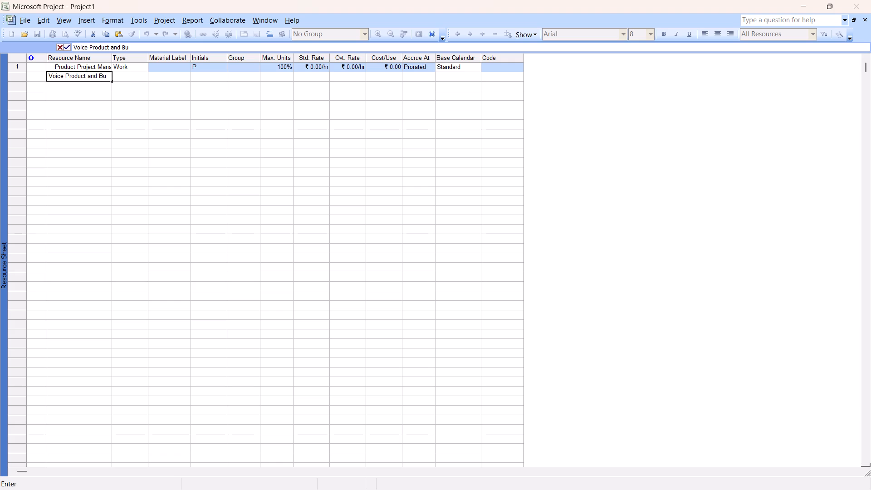
key(i)
key(BackSpace)
text(siness)
key(space)
key(n)
key(BackSpace)
text(Ana)
text(lyst -)
text(USA)
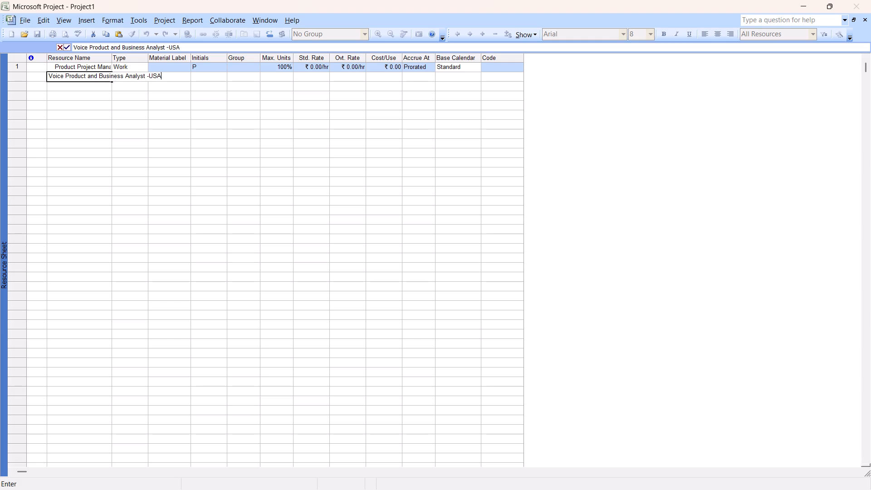
key(Return)
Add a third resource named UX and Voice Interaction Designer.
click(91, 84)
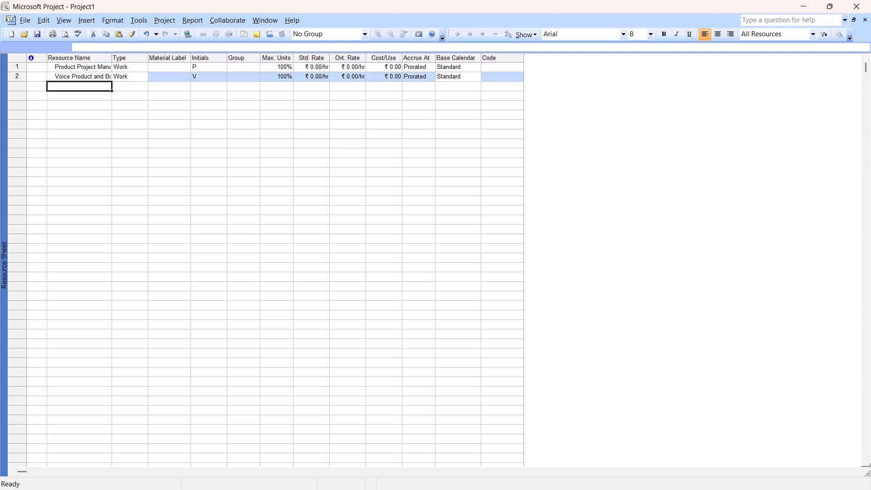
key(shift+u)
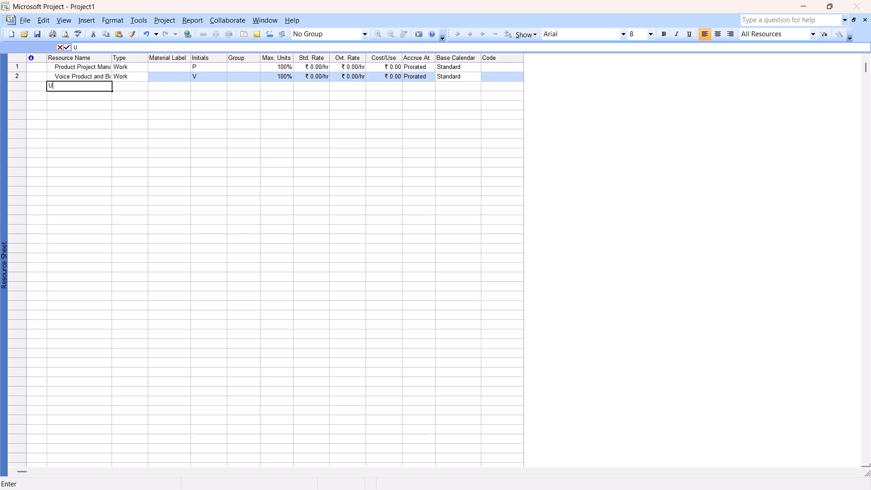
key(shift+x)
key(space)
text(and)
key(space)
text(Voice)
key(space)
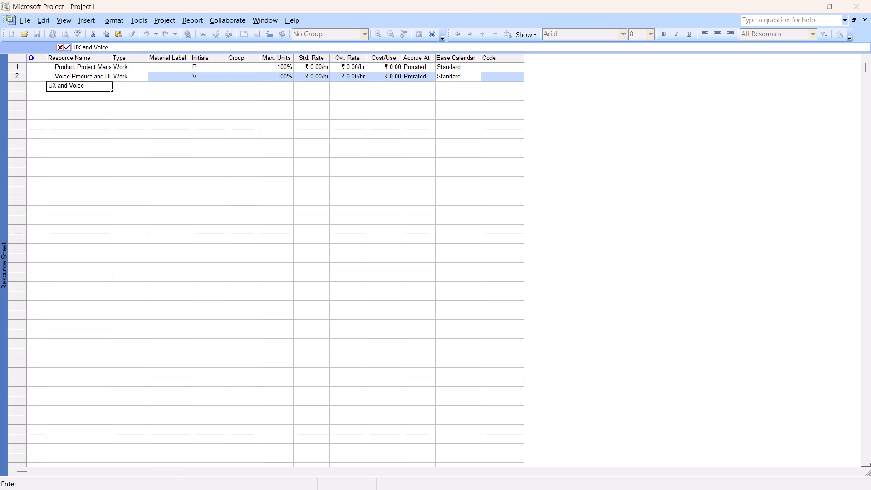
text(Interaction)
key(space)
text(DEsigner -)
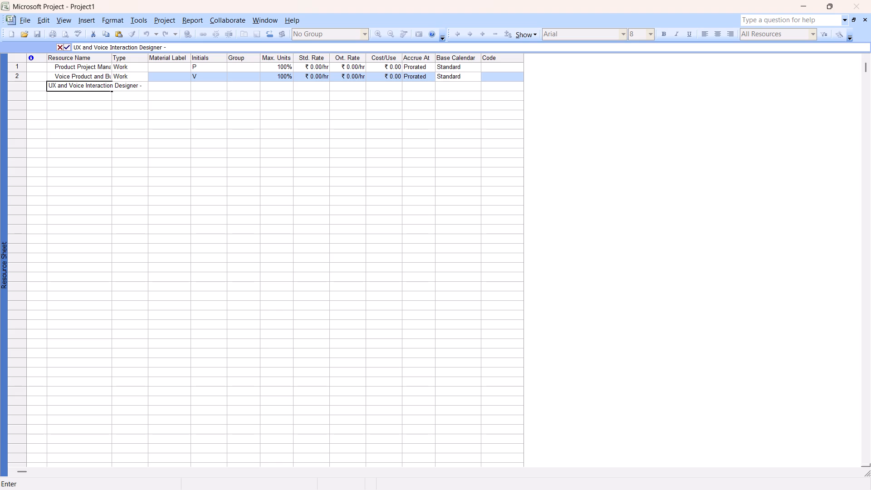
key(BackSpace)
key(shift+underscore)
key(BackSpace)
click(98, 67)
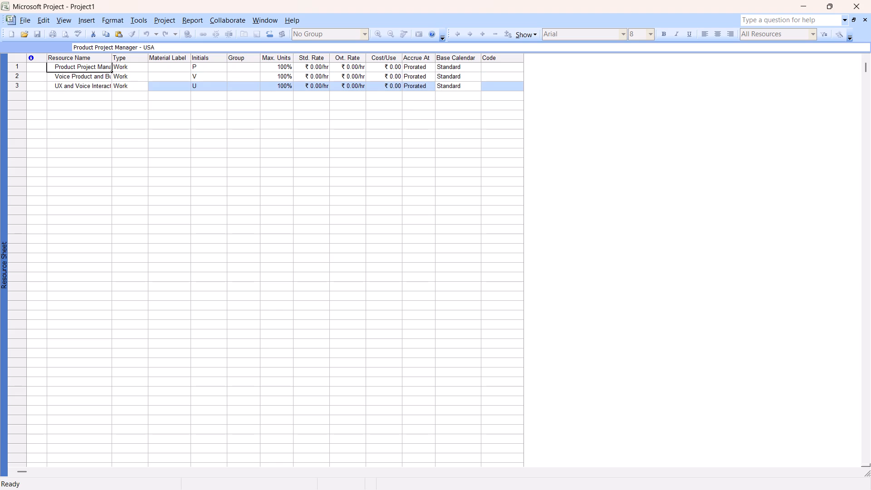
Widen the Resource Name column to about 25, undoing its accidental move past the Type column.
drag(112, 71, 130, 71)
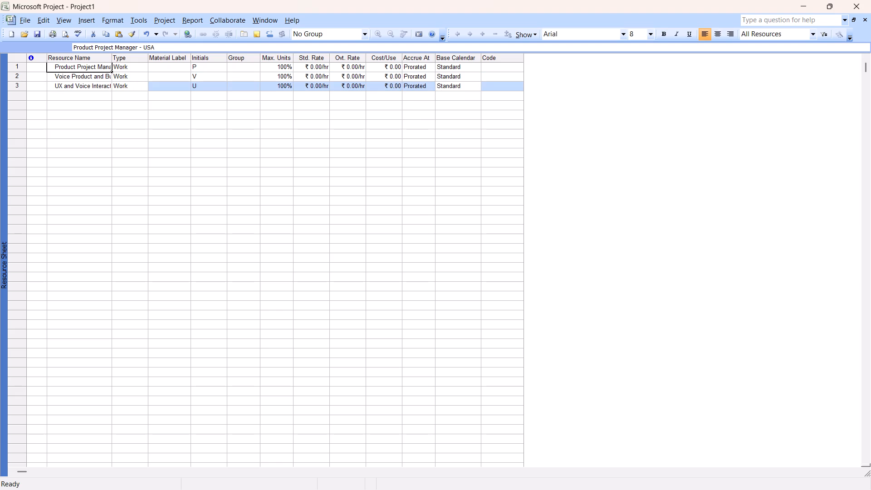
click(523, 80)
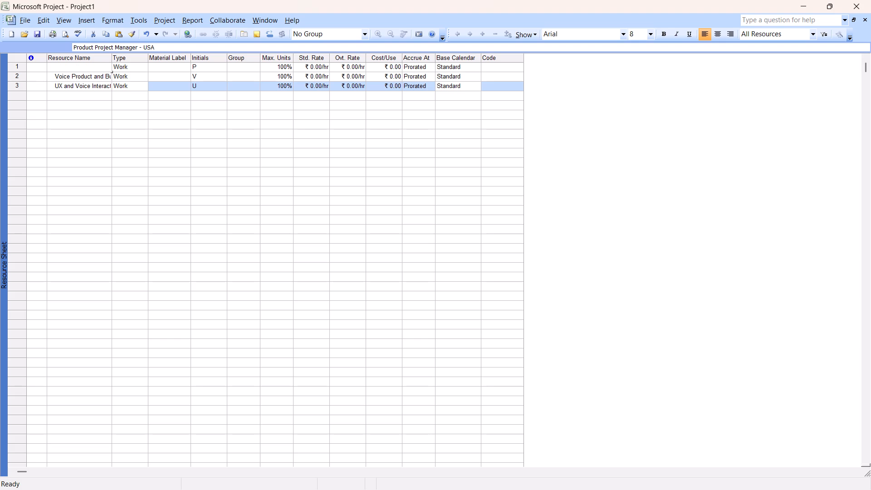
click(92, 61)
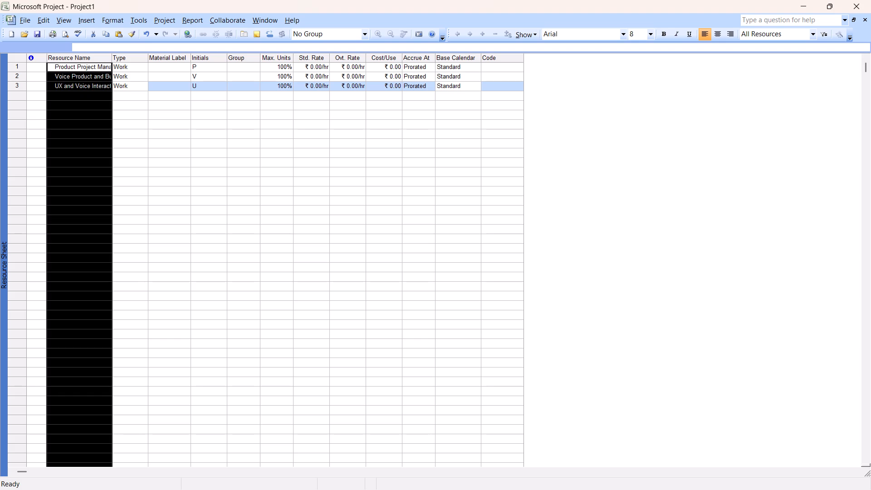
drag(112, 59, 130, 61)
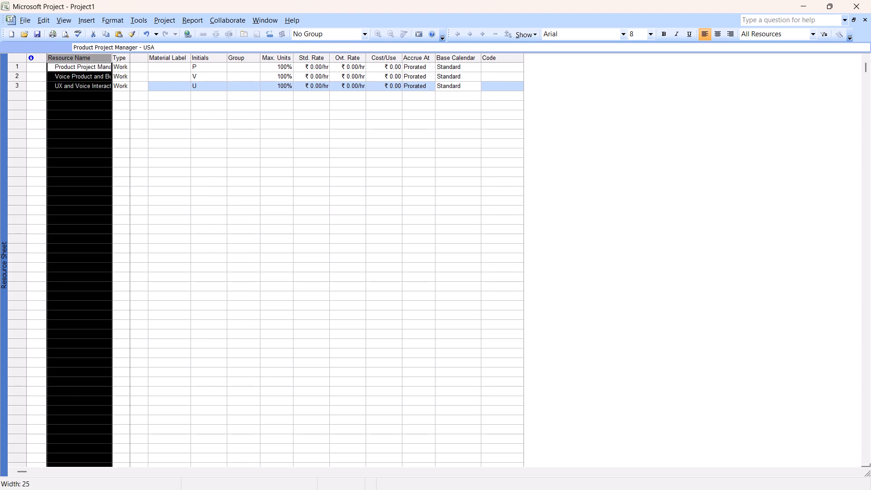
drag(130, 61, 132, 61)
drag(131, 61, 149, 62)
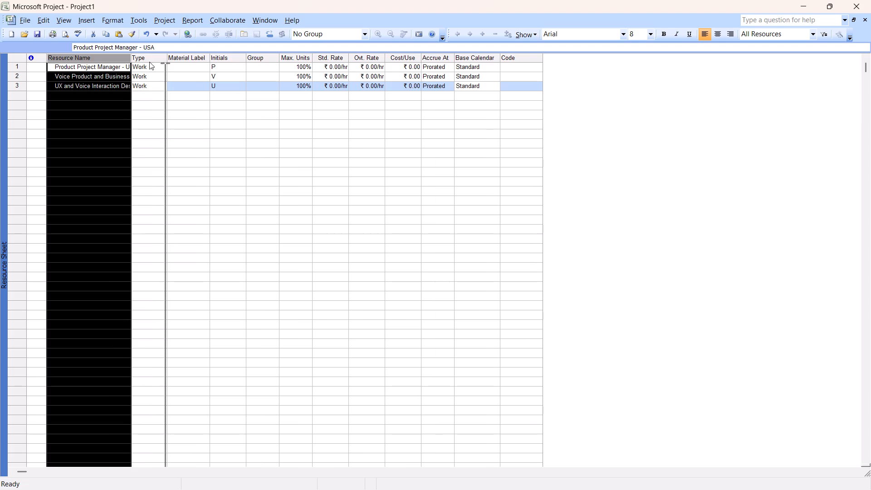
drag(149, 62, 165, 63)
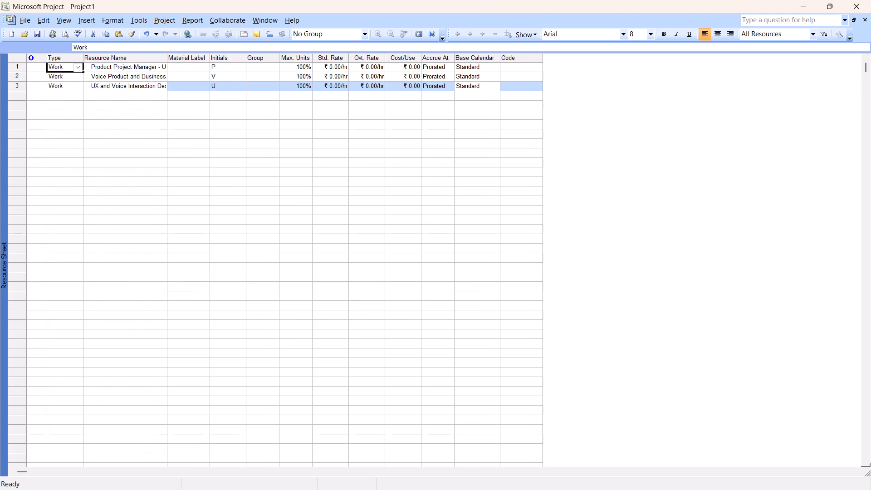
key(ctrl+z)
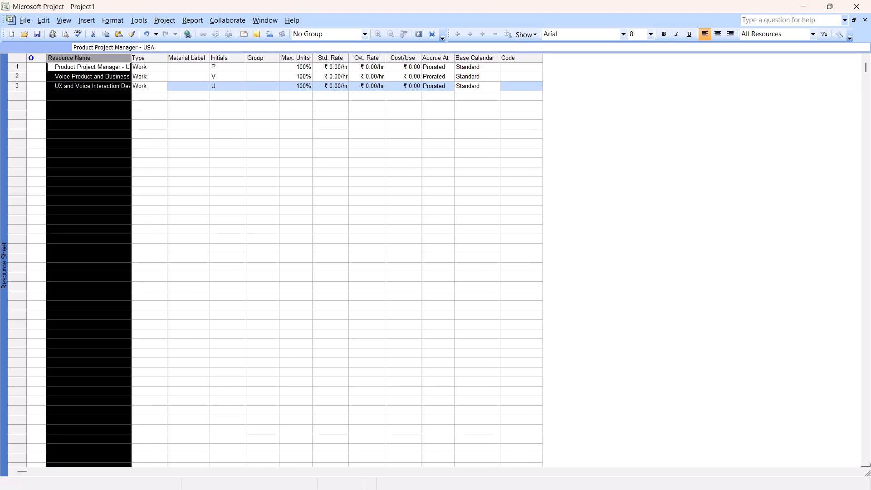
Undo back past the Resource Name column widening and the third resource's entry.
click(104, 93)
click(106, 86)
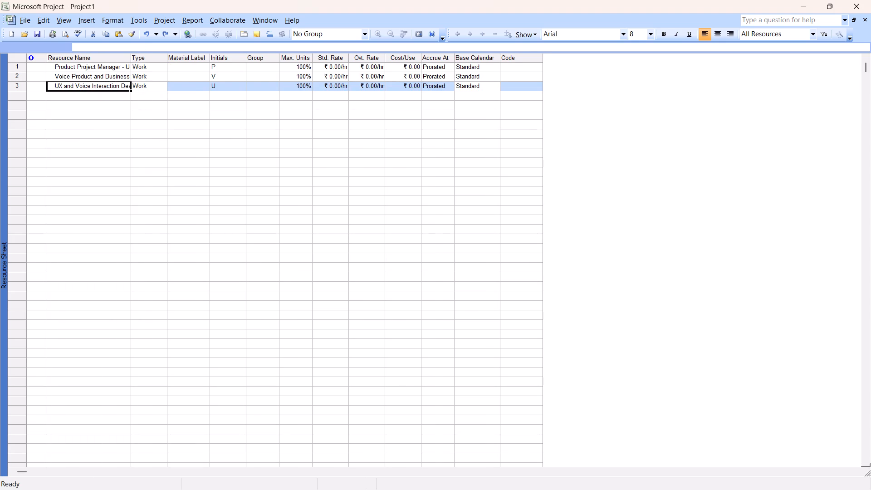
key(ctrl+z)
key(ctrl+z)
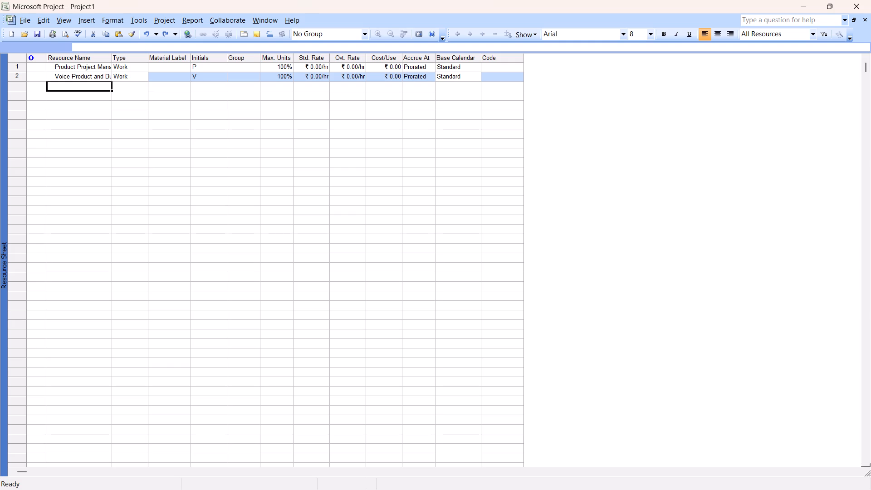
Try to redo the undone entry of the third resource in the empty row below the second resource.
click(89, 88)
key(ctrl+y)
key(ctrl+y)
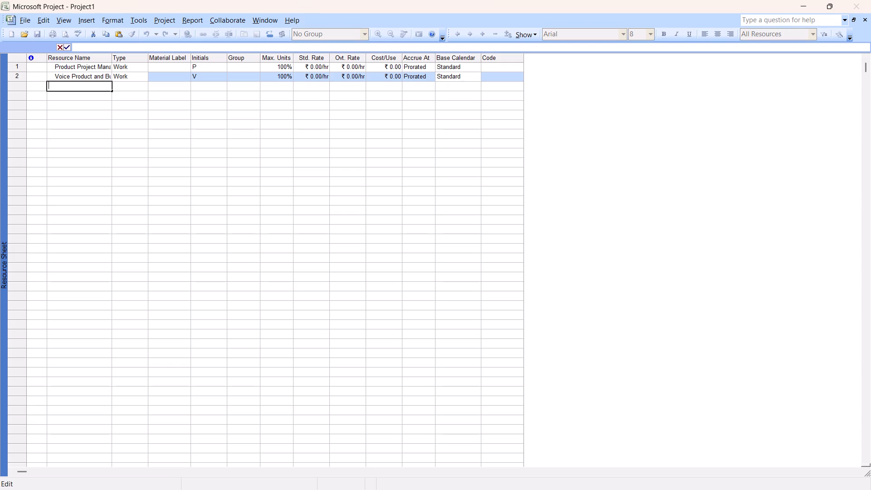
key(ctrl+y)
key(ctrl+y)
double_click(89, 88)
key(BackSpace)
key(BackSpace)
Add a third resource named UX and Voice I D - USA.
click(76, 86)
text(UX)
key(space)
text(and Voice I)
key(space)
text(D - USA)
key(Return)
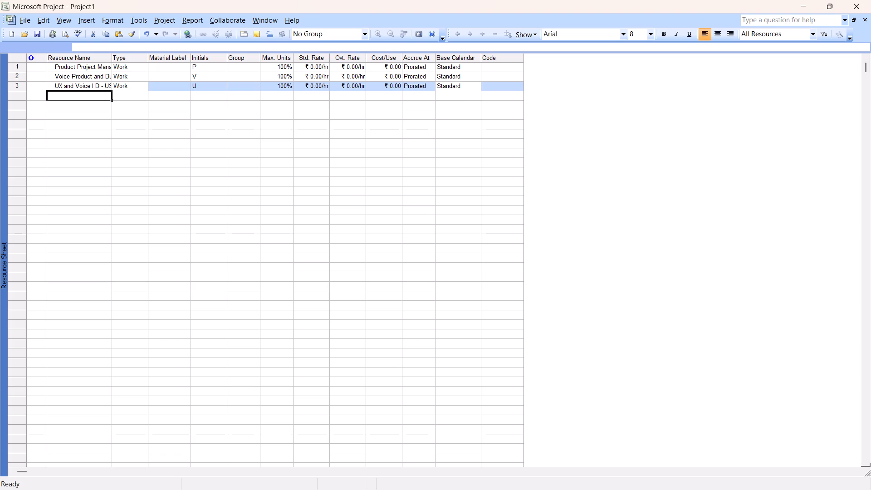
Add a fourth resource named Embended F Devp - China.
text(Embended F)
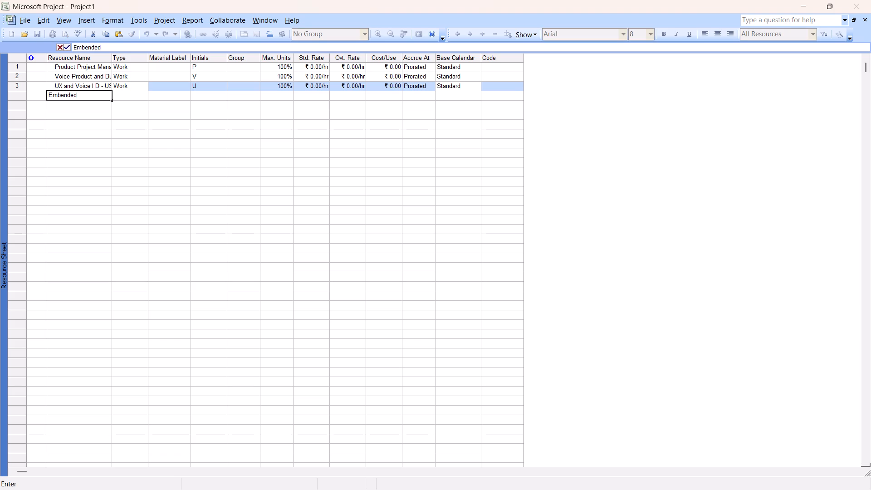
key(space)
text(De)
text(vp)
key(space)
text(- Chaina)
key(BackSpace)
key(BackSpace)
key(BackSpace)
key(BackSpace)
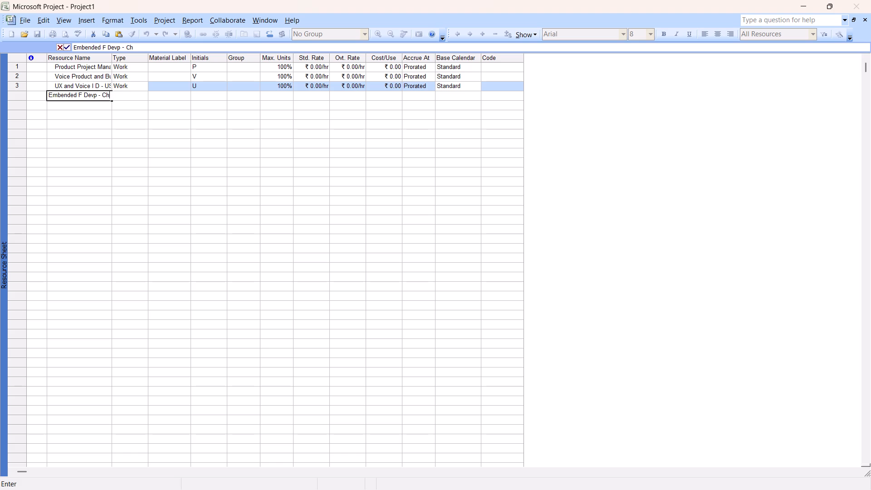
text(ina)
key(Return)
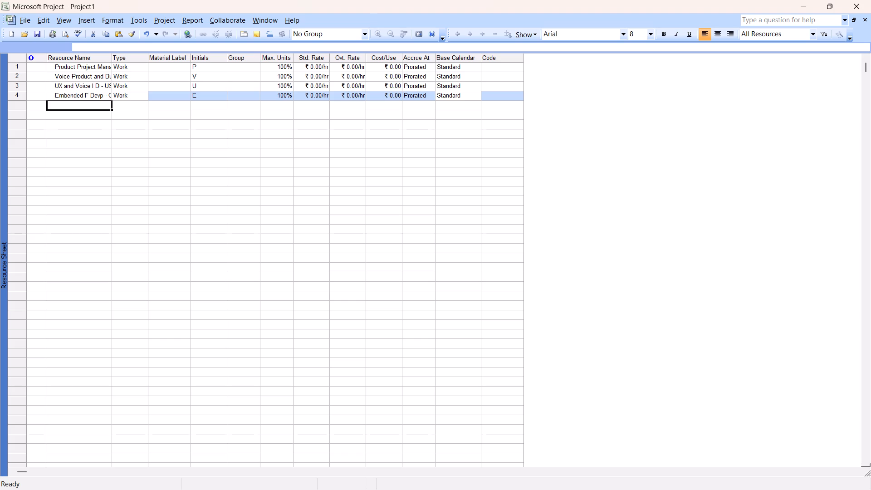
Add a fifth resource named Speech AI / ASR-NLU Engineer - China.
text(Speech)
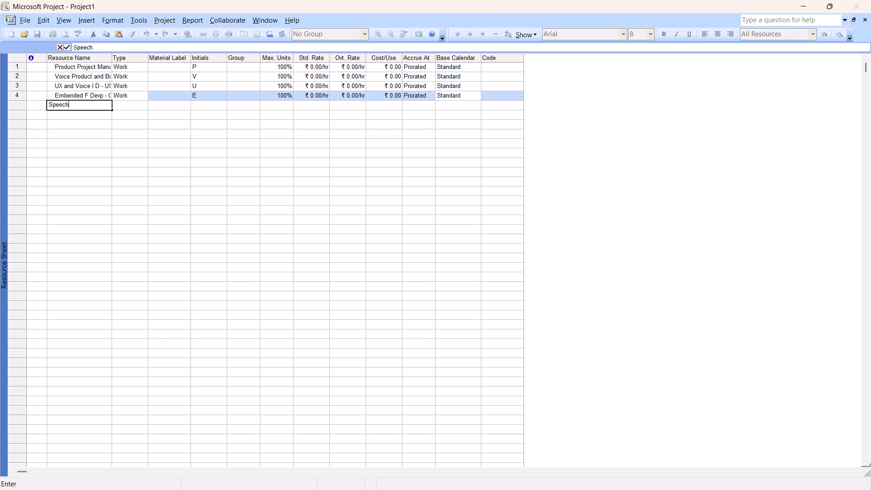
key(space)
text(AI)
key(space)
text(/ AS)
text(R-NLU Engineer - China)
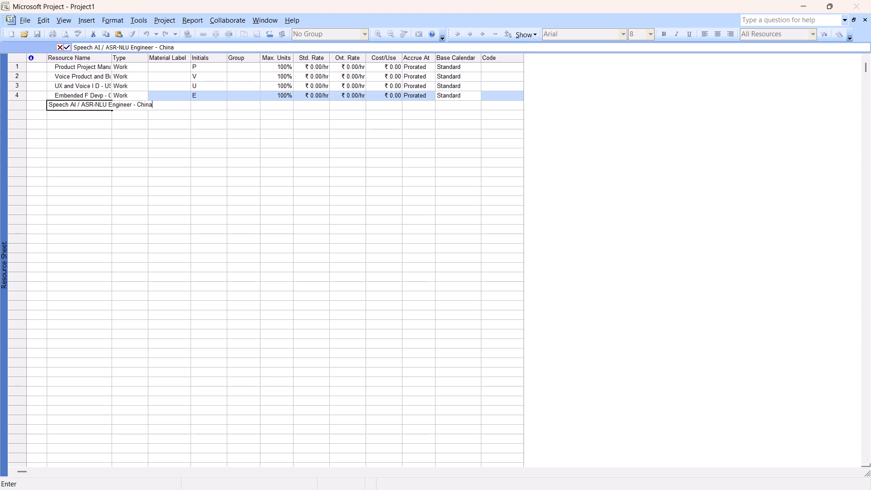
key(Return)
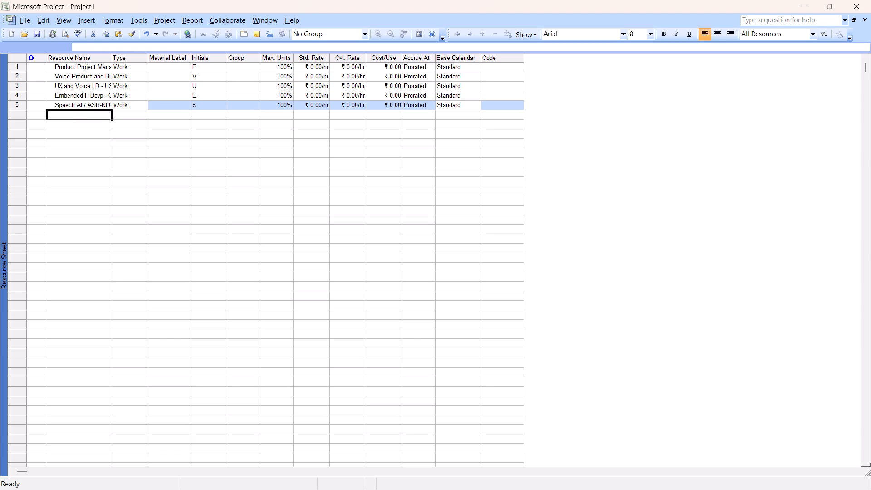
Add a sixth resource named Cloud Backend Engineer _ Russia.
text(Cloud)
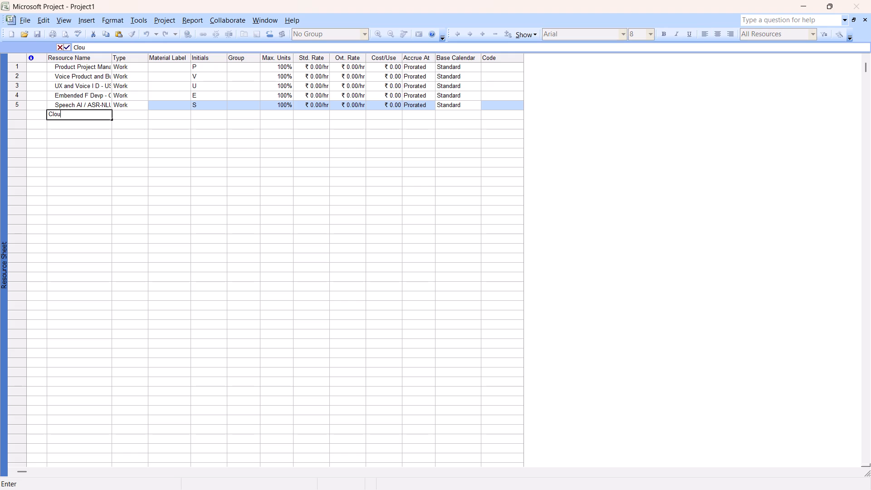
key(space)
text(Backend)
key(space)
text(Engineer _ Russia)
key(Return)
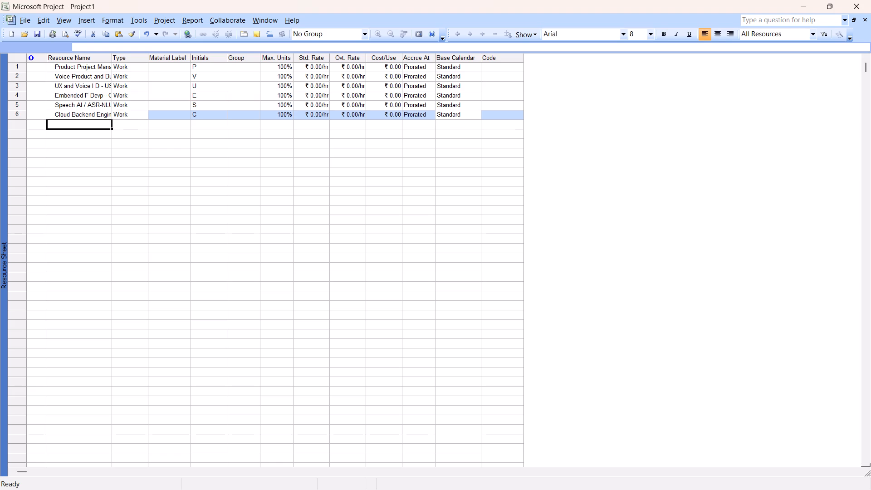
Add a seventh resource named Smart - Home and API int Eng - Russia.
text(Smart)
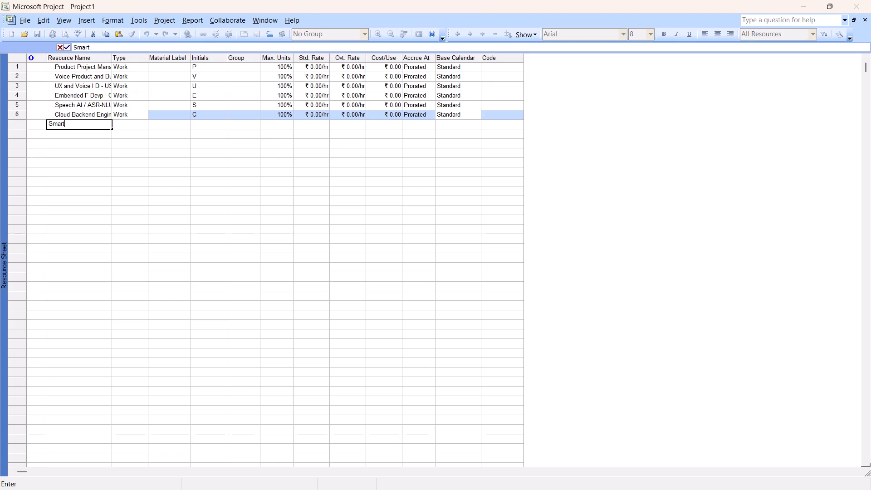
key(space)
text(- Home)
key(space)
text(and API in)
text(t Eng)
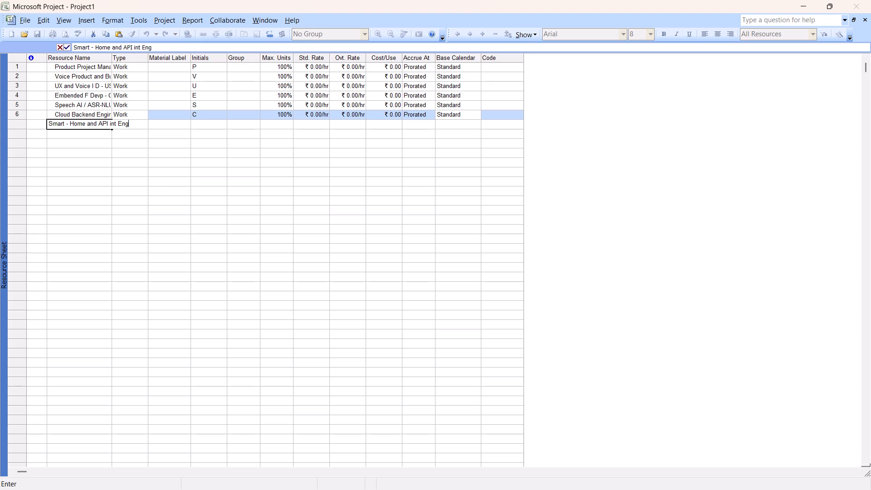
key(space)
text(=)
key(space)
key(BackSpace)
key(BackSpace)
key(minus)
key(space)
text(Russia)
key(Return)
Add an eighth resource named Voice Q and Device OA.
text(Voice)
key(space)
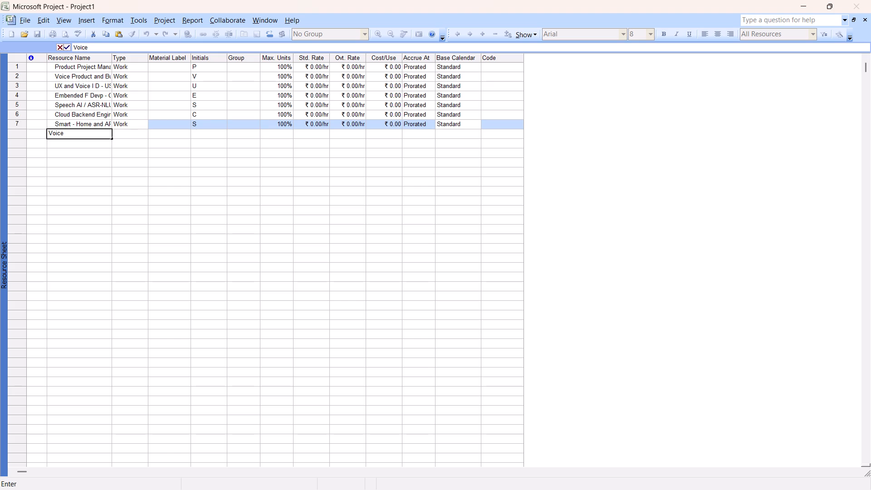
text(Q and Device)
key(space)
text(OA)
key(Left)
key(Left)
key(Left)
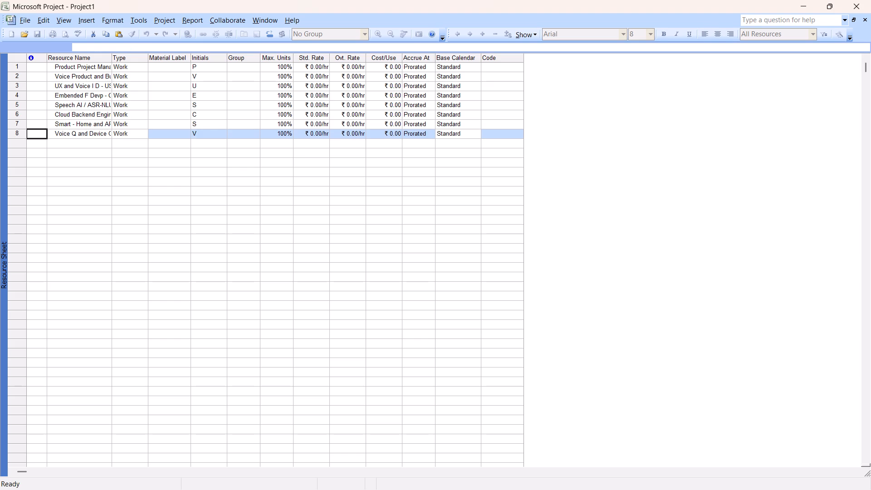
Rename the eighth resource as Voice Q and D Qa engineer - China.
click(99, 134)
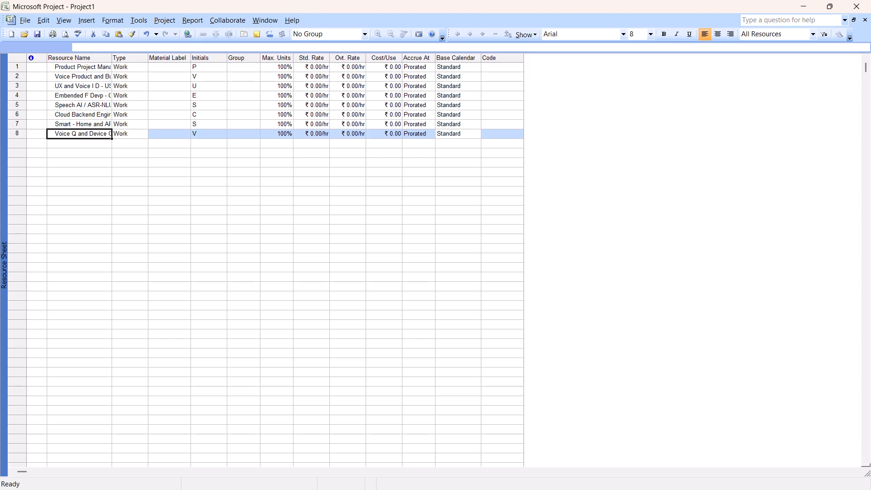
click(103, 134)
key(BackSpace)
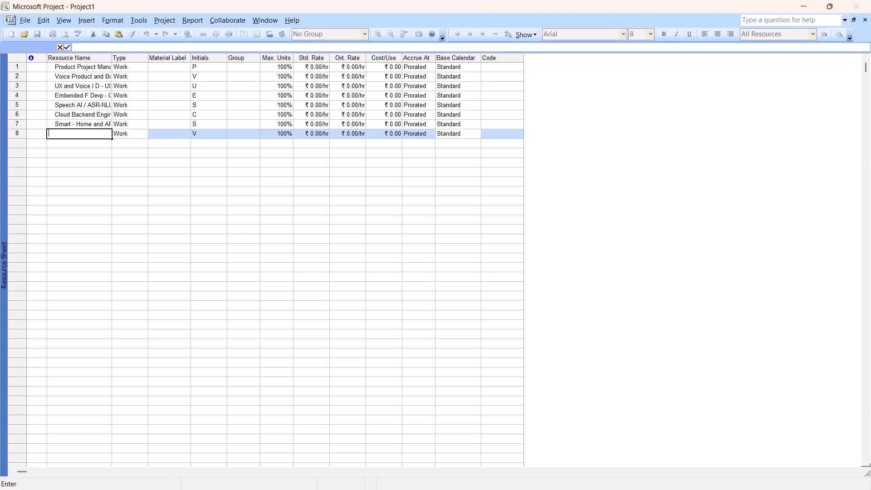
key(ctrl+z)
key(ctrl+z)
text(Voice)
key(space)
text(Q and D O)
key(BackSpace)
text(Qa)
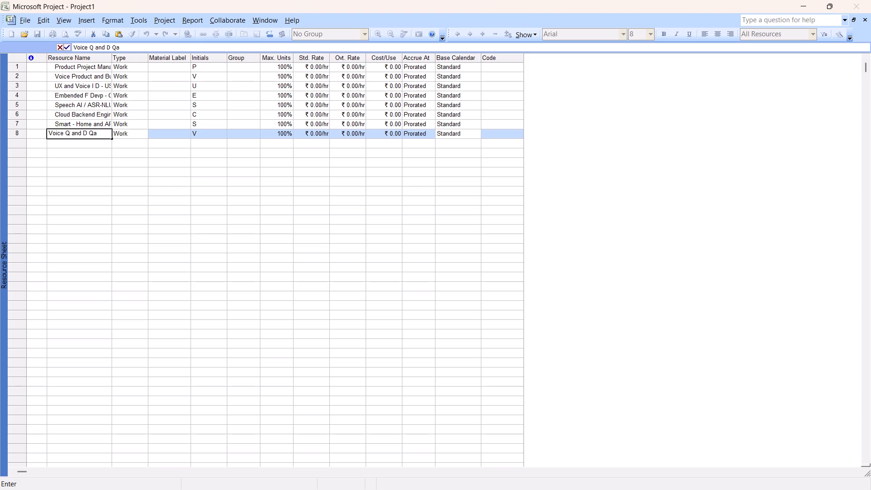
key(BackSpace)
key(shift+q)
key(BackSpace)
text(a eng)
text(ineer)
key(space)
text(-)
key(space)
text(China)
key(Return)
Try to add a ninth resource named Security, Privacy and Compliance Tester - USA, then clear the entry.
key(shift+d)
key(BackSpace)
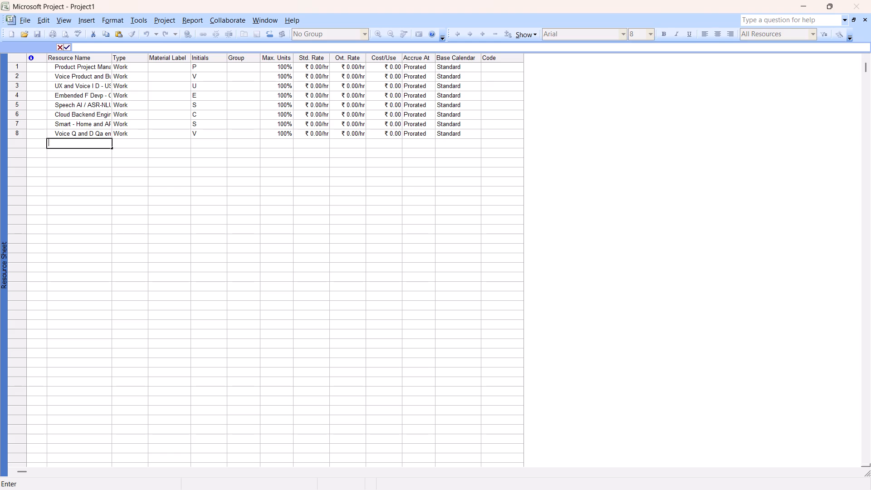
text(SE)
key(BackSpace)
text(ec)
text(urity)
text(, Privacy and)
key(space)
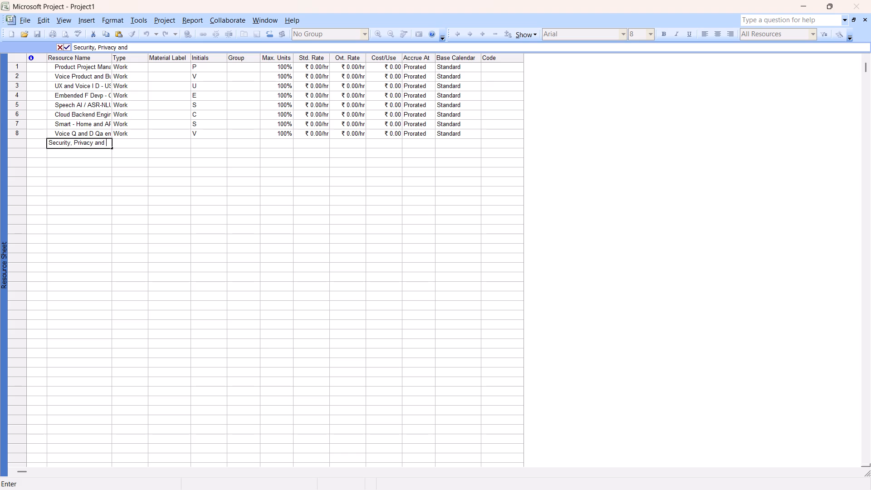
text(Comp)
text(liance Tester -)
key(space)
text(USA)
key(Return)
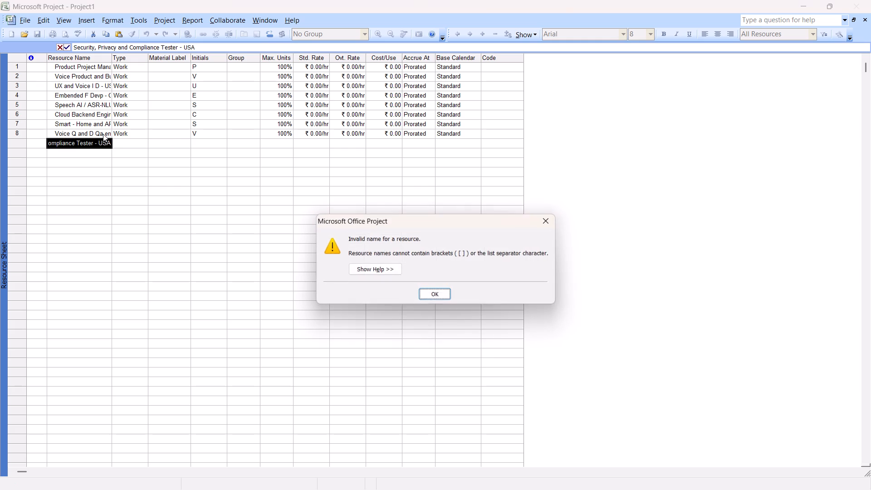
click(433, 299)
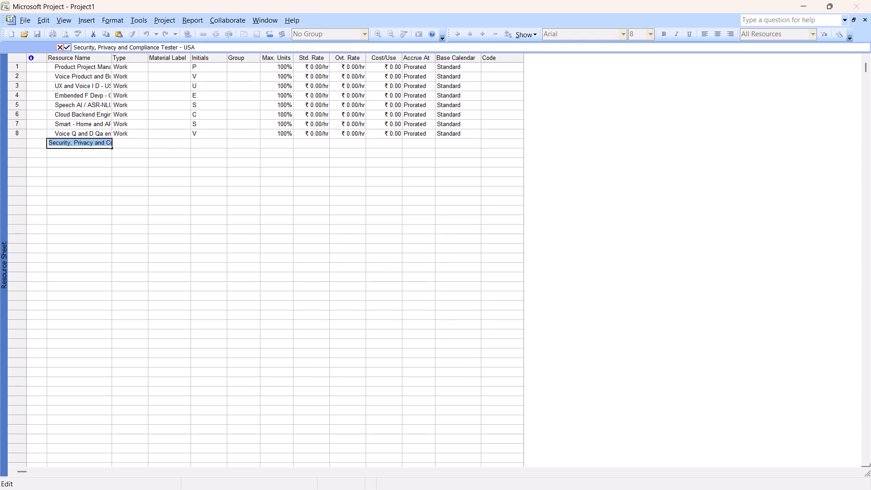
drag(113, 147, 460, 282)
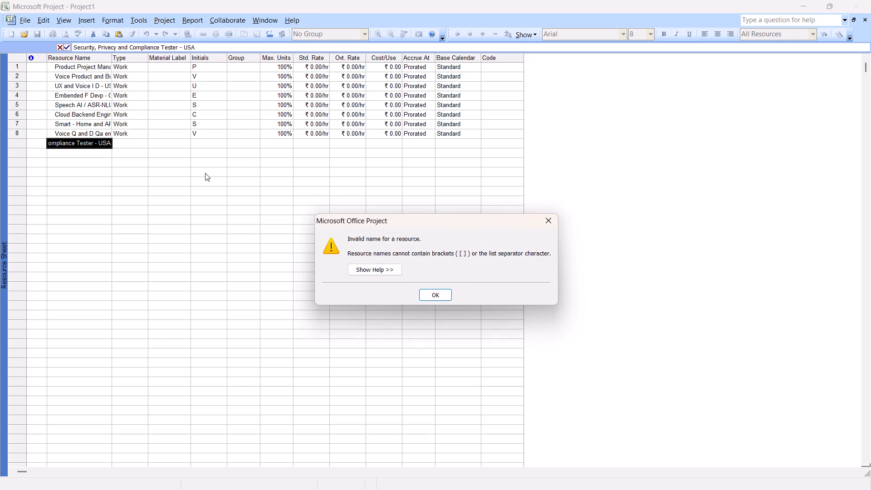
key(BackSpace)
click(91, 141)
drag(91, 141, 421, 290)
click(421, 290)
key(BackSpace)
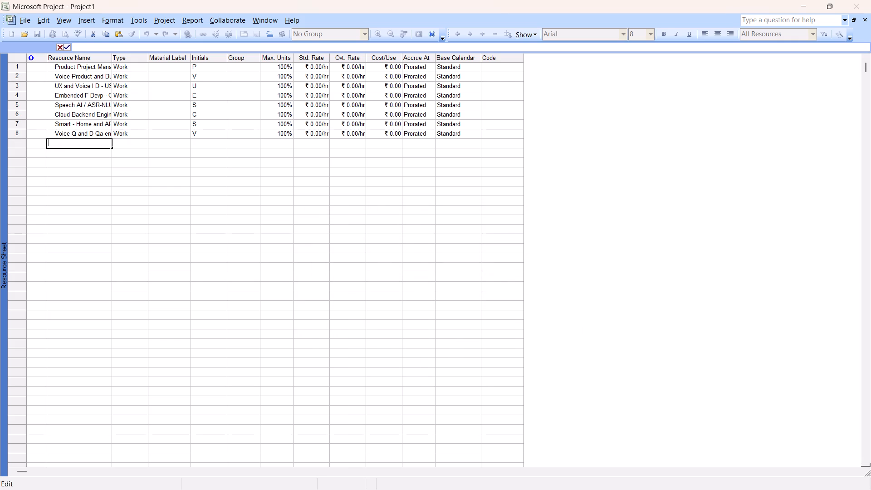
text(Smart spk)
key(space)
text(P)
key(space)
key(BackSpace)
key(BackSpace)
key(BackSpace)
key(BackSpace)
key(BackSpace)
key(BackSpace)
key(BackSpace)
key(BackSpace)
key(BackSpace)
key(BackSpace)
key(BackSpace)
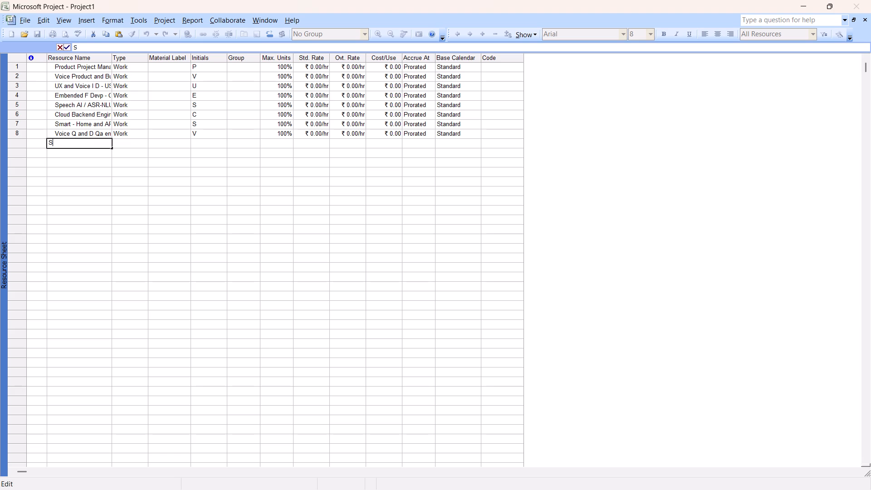
Try to add the ninth resource under the shortened name Security, P and Comp Tester - USA.
text(ecu)
text(rity)
text(,)
key(space)
text(P and Co)
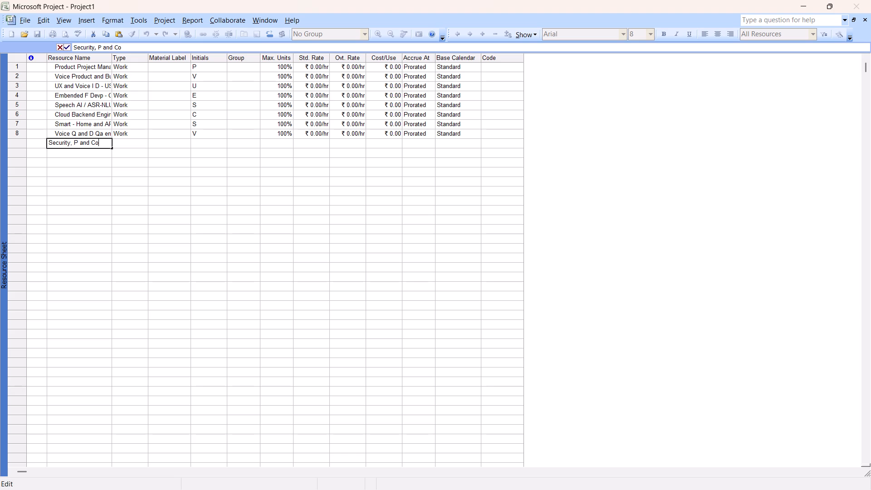
text(mp Tester -)
key(space)
key(shift+u)
text(SA)
key(Return)
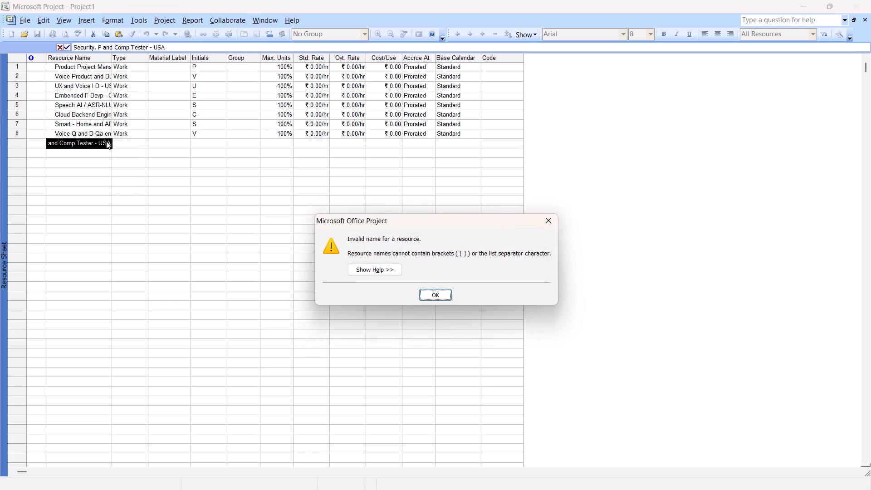
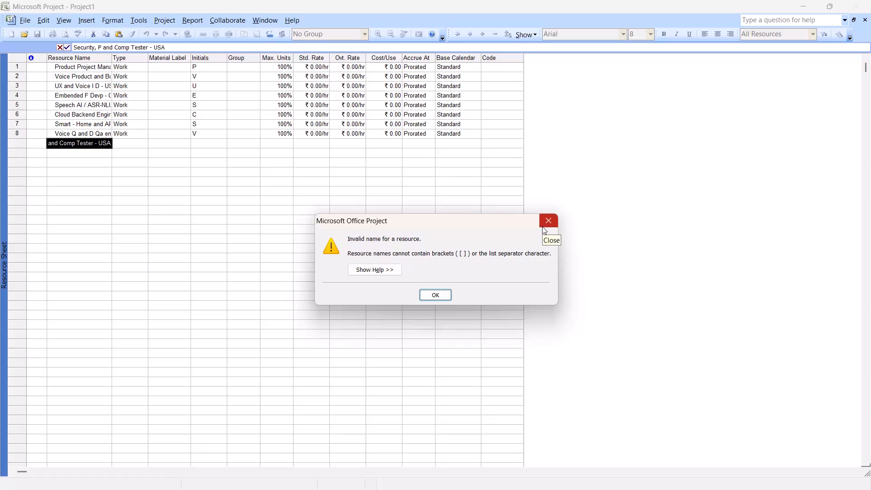
Dismiss the invalid-name warning and trim the ninth resource's name entry back to Security.
click(542, 226)
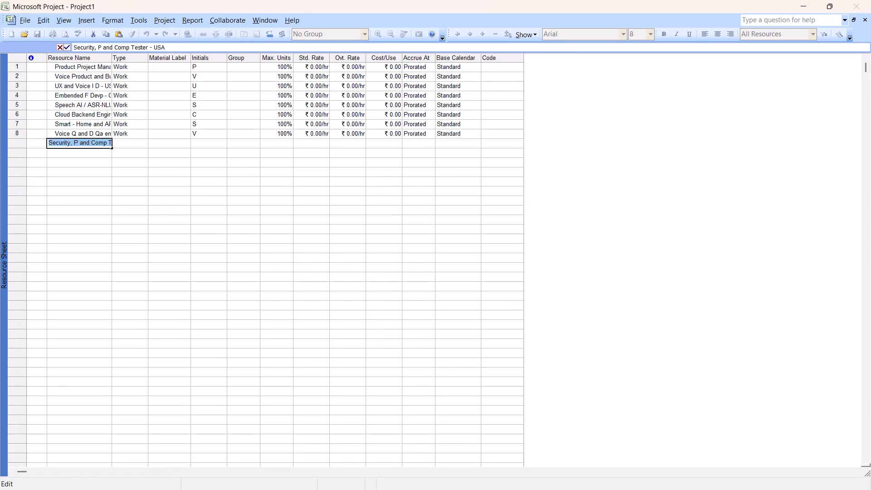
click(98, 144)
key(BackSpace)
key(BackSpace)
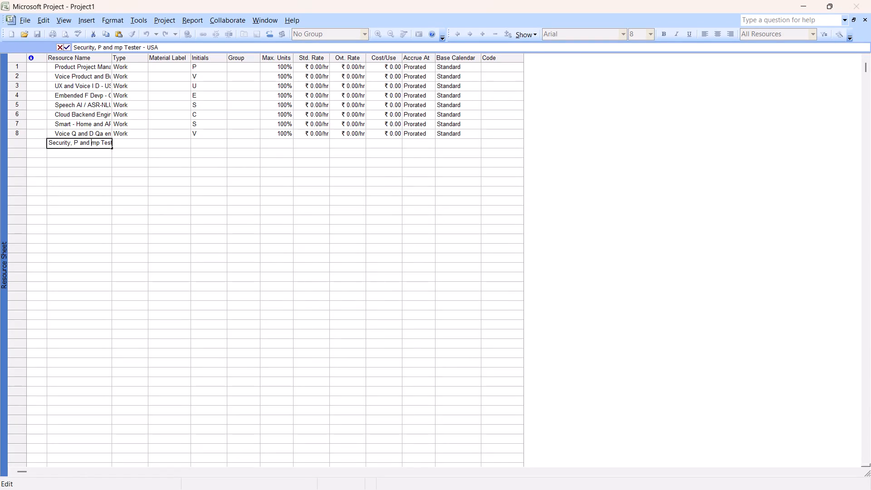
double_click(103, 144)
key(BackSpace)
key(BackSpace)
key(BackSpace)
key(BackSpace)
key(BackSpace)
key(BackSpace)
key(Right)
key(Right)
key(BackSpace)
key(BackSpace)
key(BackSpace)
key(BackSpace)
key(BackSpace)
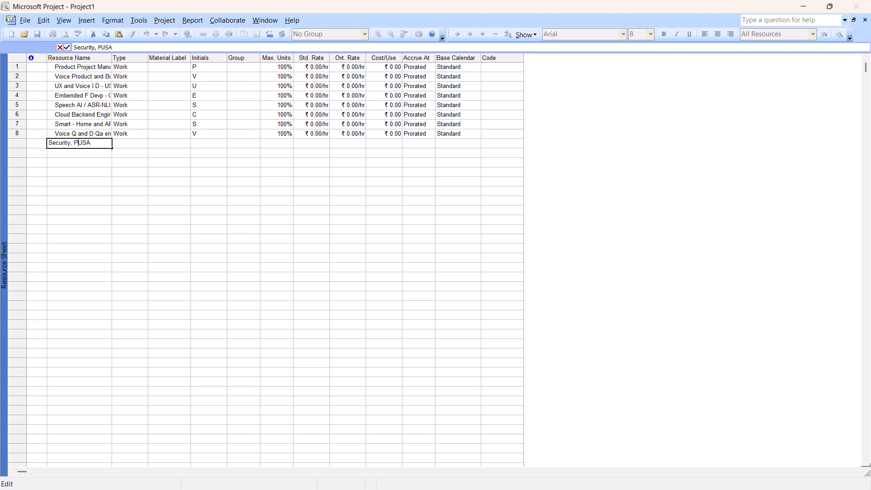
key(Right)
key(Right)
key(Right)
key(Right)
key(BackSpace)
key(BackSpace)
key(BackSpace)
key(BackSpace)
key(BackSpace)
key(BackSpace)
Complete the ninth resource's name without commas as Security Privacy and Compliance Tester - USA.
key(space)
text(Privacy and compl)
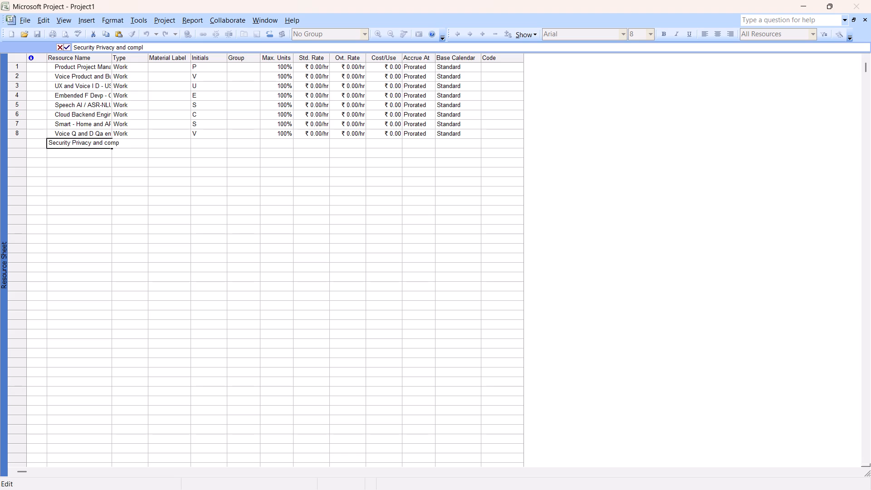
text(iance)
key(space)
text(Tester)
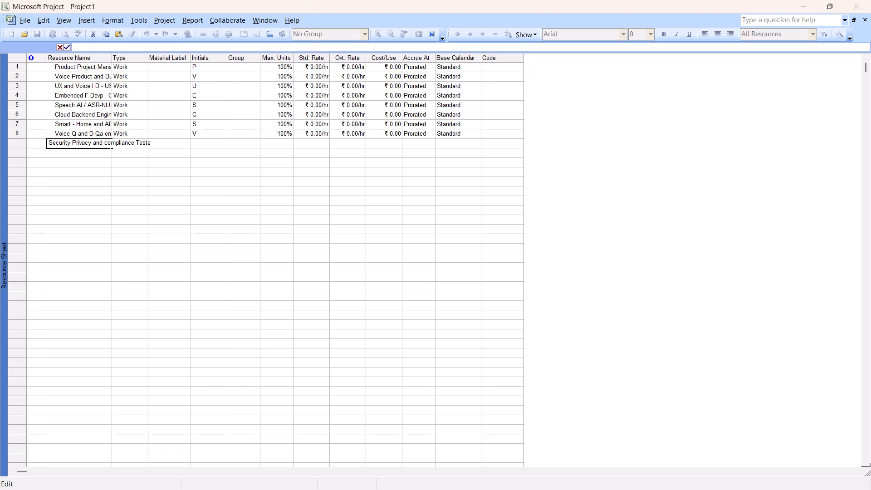
click(108, 144)
key(BackSpace)
key(shift+c)
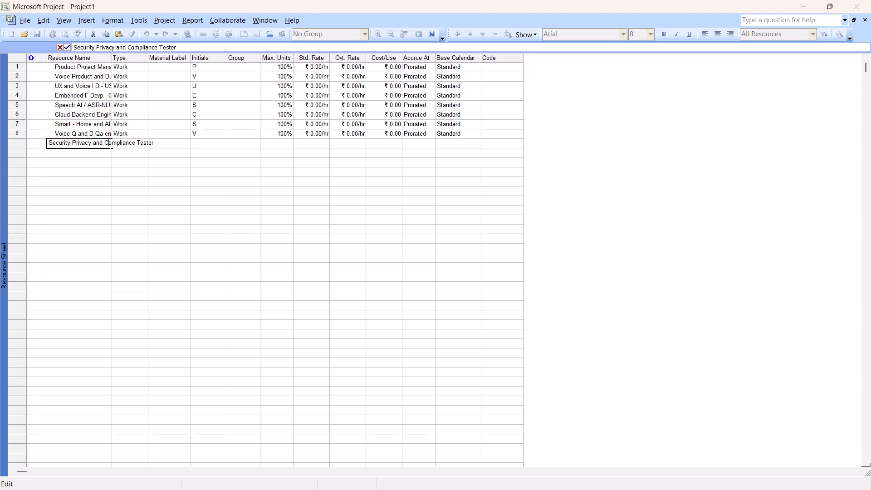
click(154, 142)
key(space)
text(- USA)
key(Return)
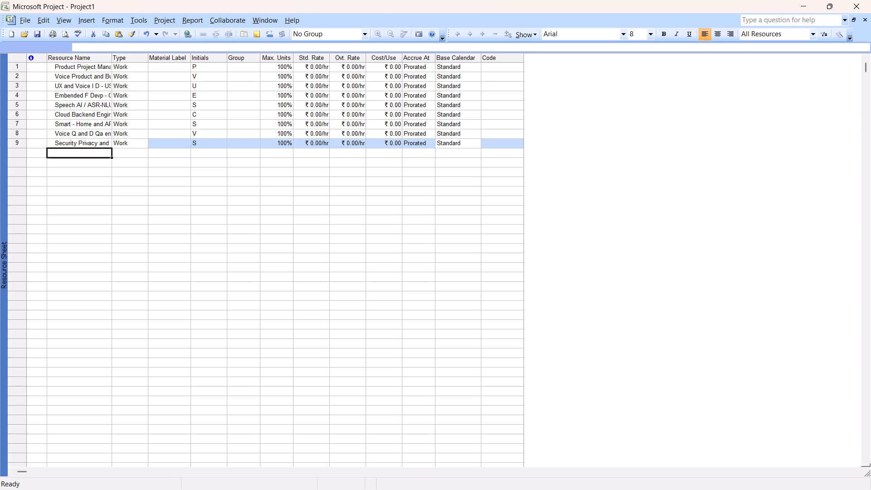
Add a tenth resource named Smart spk Prot Micro and test D.
key(shift+s)
text(mart spk)
key(space)
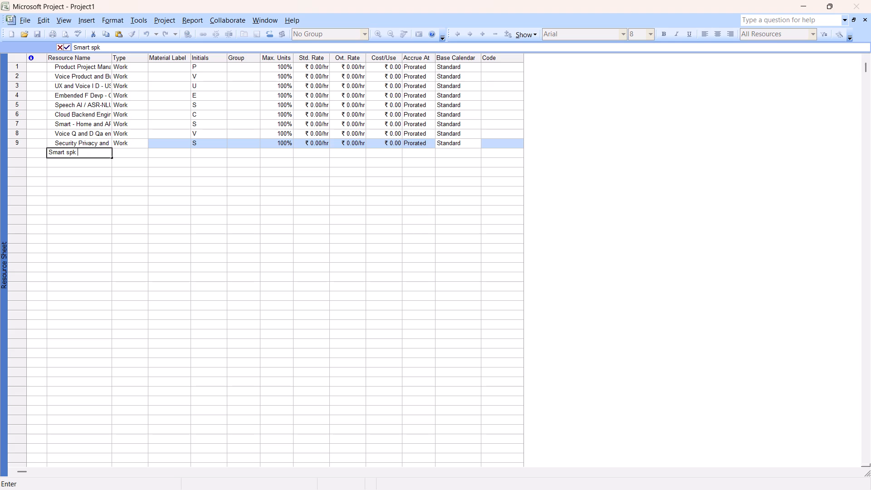
text(Pro)
key(t)
key(space)
text(Micro)
key(space)
text(and test De)
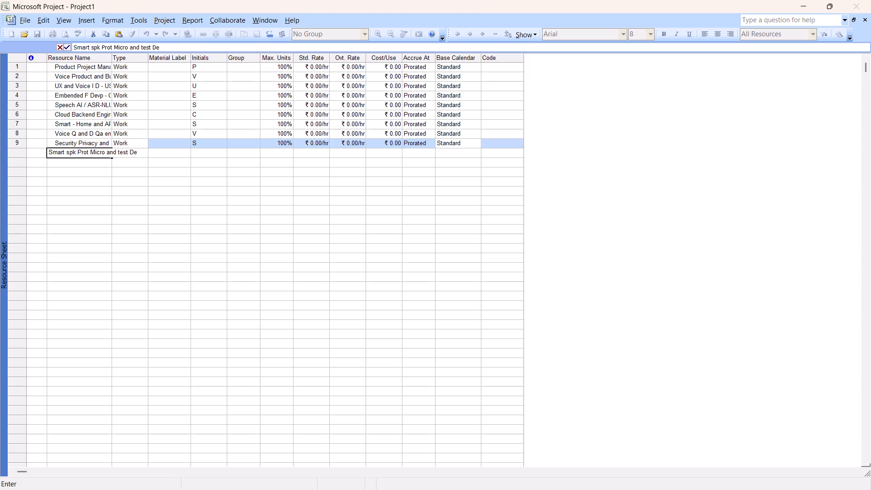
key(v)
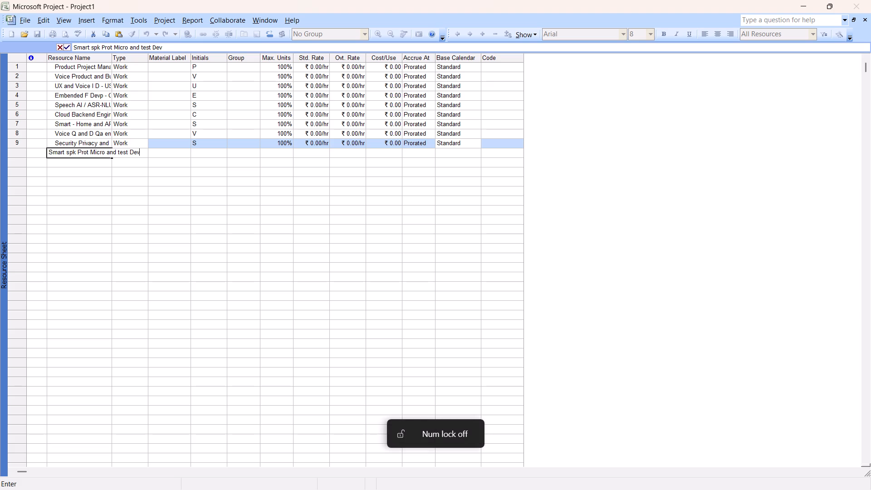
key(BackSpace)
key(BackSpace)
key(space)
text(-)
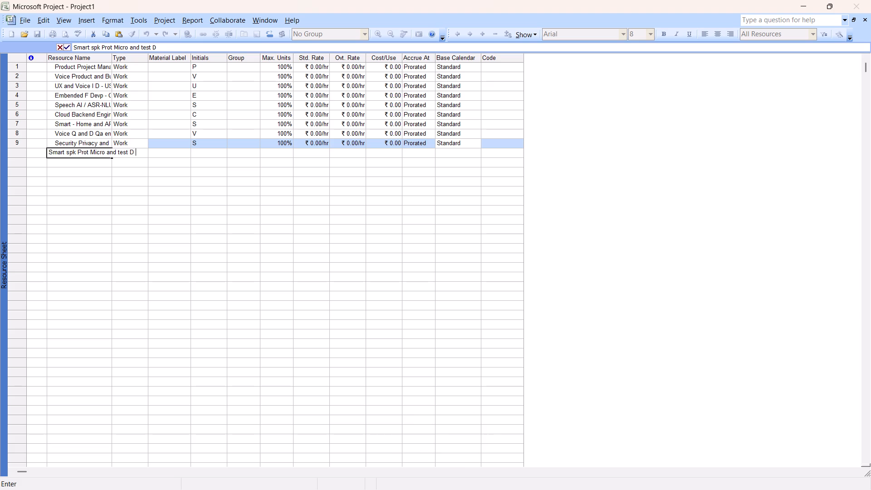
key(space)
key(BackSpace)
key(BackSpace)
key(BackSpace)
key(Return)
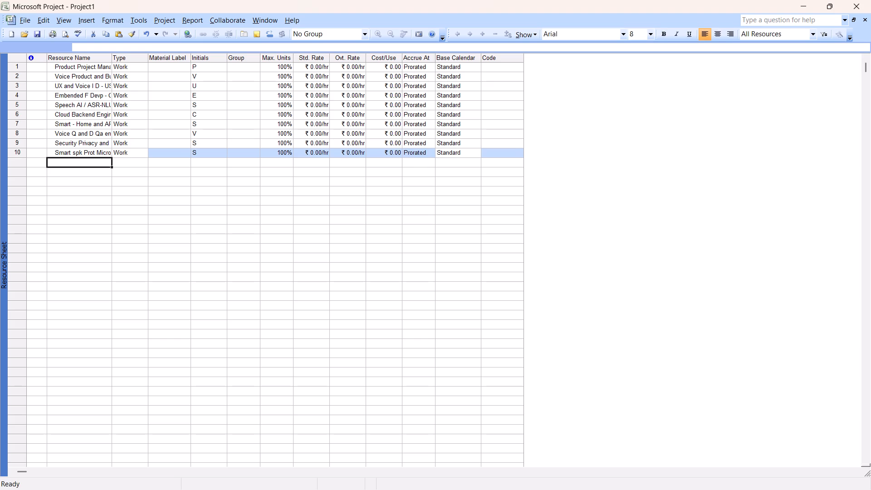
Add an eleventh resource named External Voice Privacy abd Product Assessment.
text(External)
key(space)
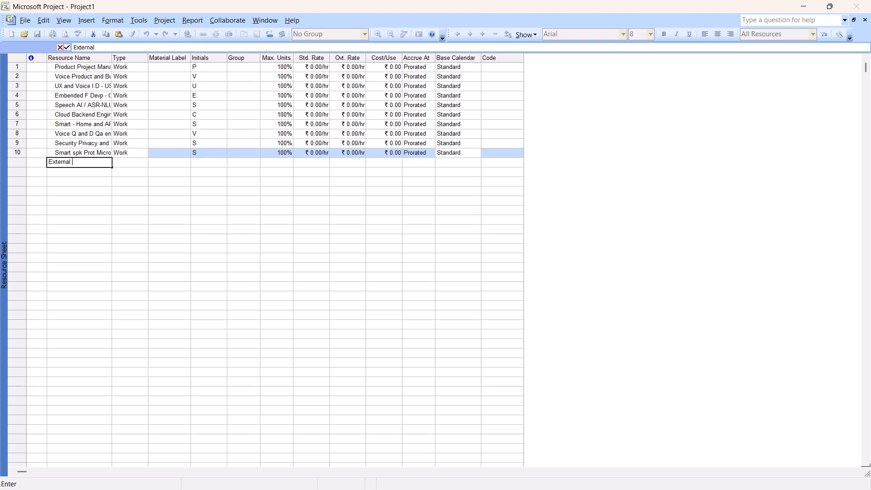
text(voi)
key(BackSpace)
key(BackSpace)
key(BackSpace)
text(Voice)
key(space)
text(Privacy abd Product Asses)
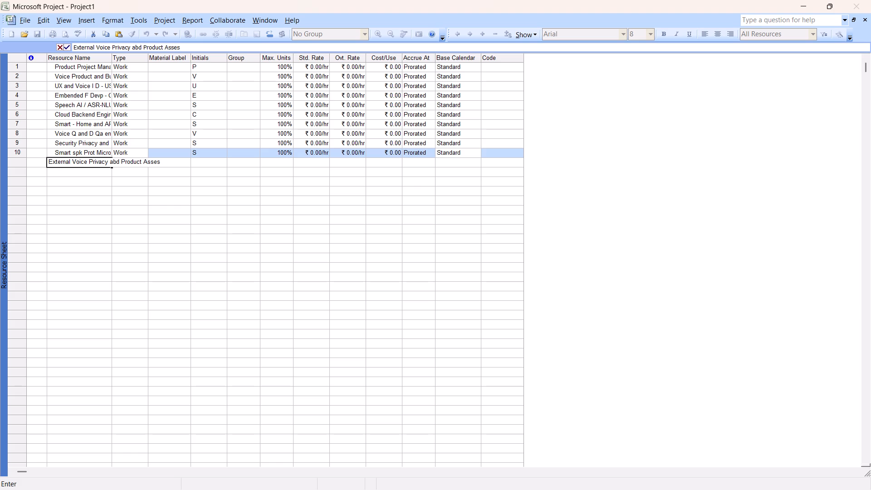
text(sment)
key(Return)
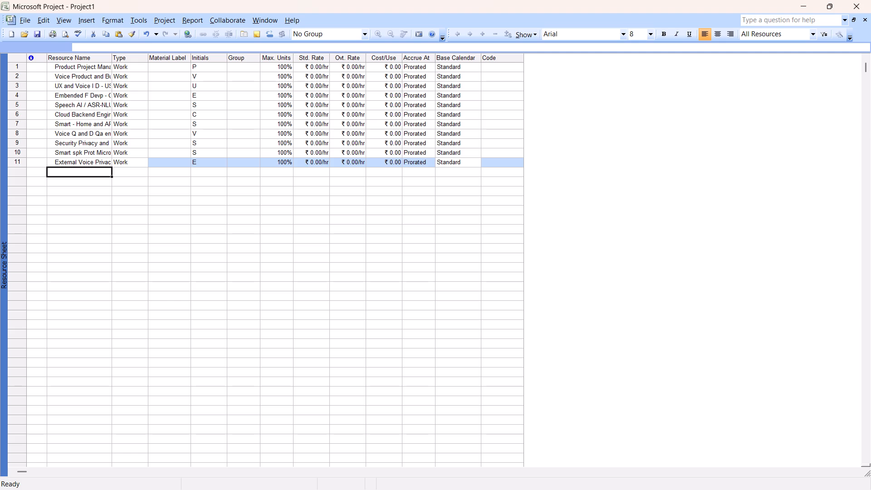
Set the type of the tenth resource, Smart spk Prot Micro and test D, to Material.
click(136, 154)
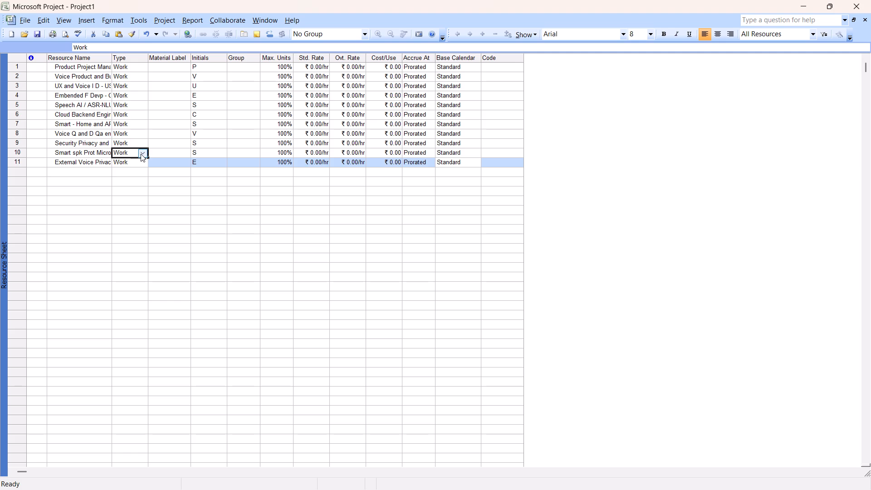
click(141, 154)
click(129, 171)
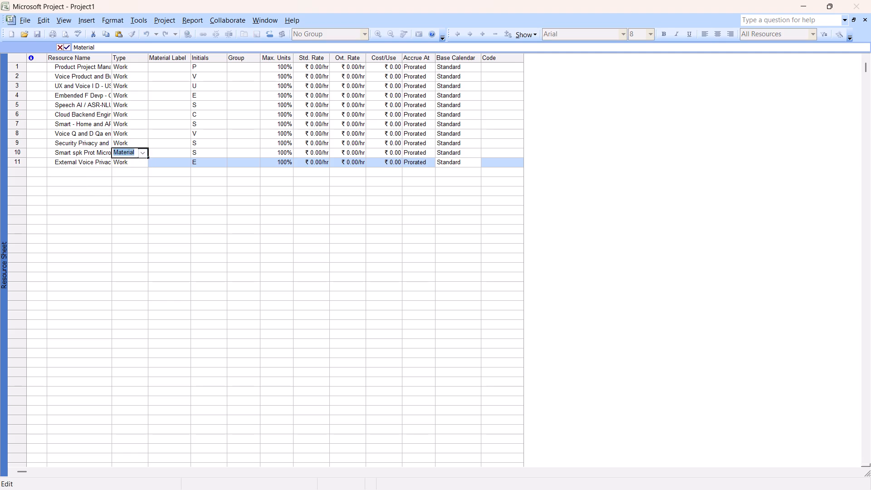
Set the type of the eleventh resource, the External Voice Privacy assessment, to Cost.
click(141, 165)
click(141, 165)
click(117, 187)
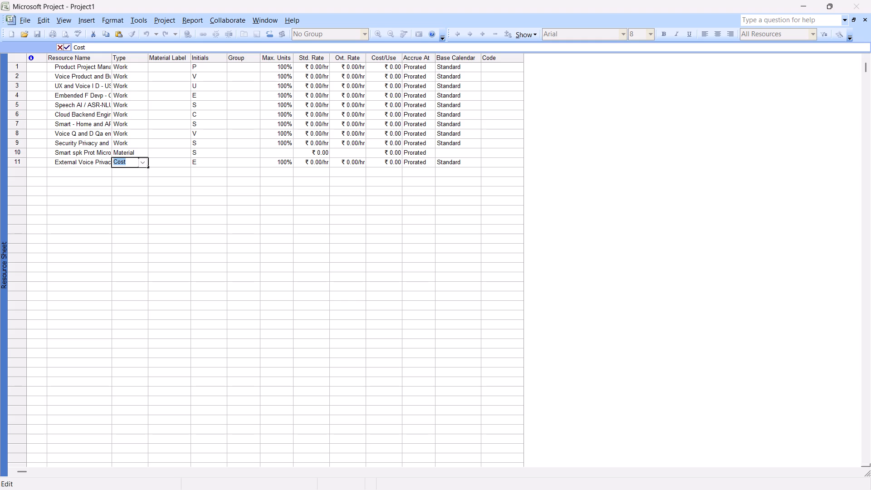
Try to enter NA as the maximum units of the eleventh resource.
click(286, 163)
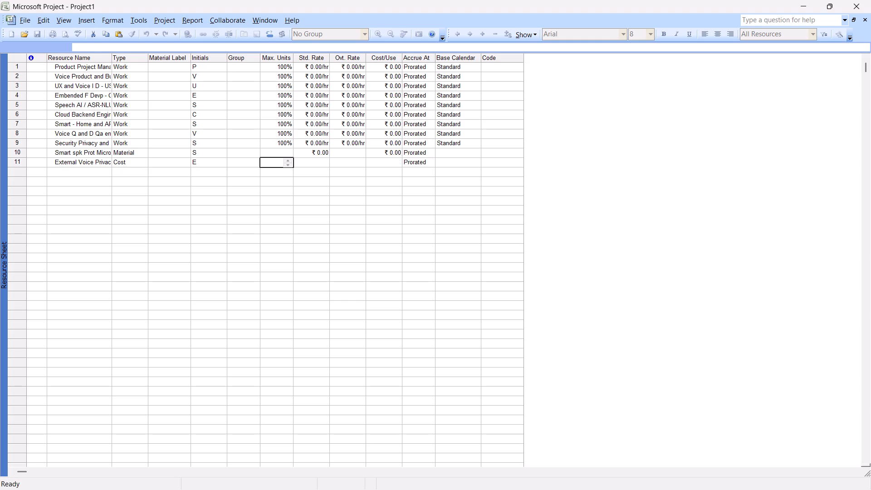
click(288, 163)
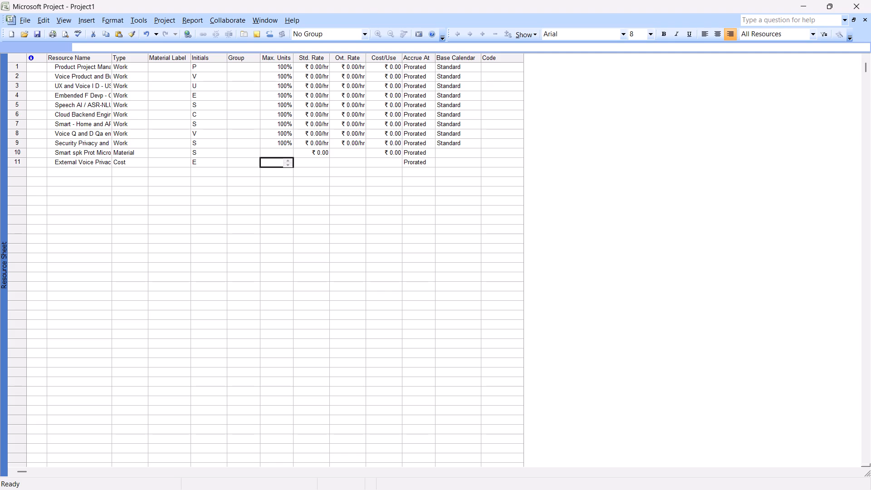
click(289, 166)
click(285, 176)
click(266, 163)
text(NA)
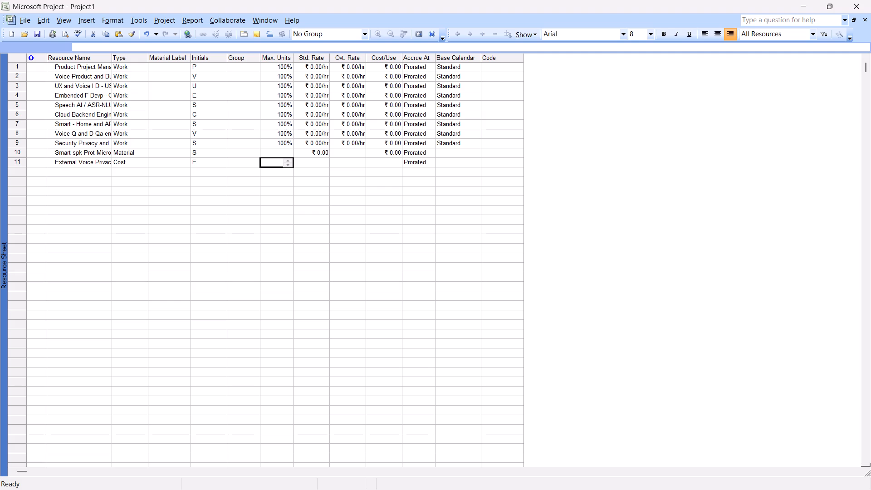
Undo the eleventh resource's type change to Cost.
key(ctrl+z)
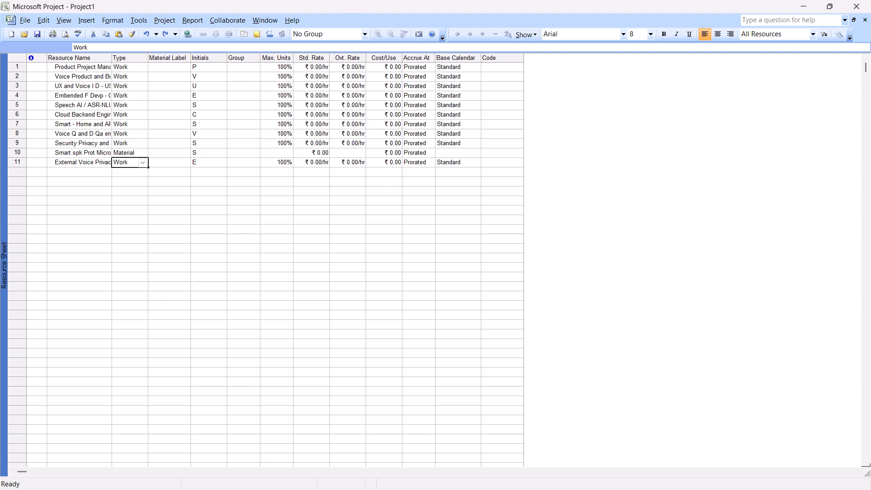
Set the type of the eleventh resource, the External Voice Privacy assessment, to Cost.
click(147, 162)
click(121, 188)
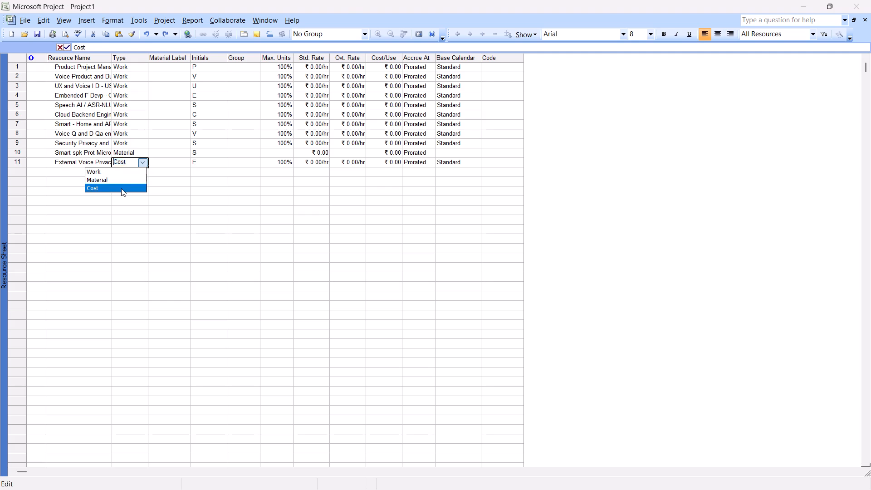
click(274, 163)
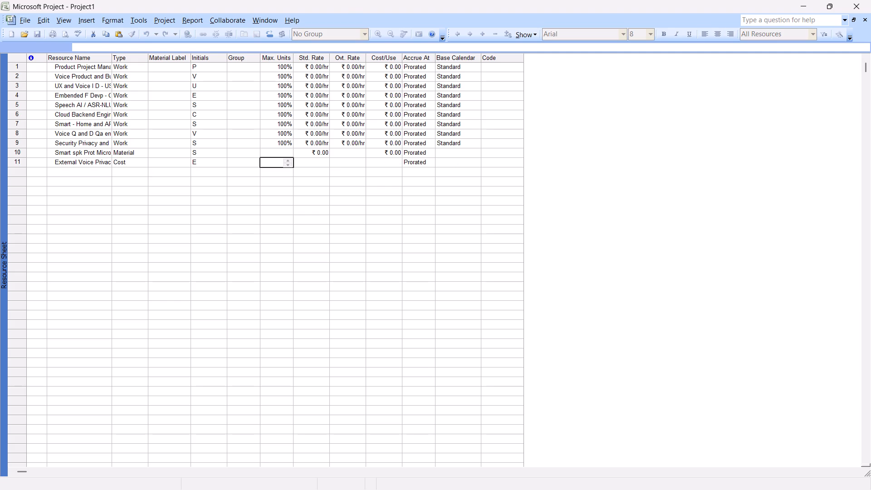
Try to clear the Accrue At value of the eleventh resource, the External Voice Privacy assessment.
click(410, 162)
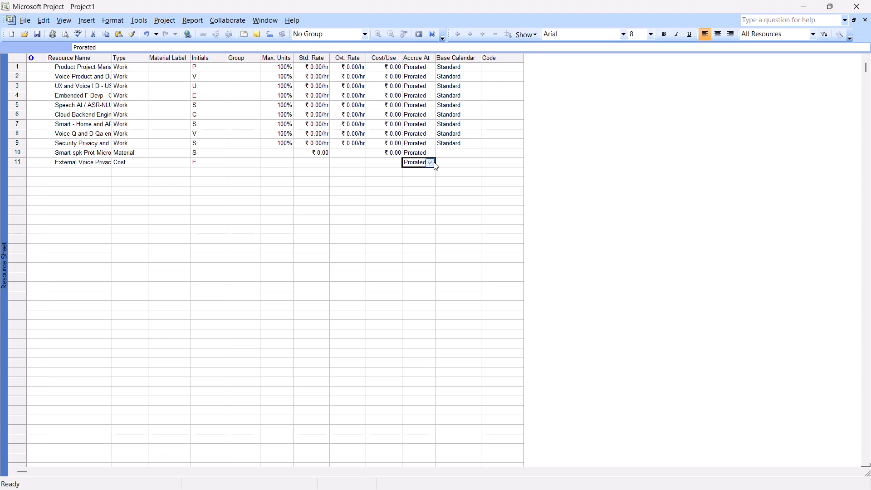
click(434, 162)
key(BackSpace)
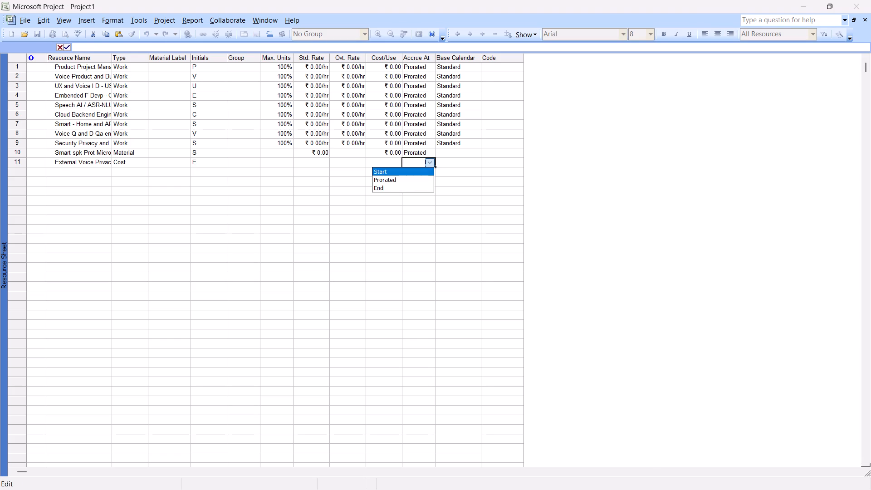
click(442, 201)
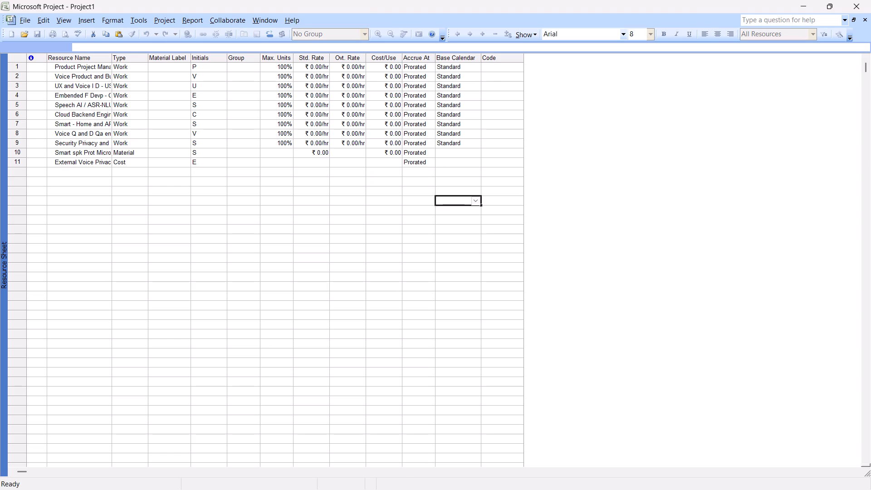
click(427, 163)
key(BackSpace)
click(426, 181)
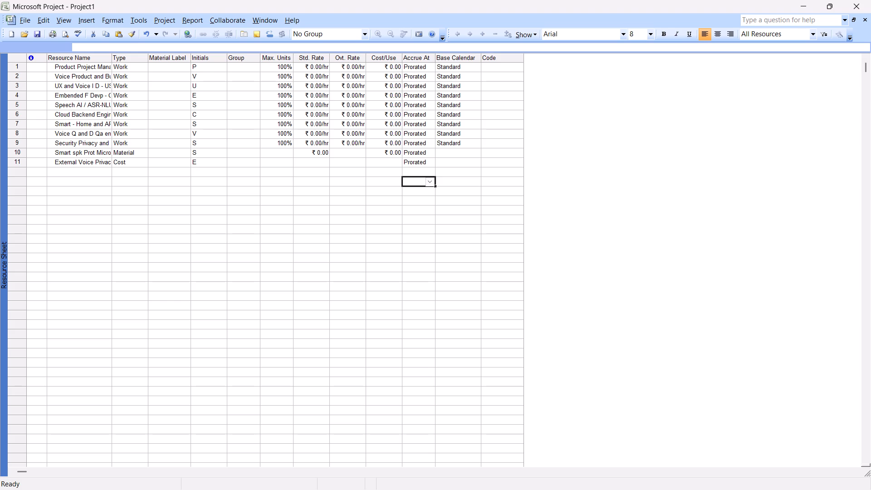
Set the standard rate of the first resource, Product Project Manager - USA, to ₹ 90.00/h in its default cost rate table.
right_click(313, 67)
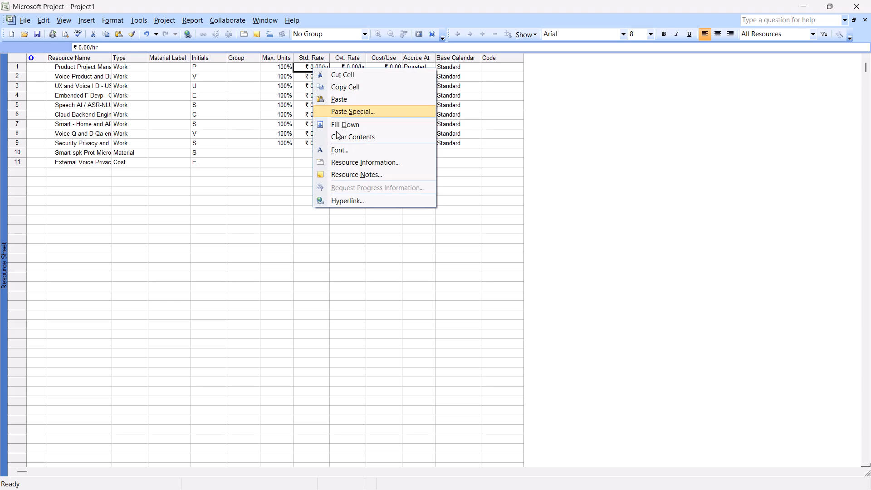
click(347, 160)
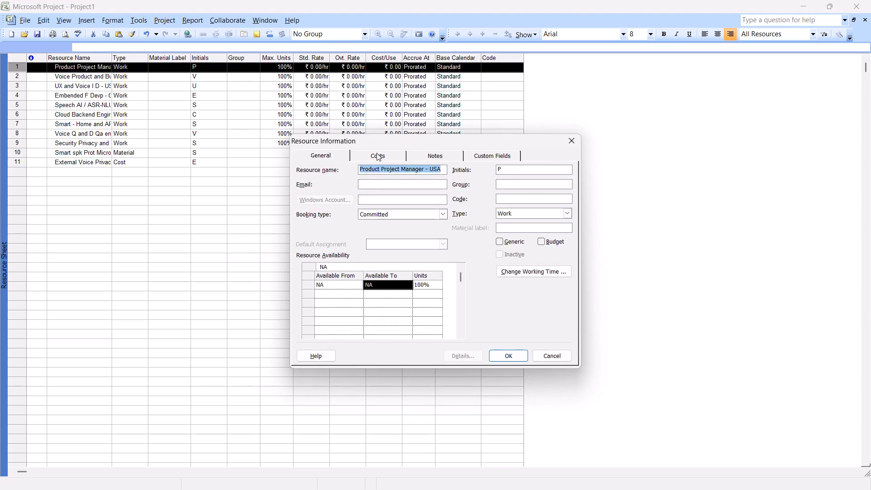
click(377, 153)
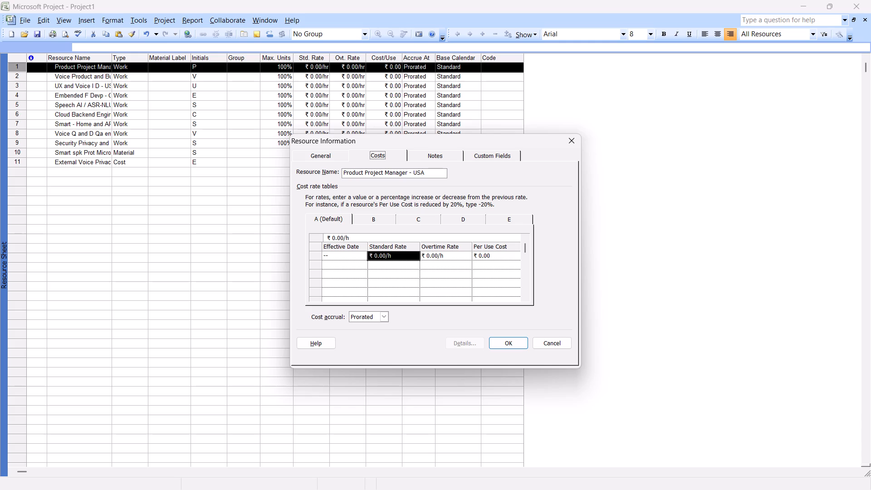
click(385, 256)
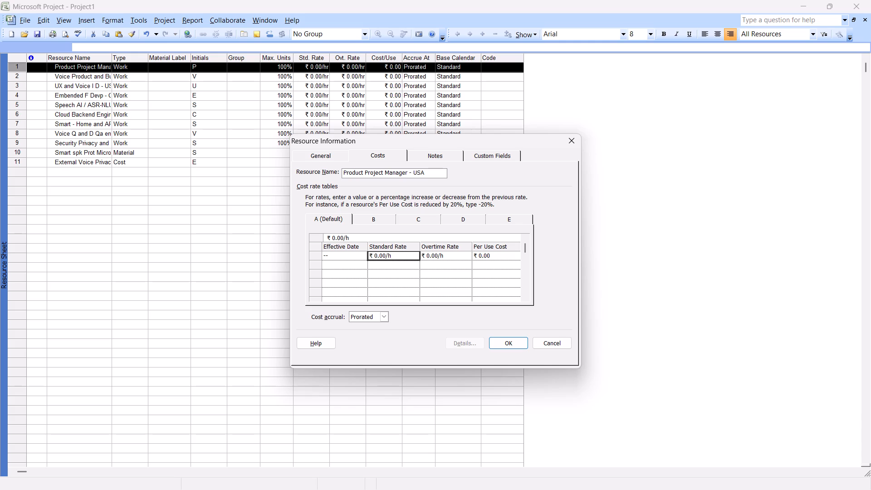
click(377, 256)
click(377, 256)
key(BackSpace)
text(90)
key(Return)
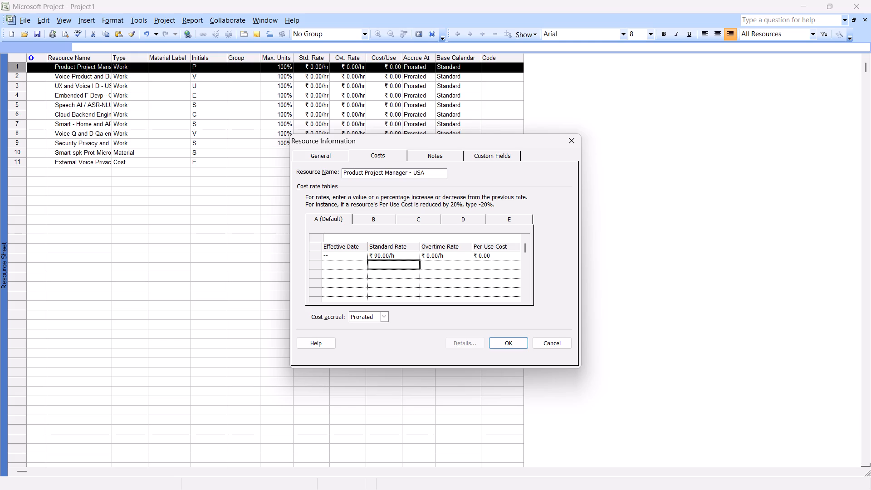
click(499, 339)
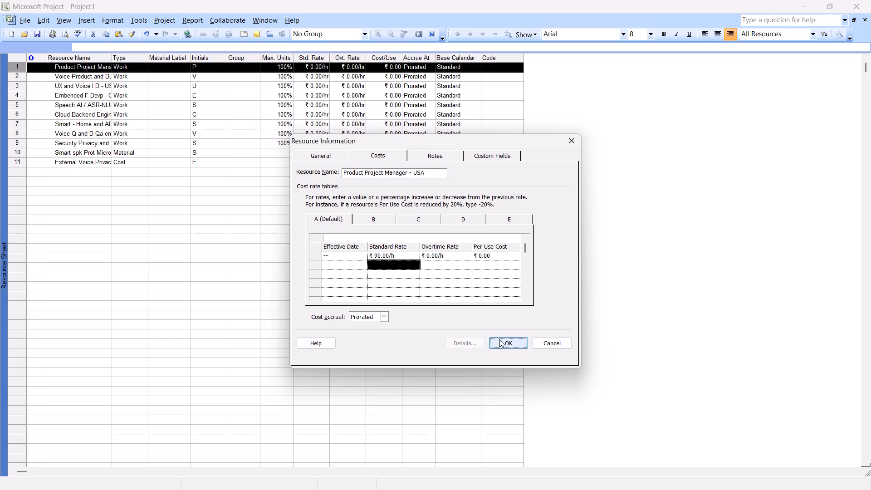
Set the standard rate of the second resource, Voice Product and Business Analyst, to ₹ 70.00/h in its default cost rate table.
click(313, 81)
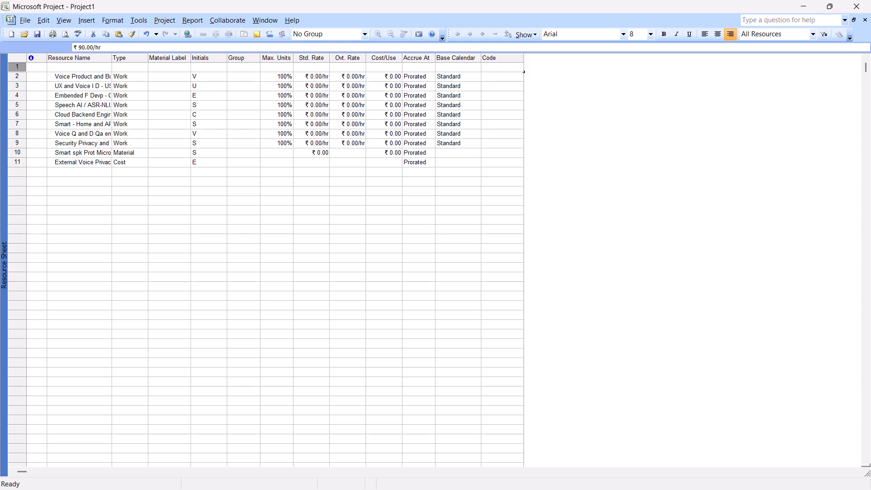
right_click(313, 81)
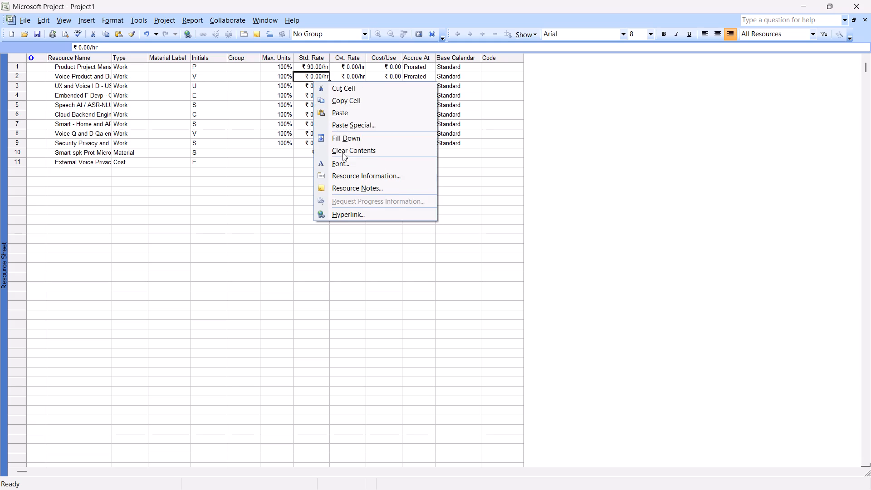
click(347, 174)
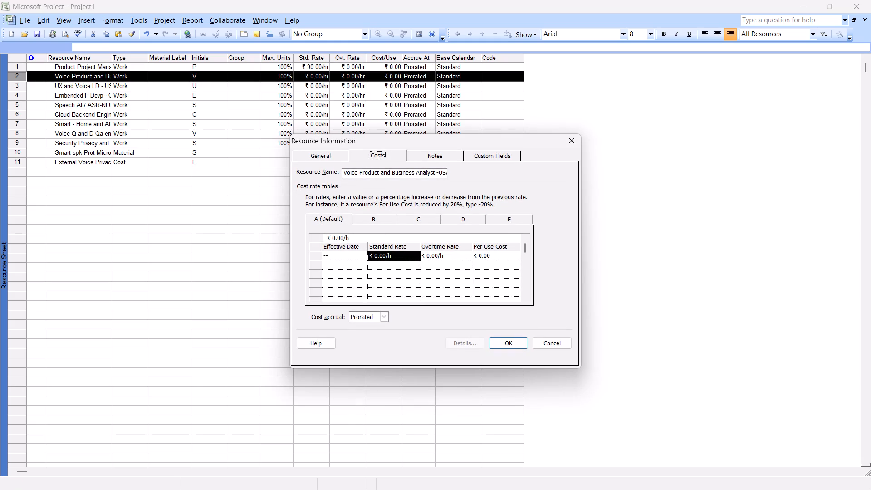
click(380, 152)
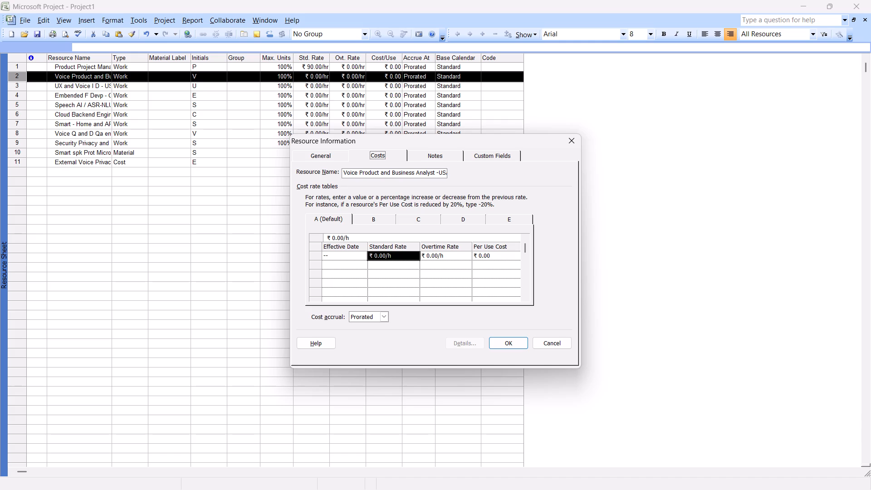
click(384, 255)
key(BackSpace)
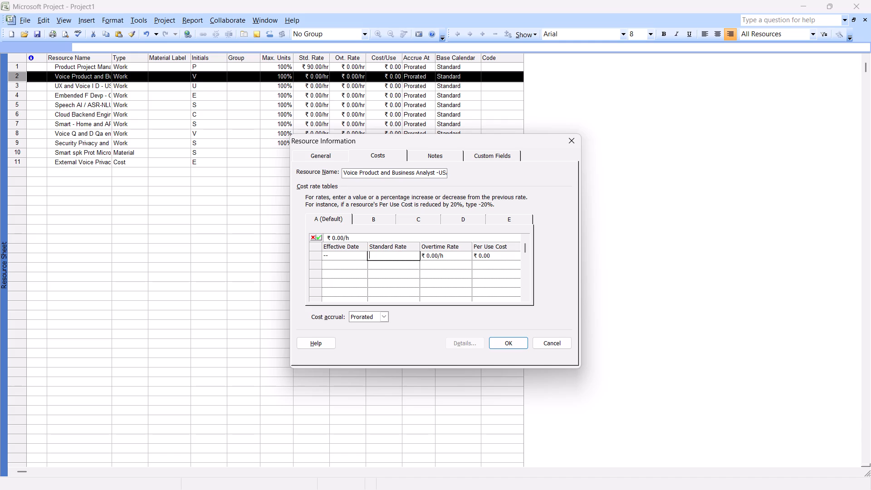
text(70)
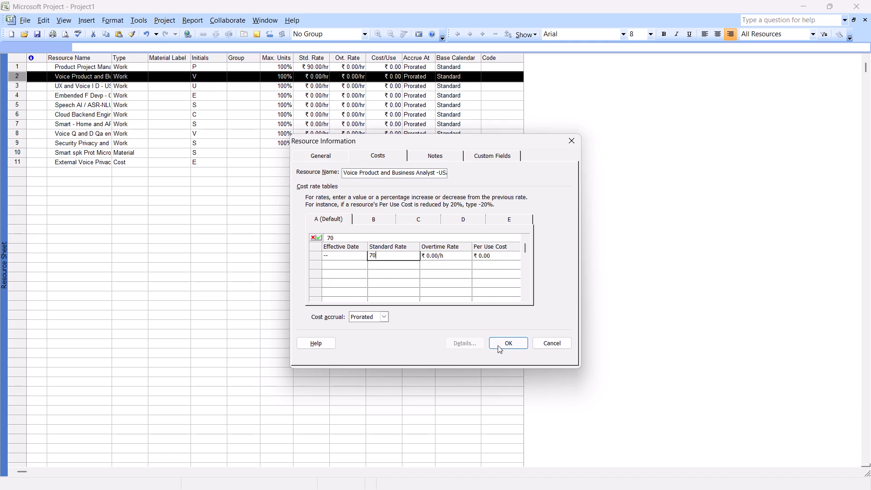
click(503, 347)
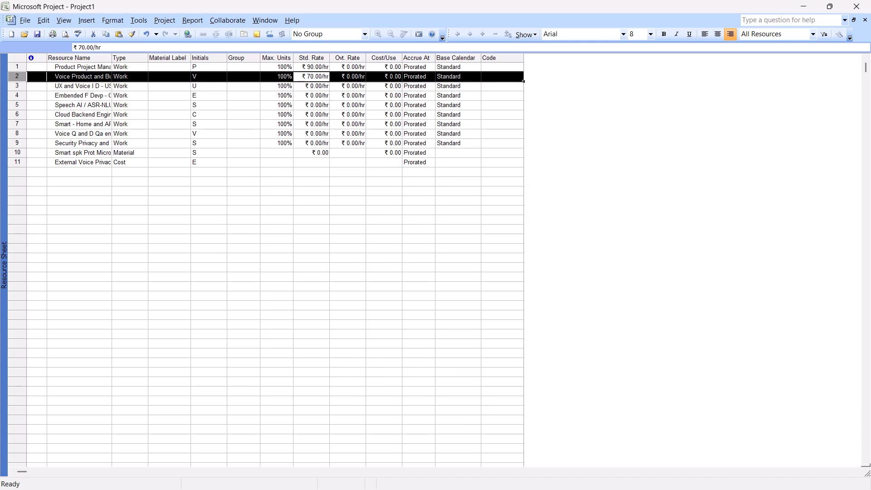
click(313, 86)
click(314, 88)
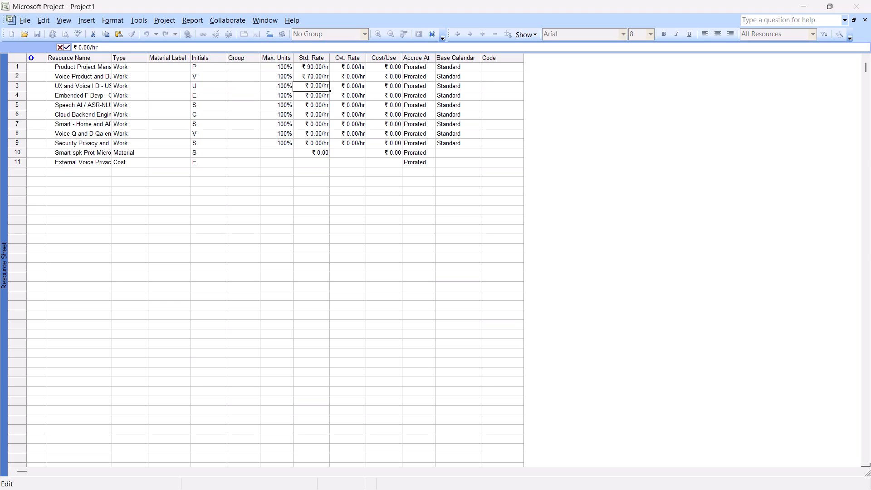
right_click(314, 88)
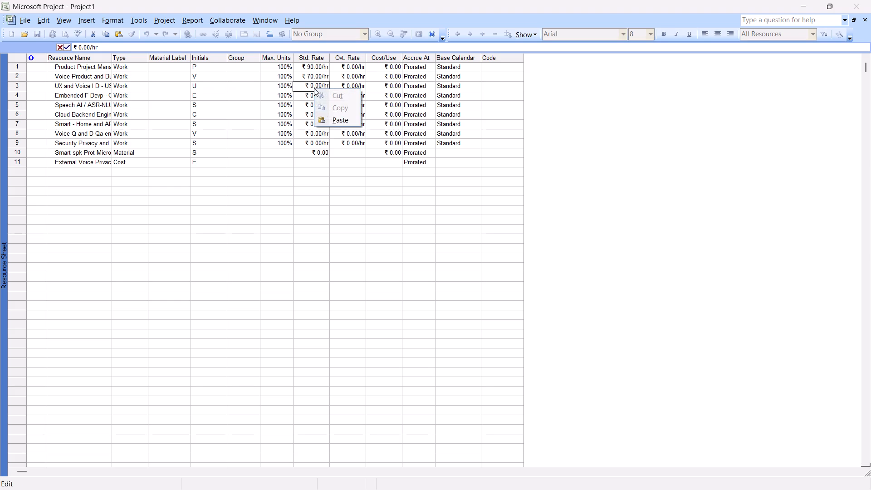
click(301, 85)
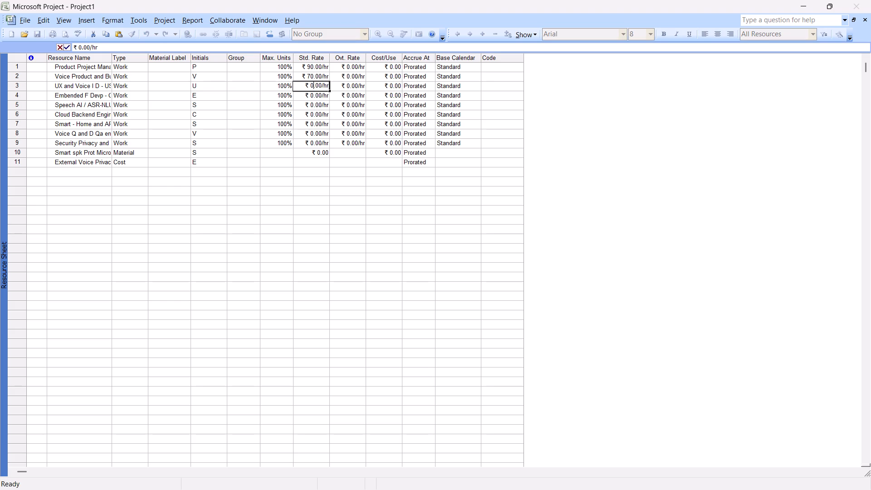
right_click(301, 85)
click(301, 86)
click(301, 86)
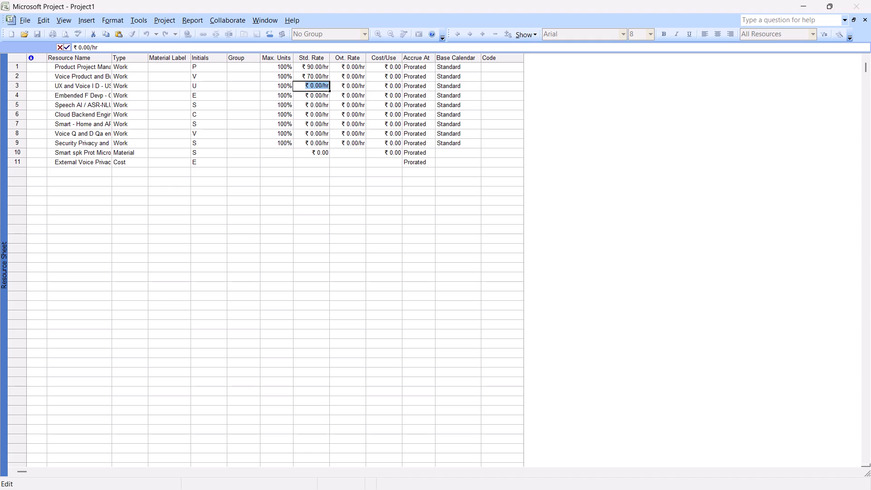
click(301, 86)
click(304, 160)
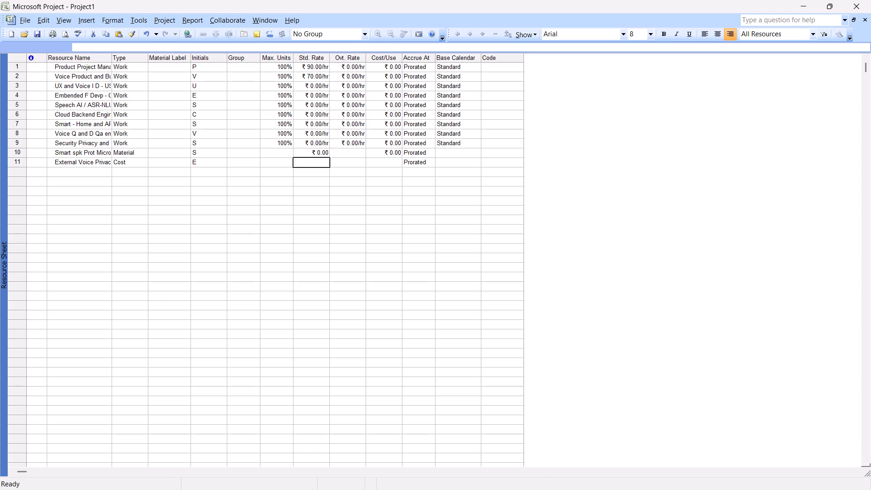
Set the standard rate of the third resource, UX and Voice I D - USA, to ₹ 68.00/h in its default cost rate table.
right_click(306, 90)
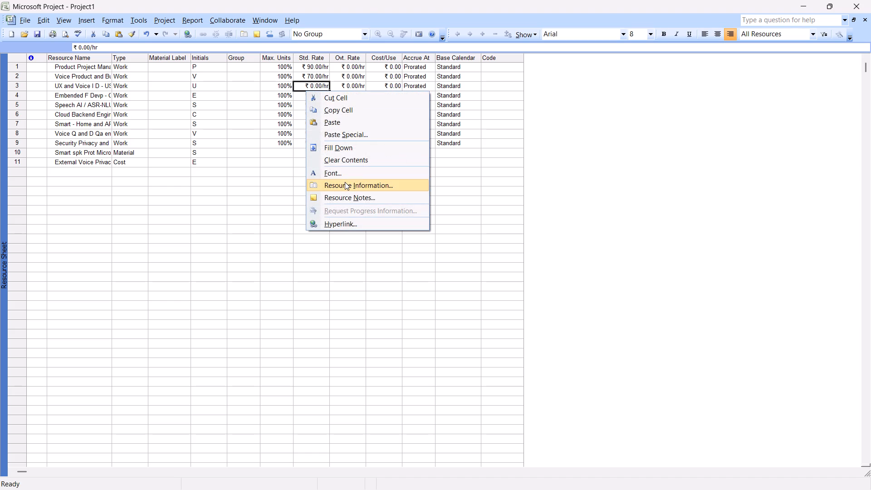
click(345, 182)
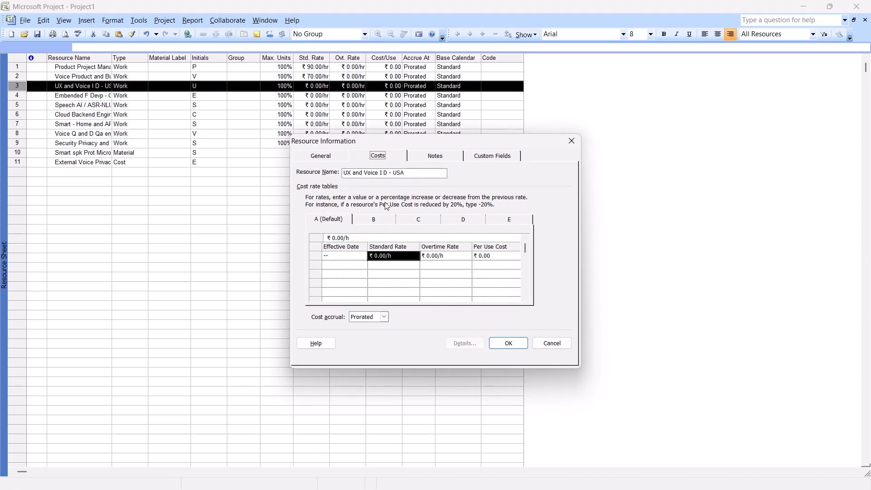
click(385, 256)
key(BackSpace)
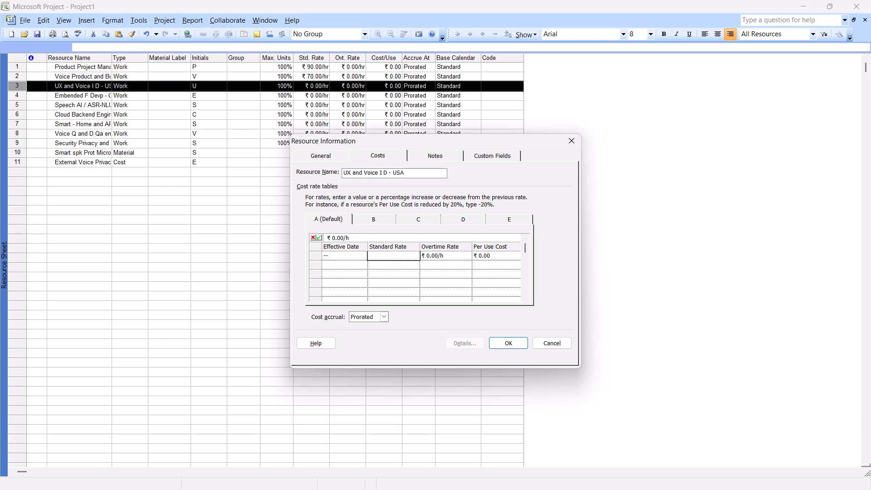
text(68)
key(Return)
click(509, 338)
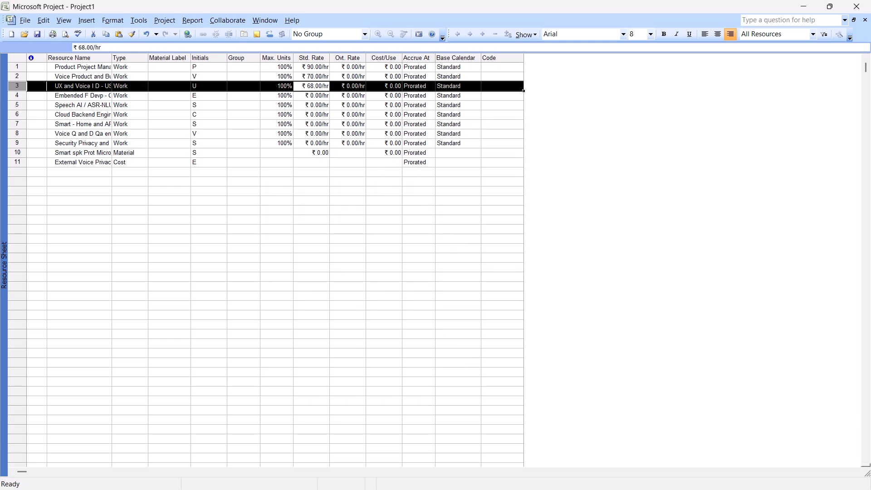
Set the standard rate of the fourth resource, Embended F Devp - China, to ₹ 52.00/h in its default cost rate table.
click(311, 98)
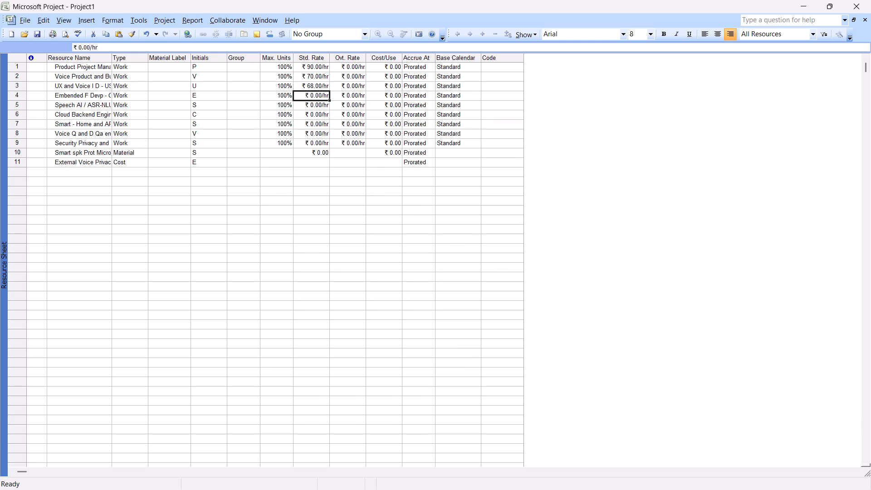
right_click(311, 98)
click(340, 197)
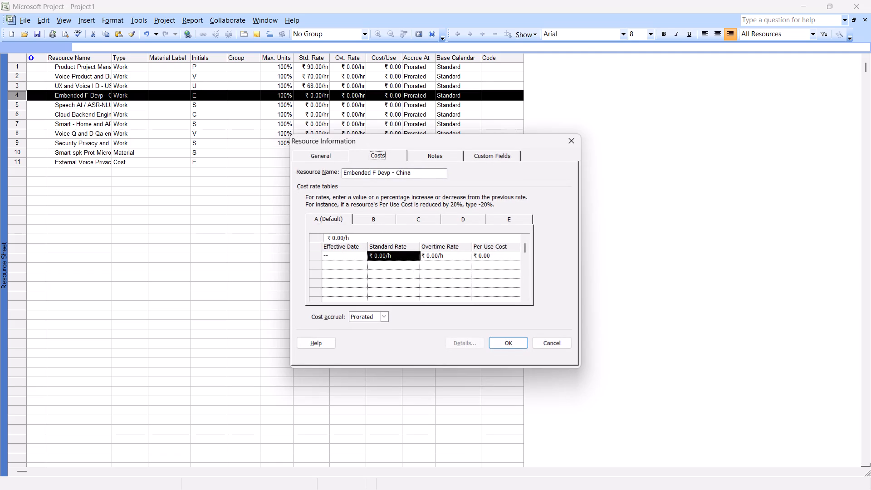
click(394, 258)
key(BackSpace)
text(53)
key(BackSpace)
key(2)
key(Return)
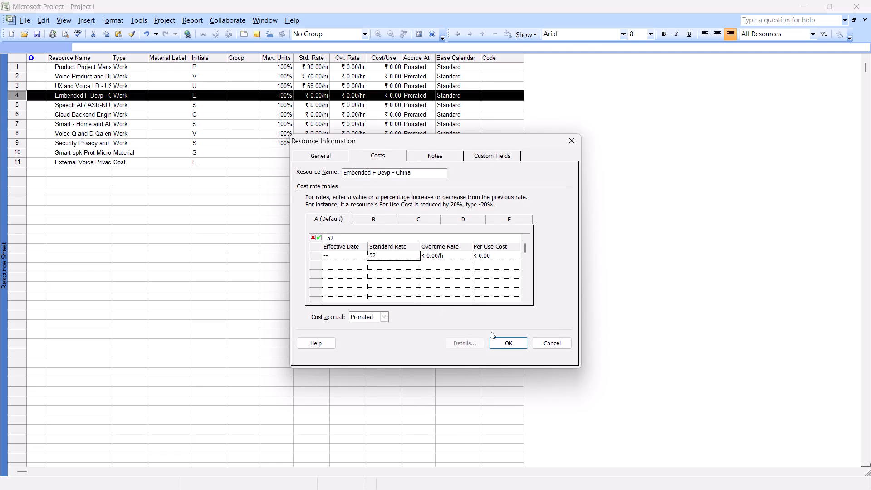
click(504, 338)
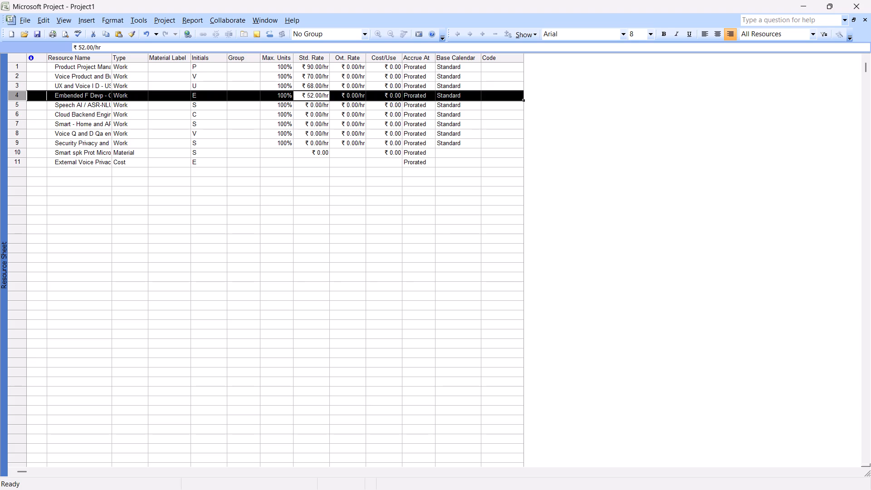
Set the standard rate of the fifth resource, Speech AI / ASR-NLU Engineer - China, to ₹ 75.00/h in its default cost rate table.
click(315, 106)
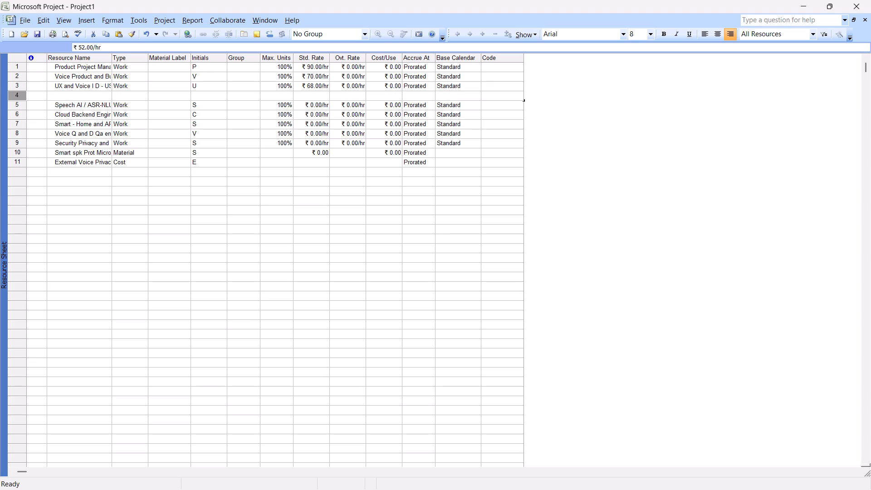
click(315, 106)
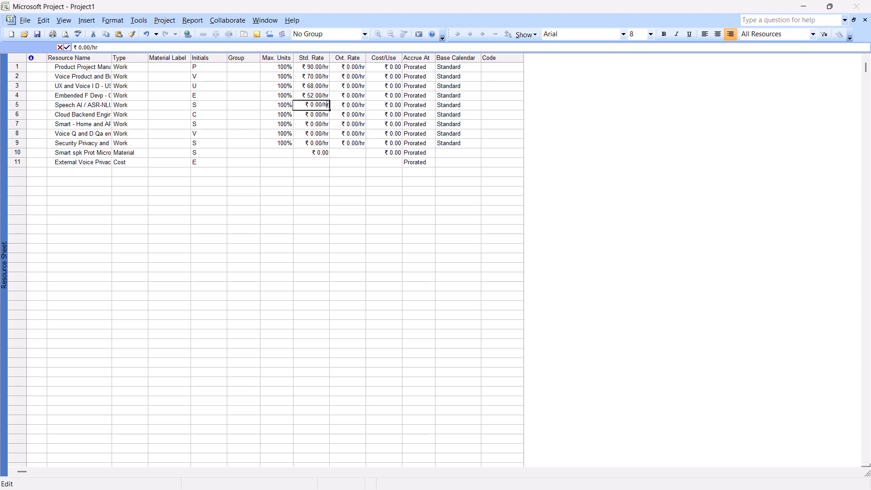
click(325, 106)
right_click(325, 106)
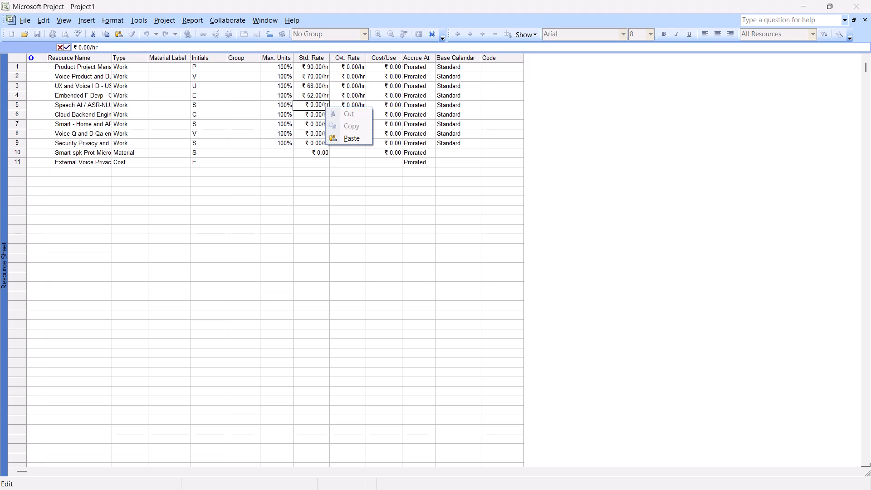
click(295, 108)
click(313, 135)
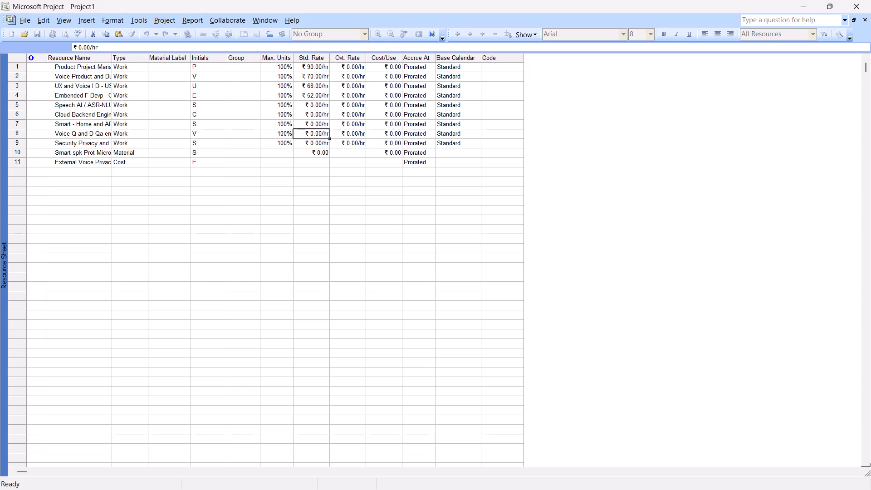
right_click(310, 104)
click(342, 199)
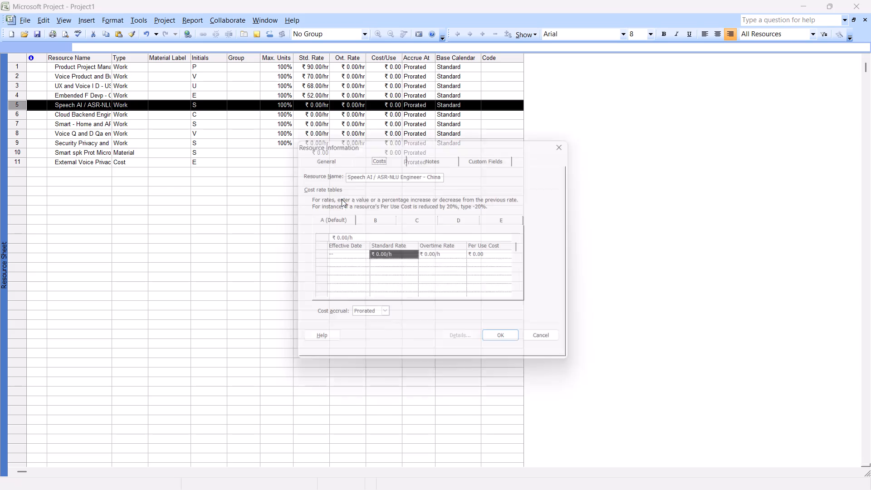
click(387, 260)
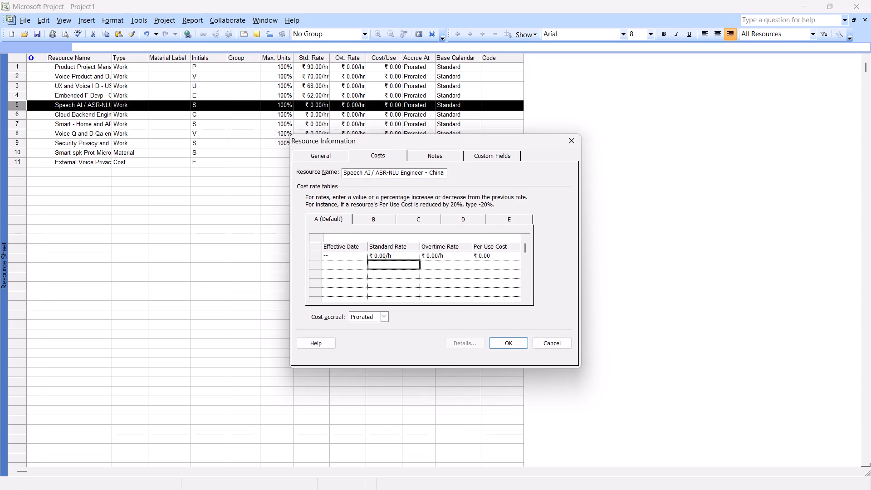
click(386, 257)
key(BackSpace)
text(75)
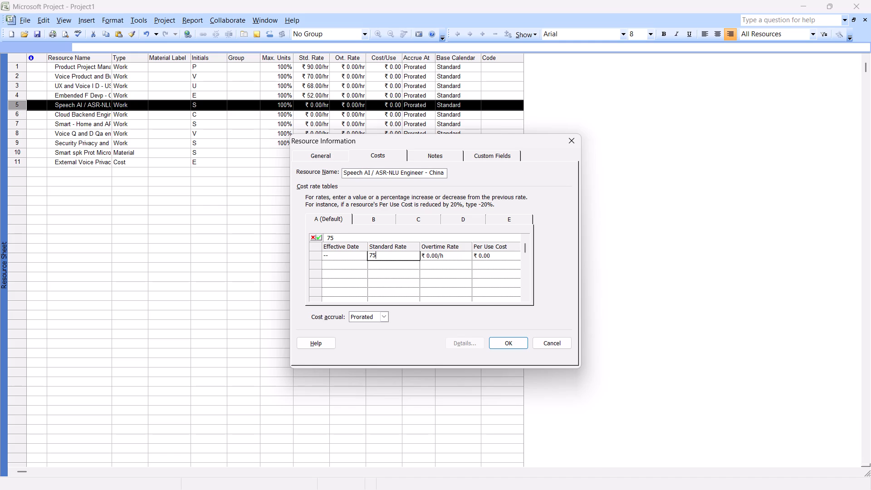
key(Return)
click(504, 342)
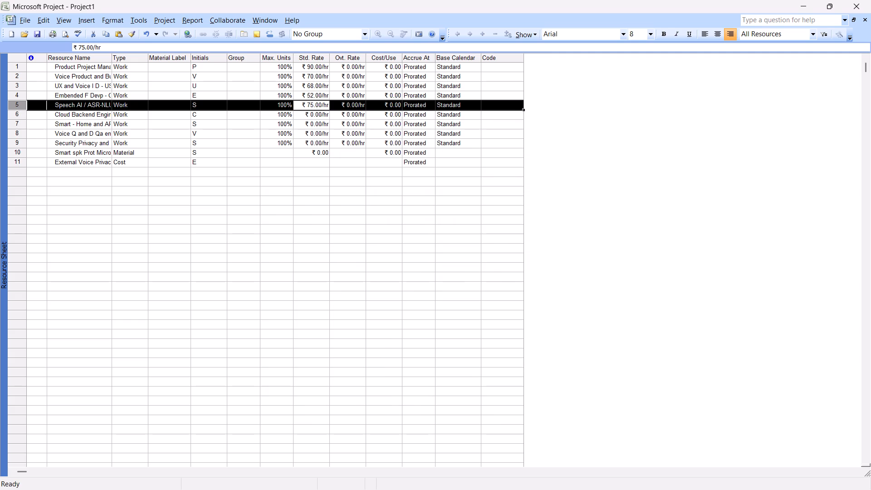
Set the standard rate of the sixth resource, Cloud Backend Engineer _ Russia, to ₹ 62.00/h in its default cost rate table.
click(316, 113)
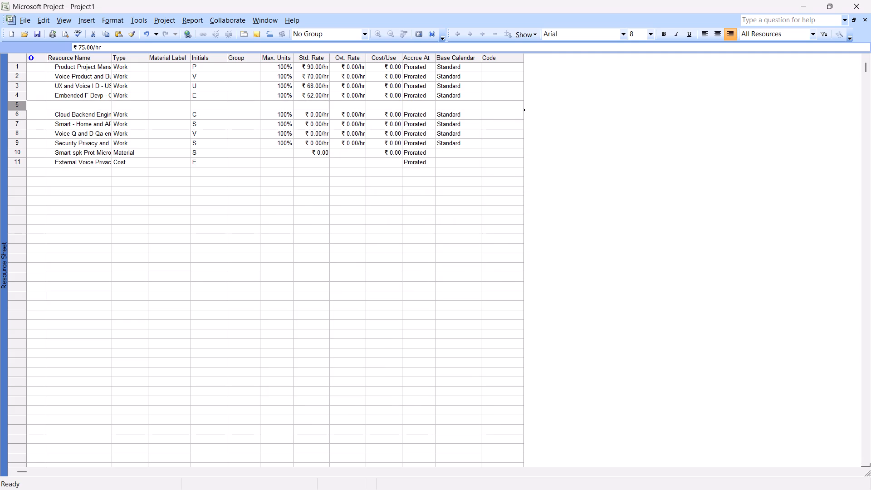
right_click(316, 113)
click(346, 206)
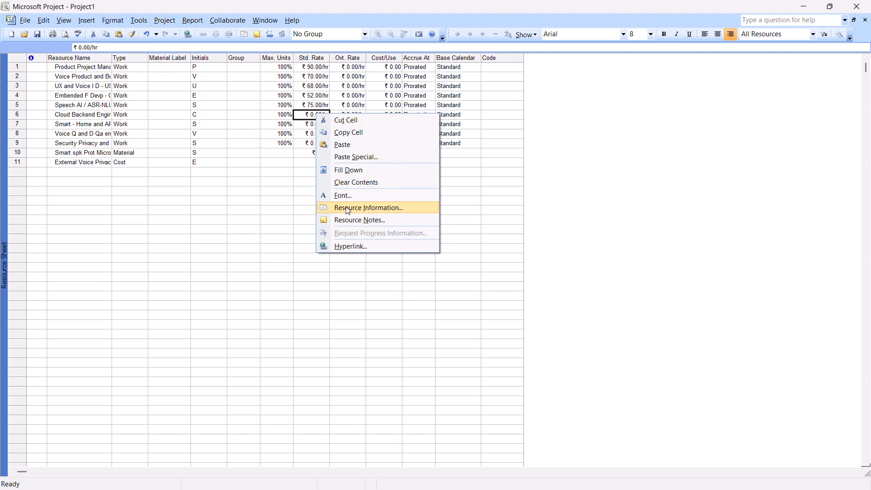
click(391, 256)
key(BackSpace)
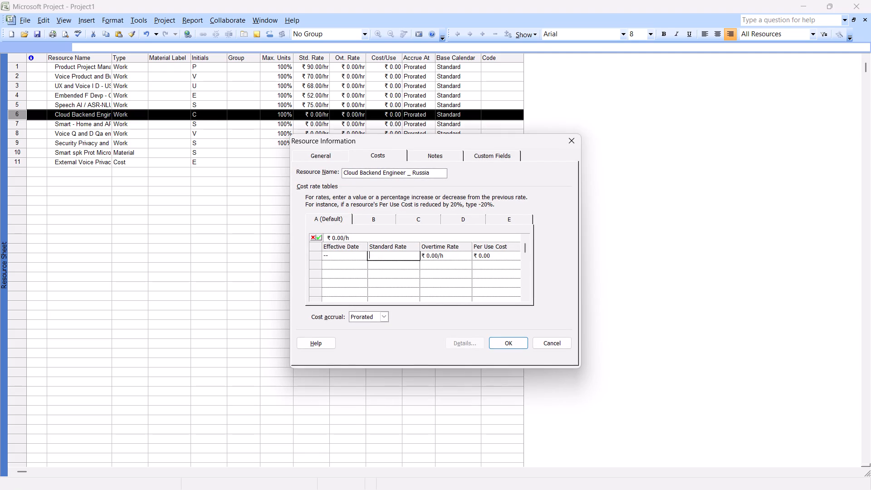
text(62)
key(Return)
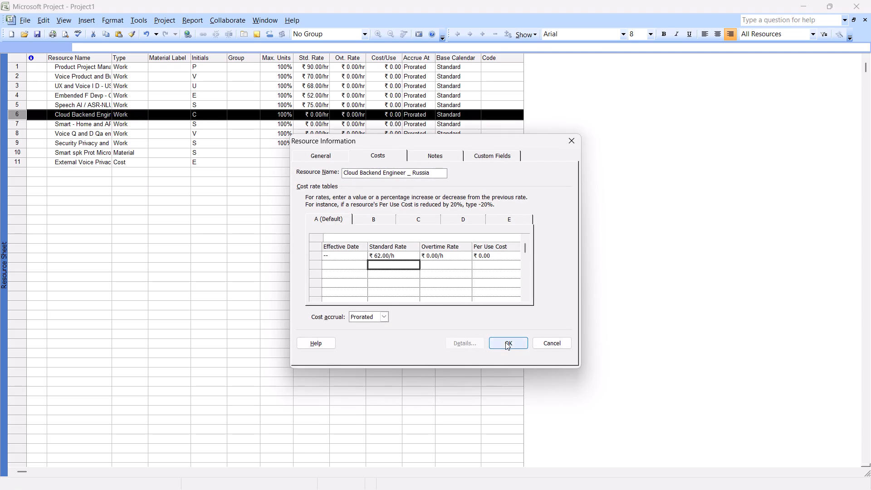
click(505, 342)
Set the standard rate of the seventh resource, Smart - Home and API int Eng - Russia, to ₹ 60.00/h in its default cost rate table.
click(308, 126)
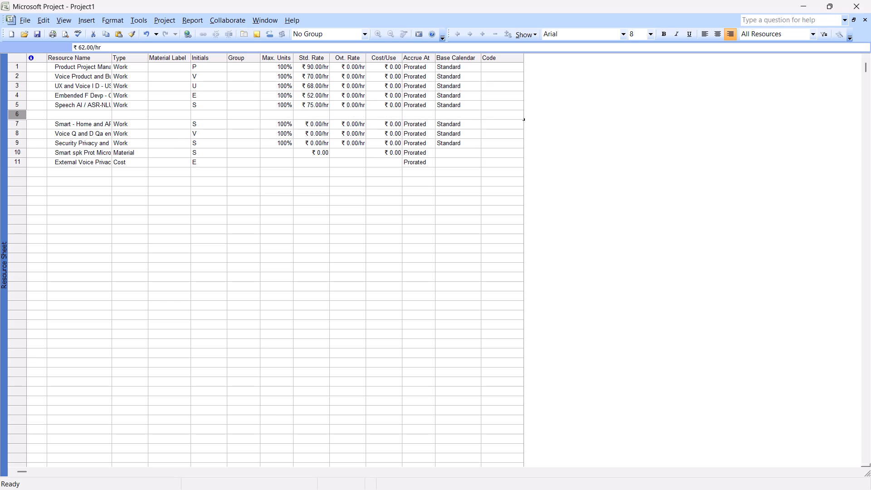
click(308, 126)
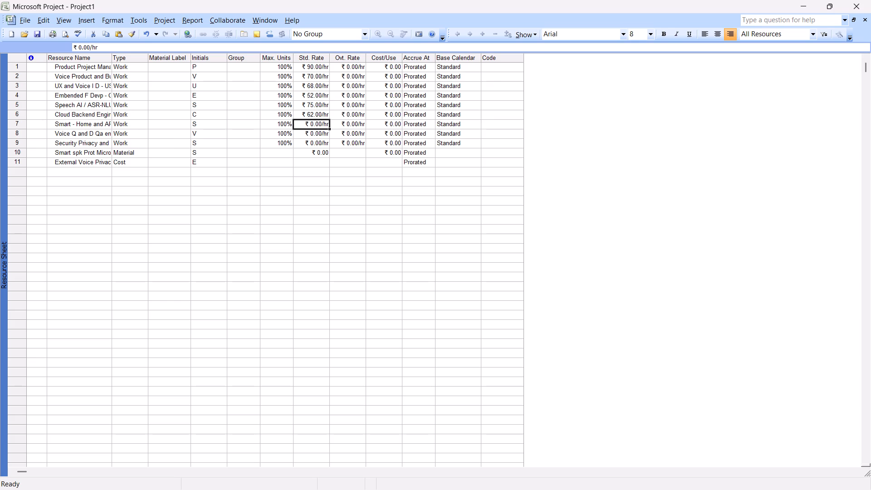
right_click(308, 126)
click(293, 125)
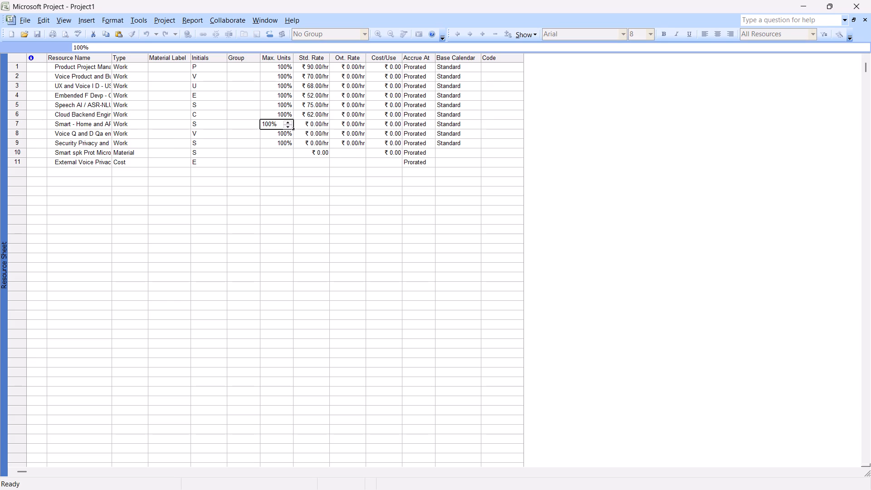
click(306, 125)
right_click(306, 125)
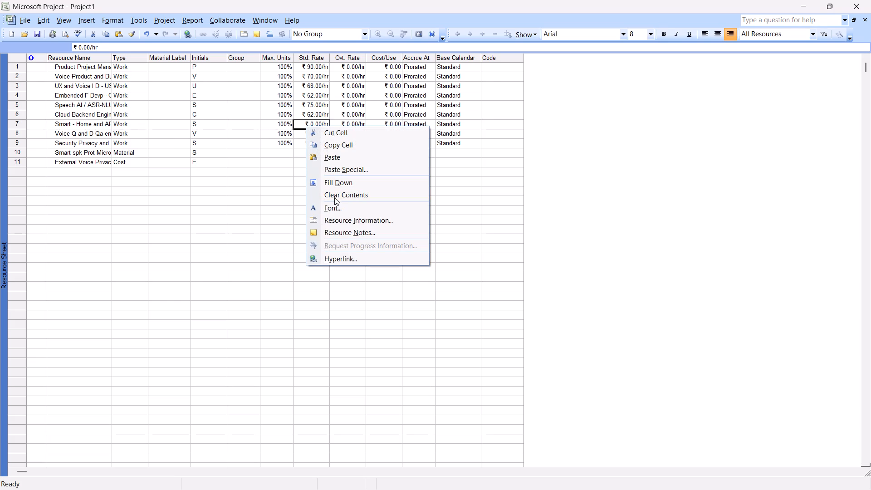
click(334, 217)
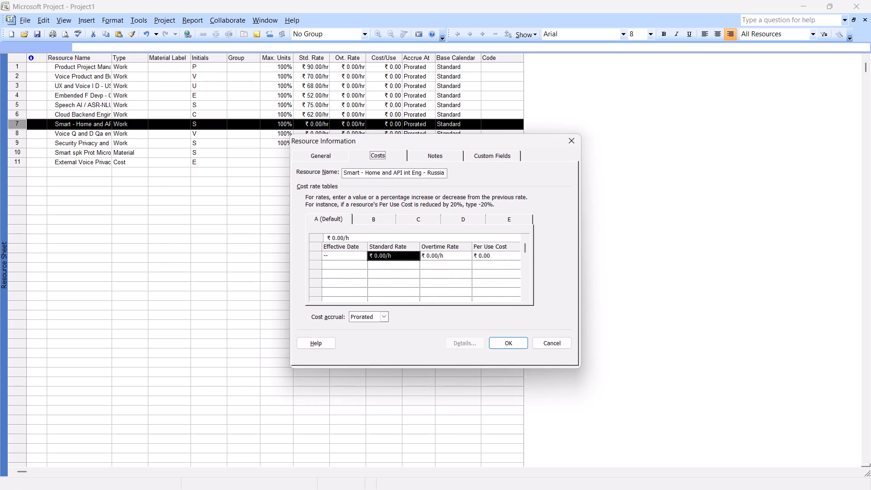
key(BackSpace)
click(393, 255)
key(BackSpace)
key(BackSpace)
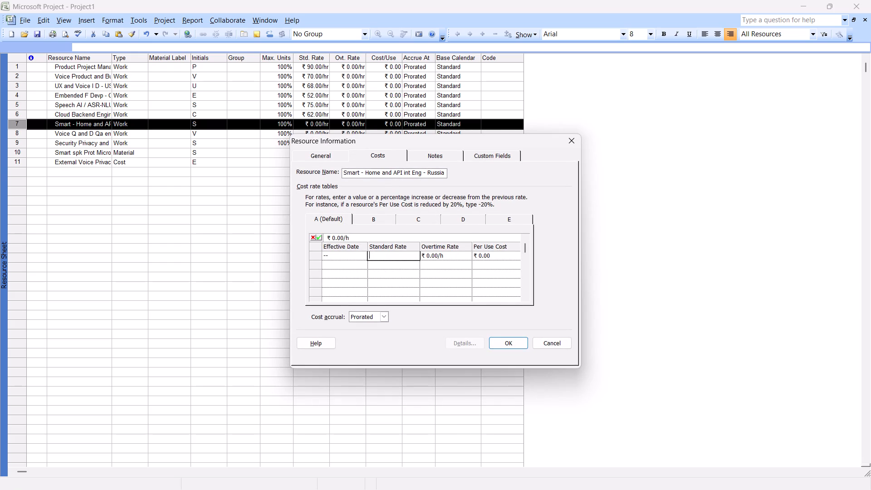
text(60)
key(Return)
click(509, 341)
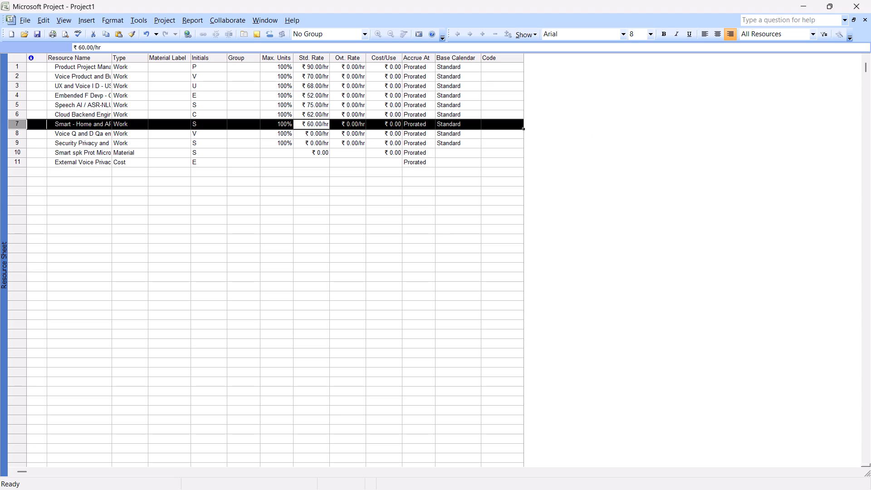
Set the standard rate of the eighth resource, Voice Q and D Qa engineer - China, to ₹ 45.00/h in its default cost rate table.
click(316, 134)
right_click(316, 134)
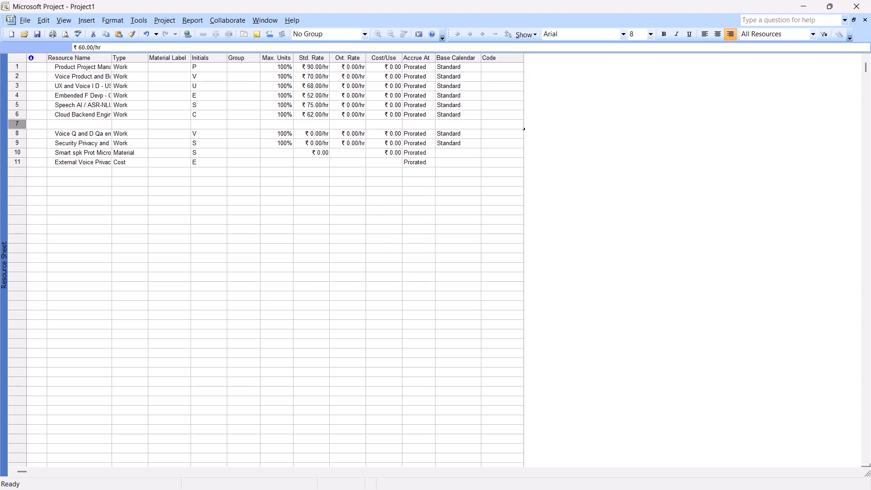
click(358, 231)
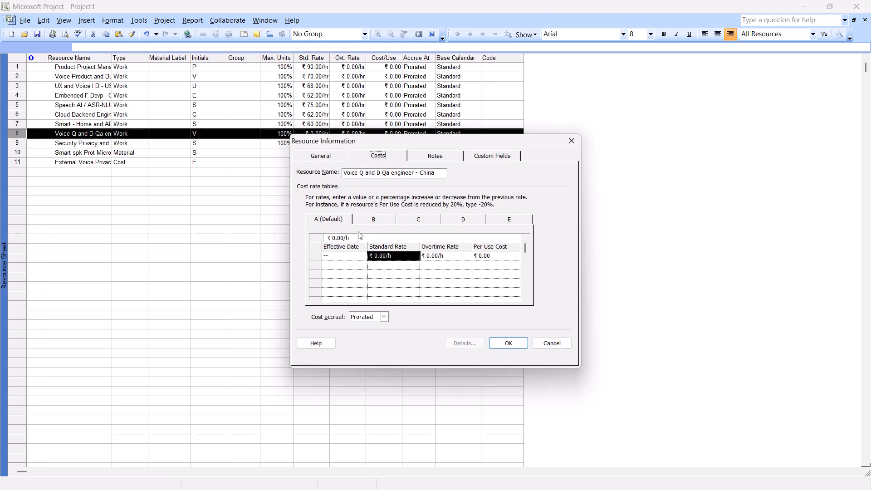
key(BackSpace)
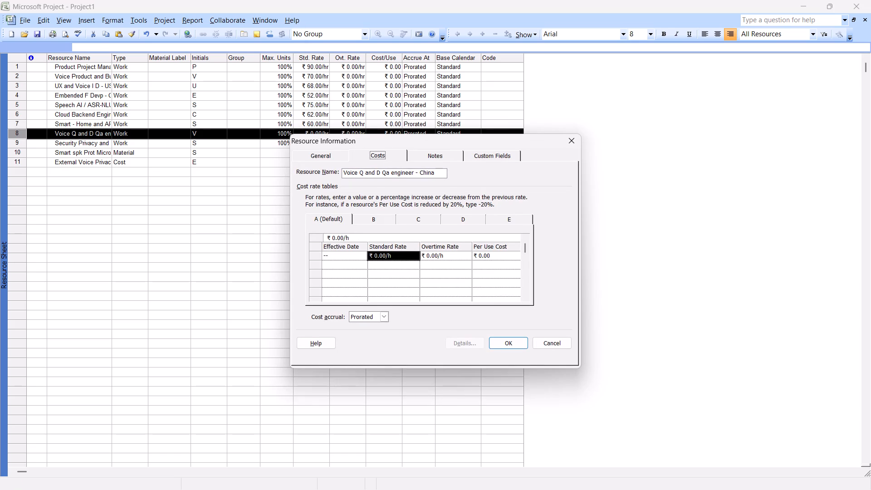
click(398, 257)
key(BackSpace)
click(398, 257)
click(392, 257)
key(BackSpace)
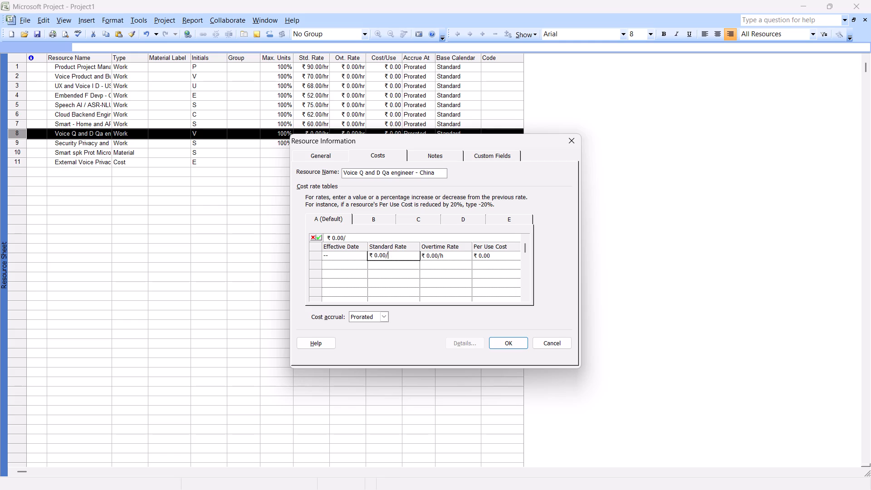
key(BackSpace)
key(BackSpace)
key(BackSpace)
key(BackSpace)
key(BackSpace)
key(BackSpace)
key(BackSpace)
key(BackSpace)
key(BackSpace)
key(BackSpace)
key(BackSpace)
key(BackSpace)
key(BackSpace)
text(45)
key(Return)
click(499, 343)
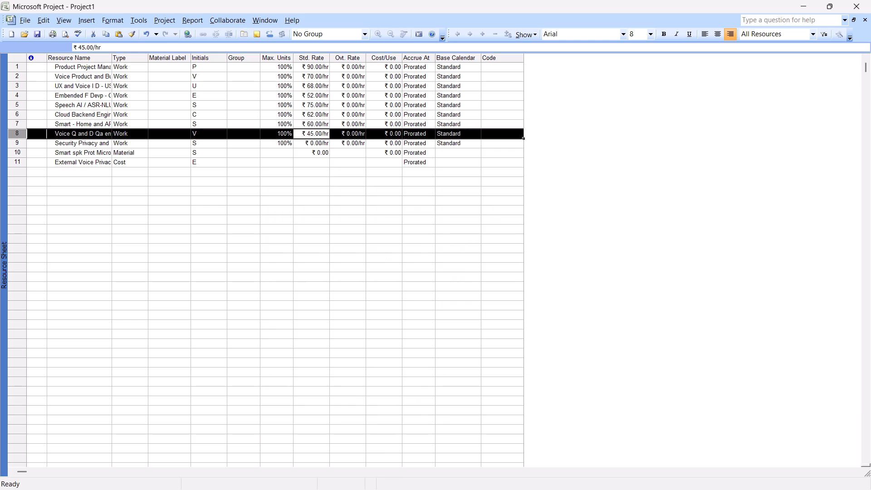
Set the standard rate of the ninth resource, Security Privacy and Compliance Tester, to ₹ 78.00/h in its default cost rate table.
click(320, 147)
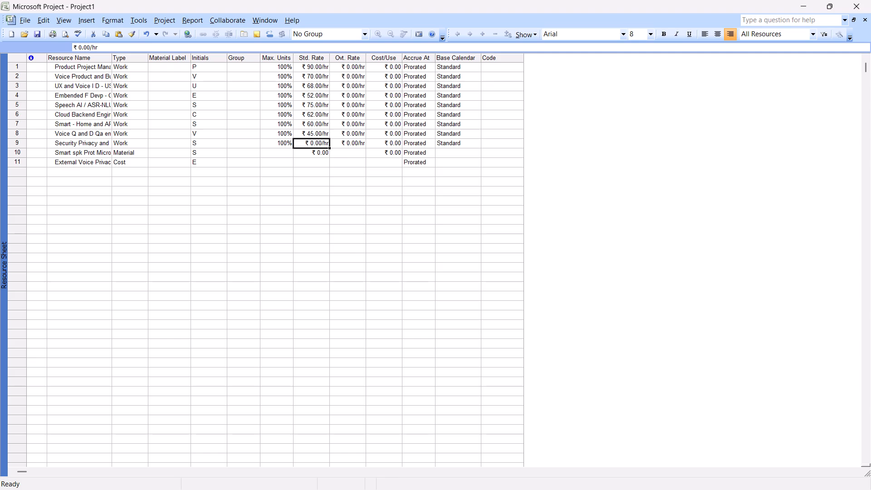
right_click(320, 147)
click(353, 245)
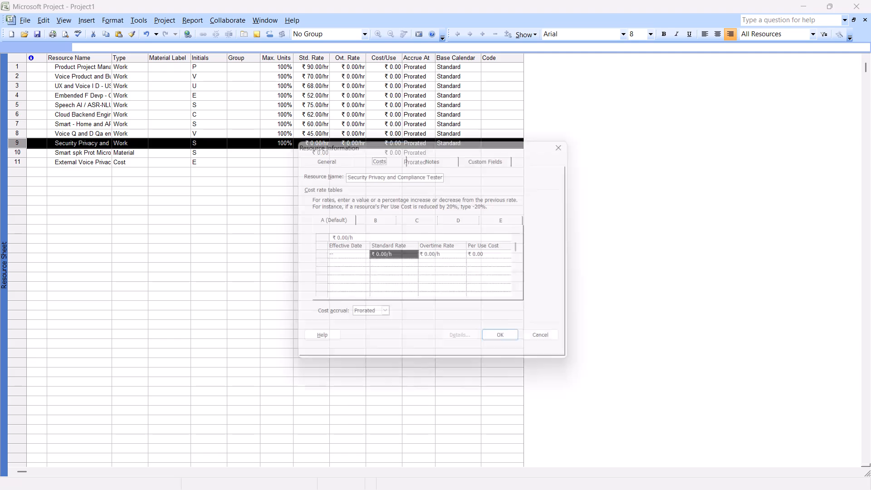
click(399, 256)
key(BackSpace)
key(BackSpace)
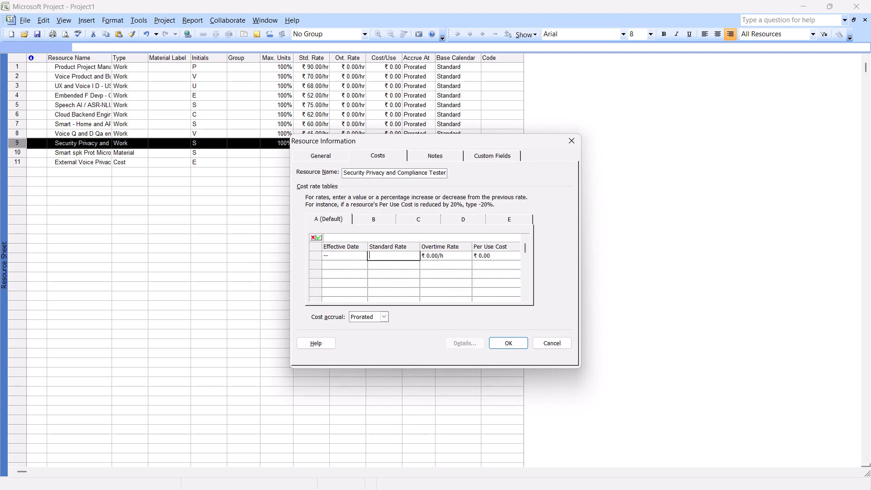
text(78)
key(Return)
click(509, 344)
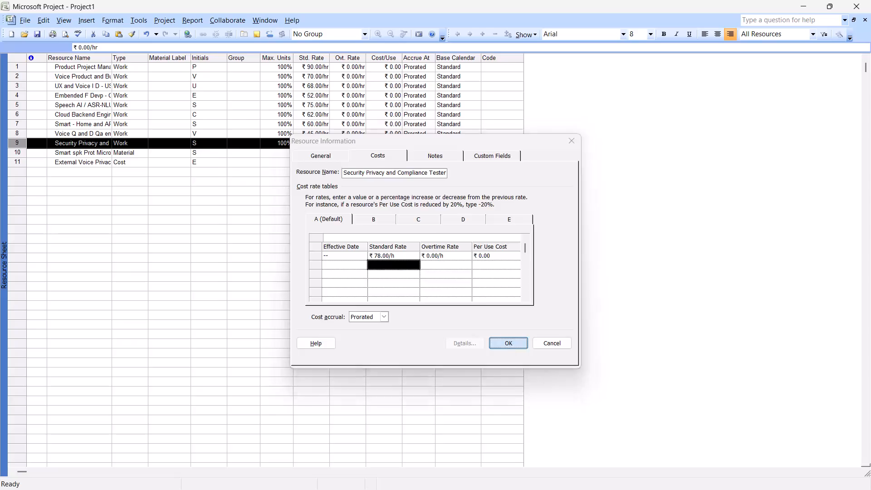
click(340, 197)
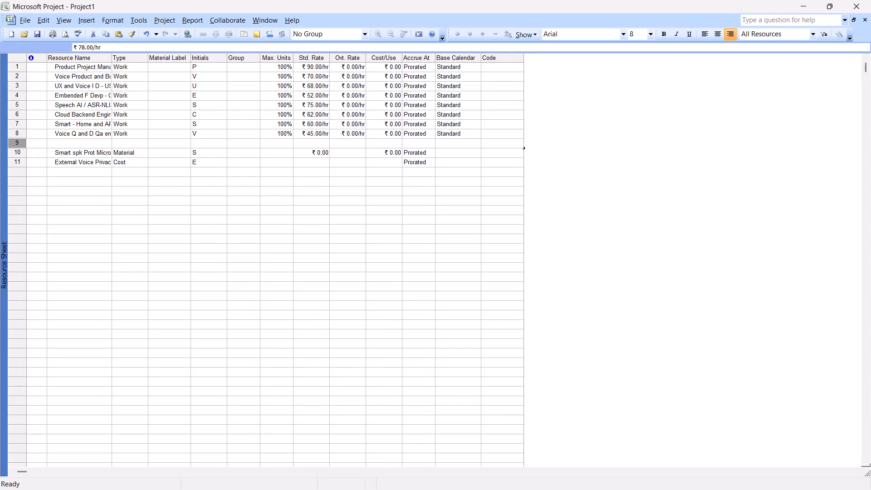
Set the base calendar of the first resource in the sheet to USA SHIFT A/B.
click(464, 64)
click(479, 69)
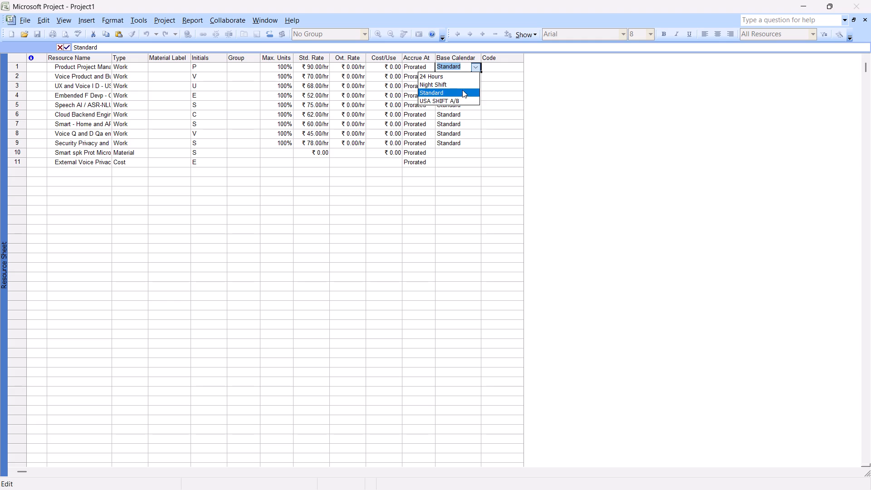
click(475, 68)
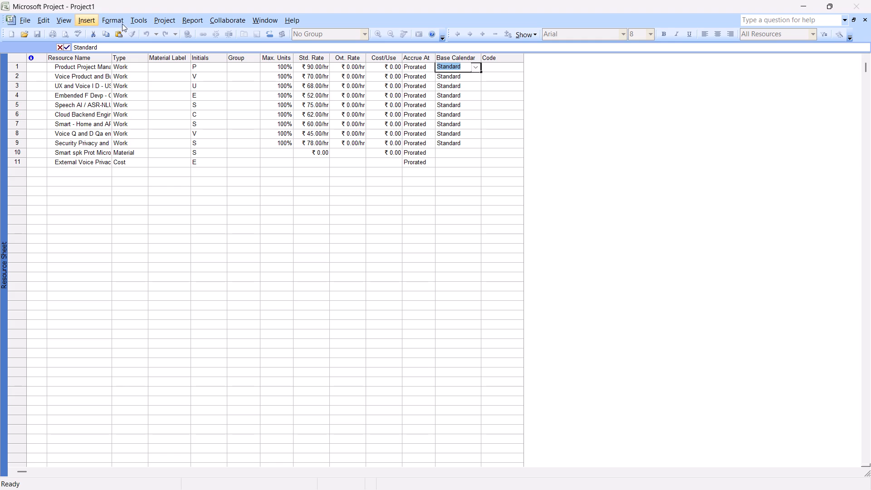
click(138, 22)
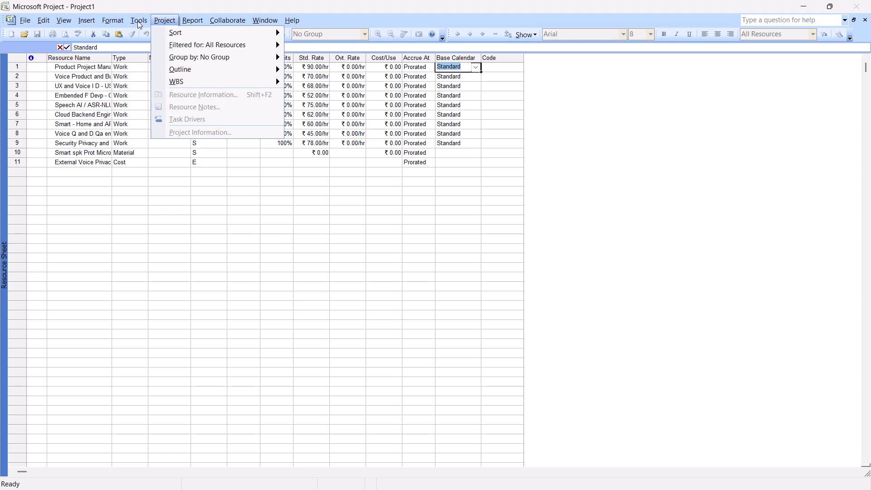
click(161, 99)
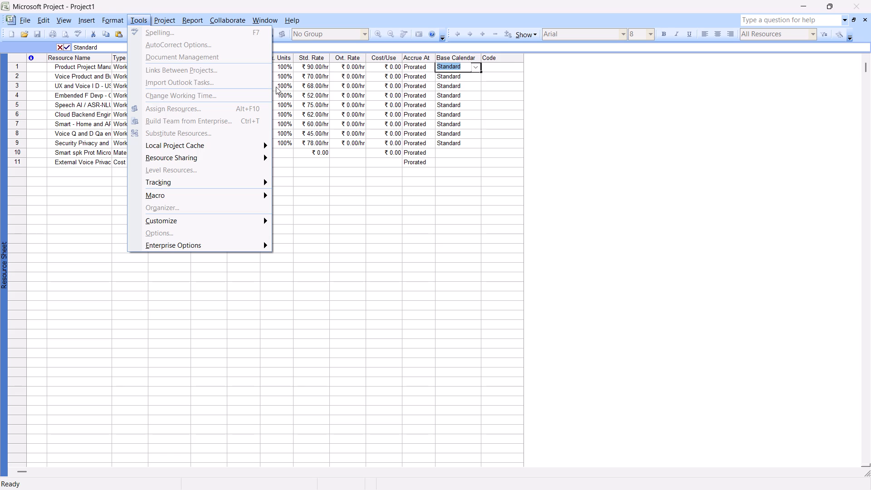
click(476, 68)
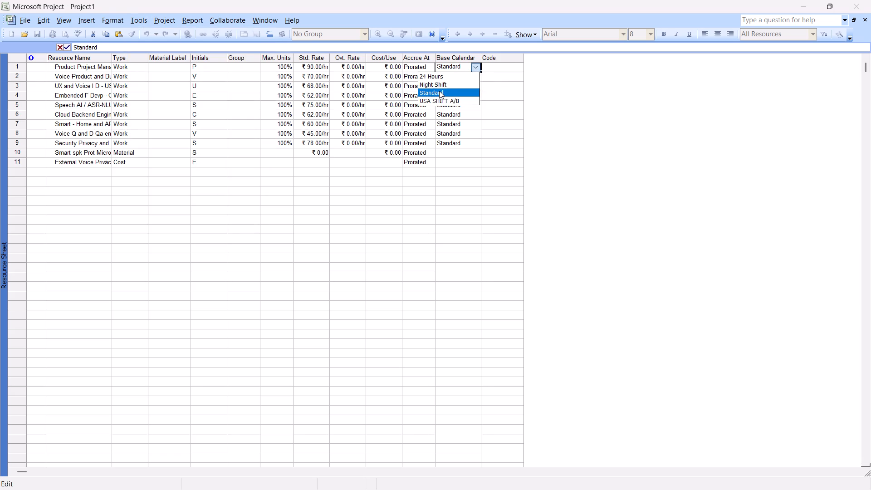
click(437, 102)
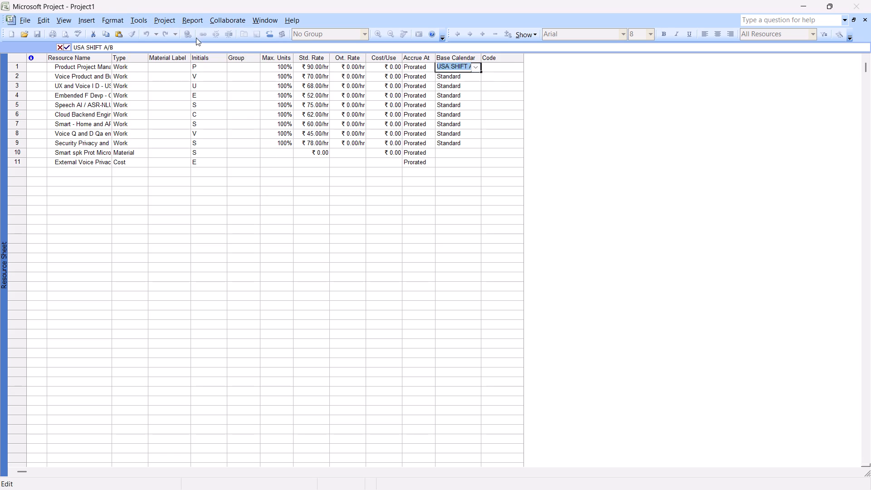
click(164, 19)
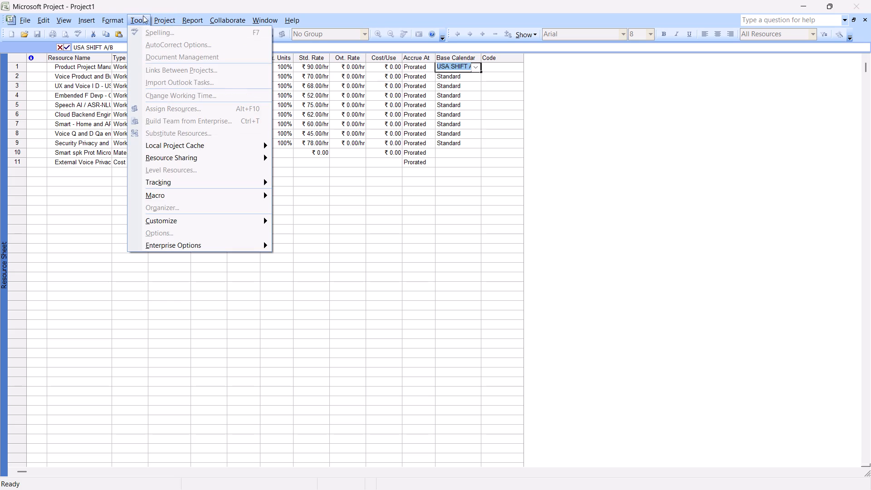
click(137, 16)
click(137, 16)
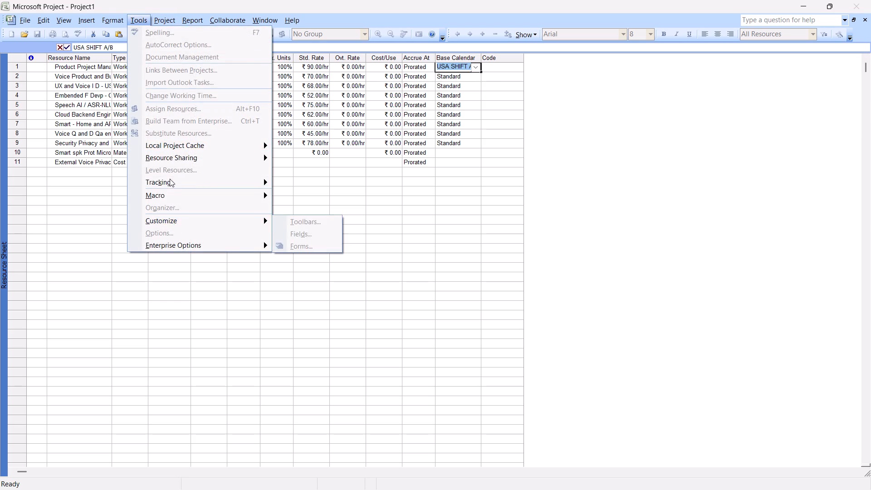
click(163, 23)
click(143, 20)
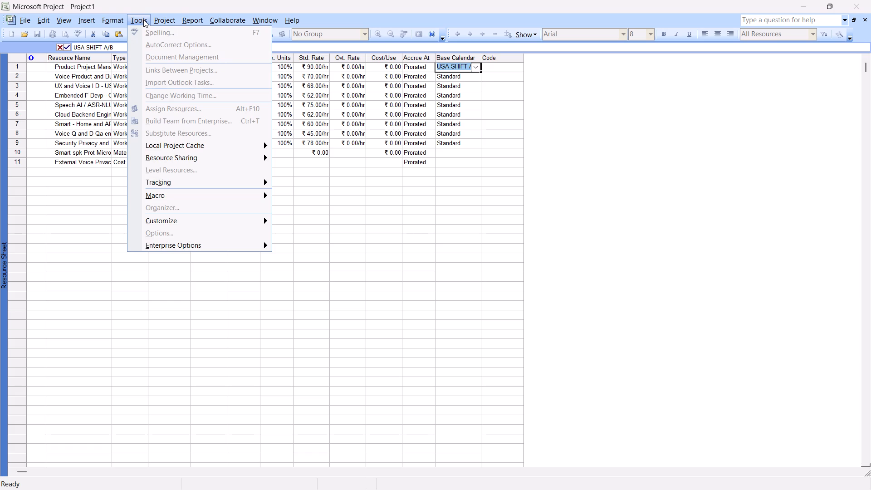
click(170, 230)
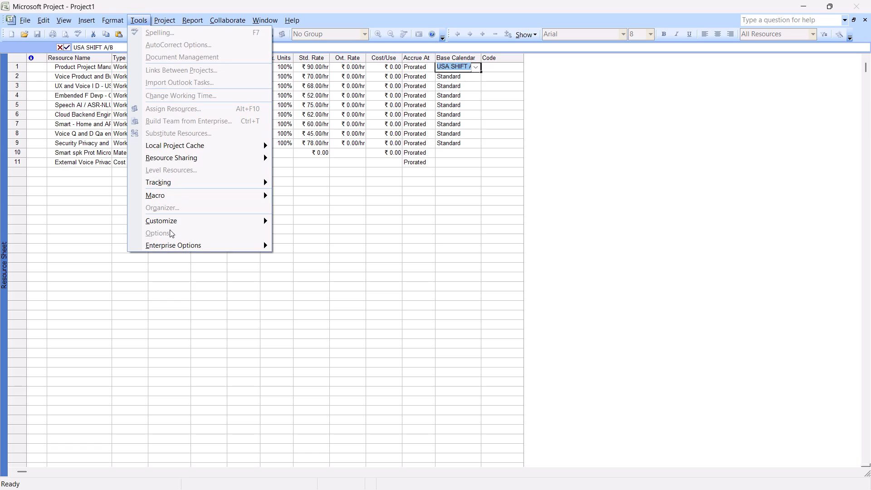
click(348, 219)
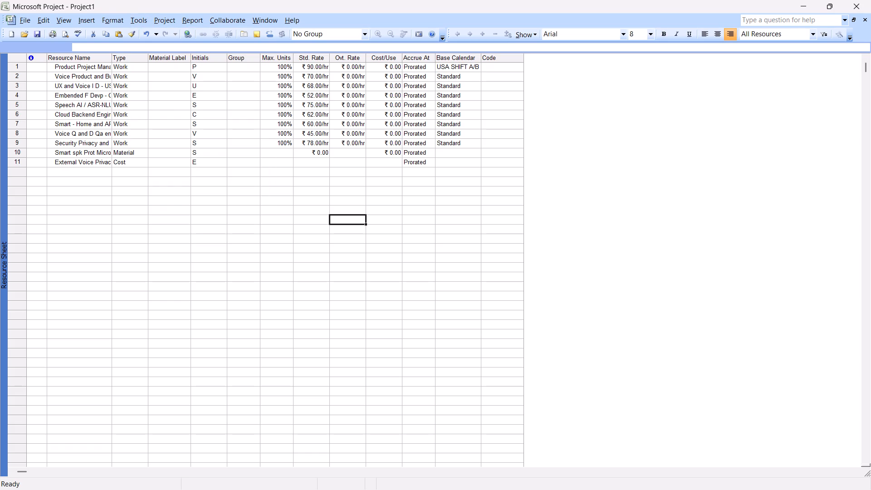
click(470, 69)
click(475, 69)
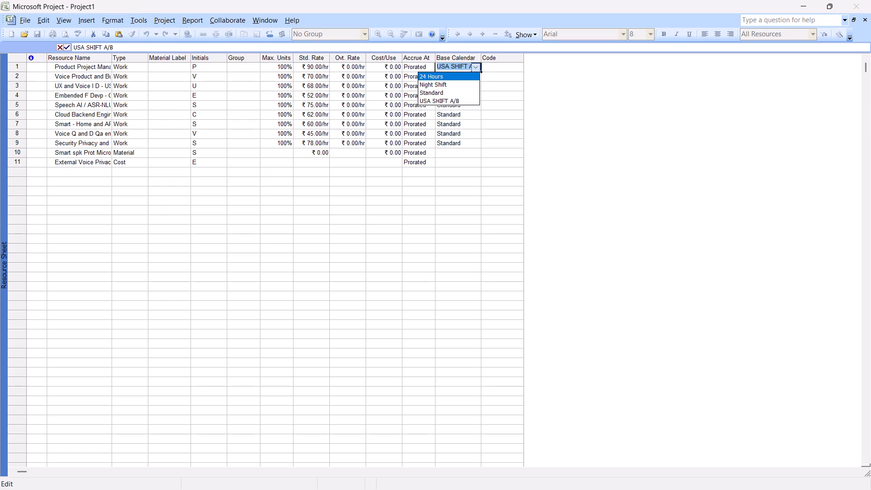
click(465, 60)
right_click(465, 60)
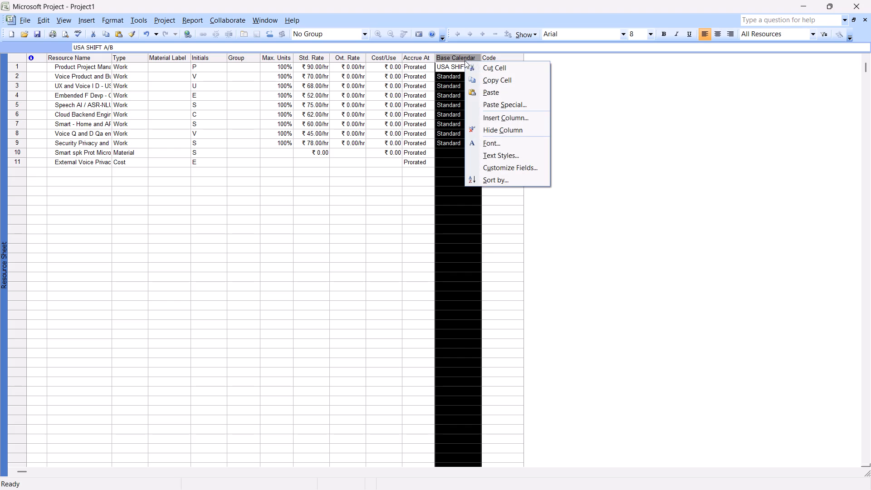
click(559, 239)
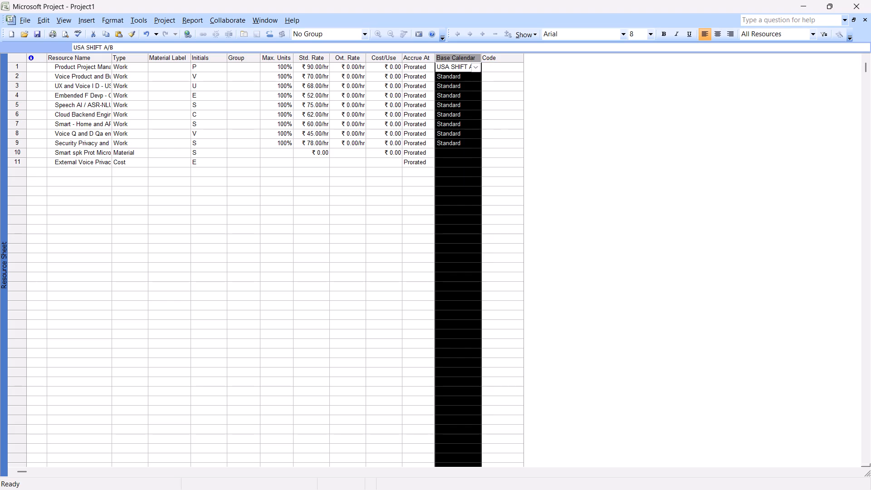
Examine the custom fields, costs and general information of the tenth resource, Smart spk Prot Micro and test D.
click(506, 157)
right_click(506, 157)
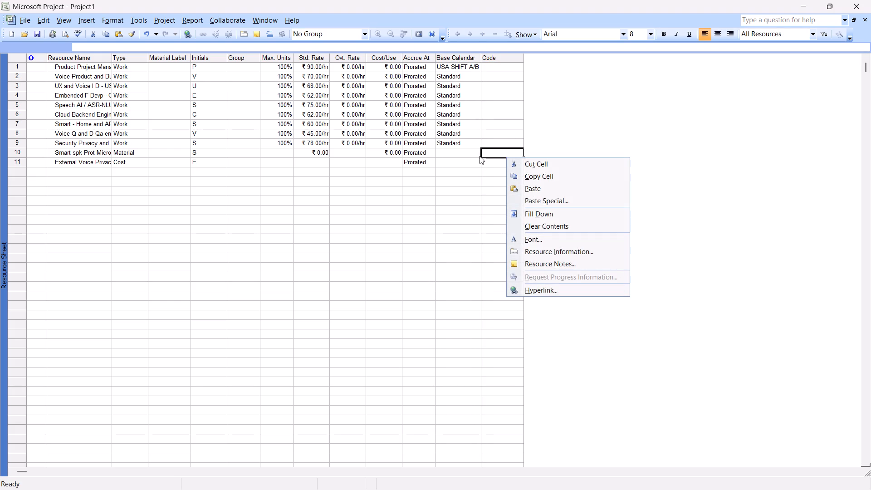
click(535, 249)
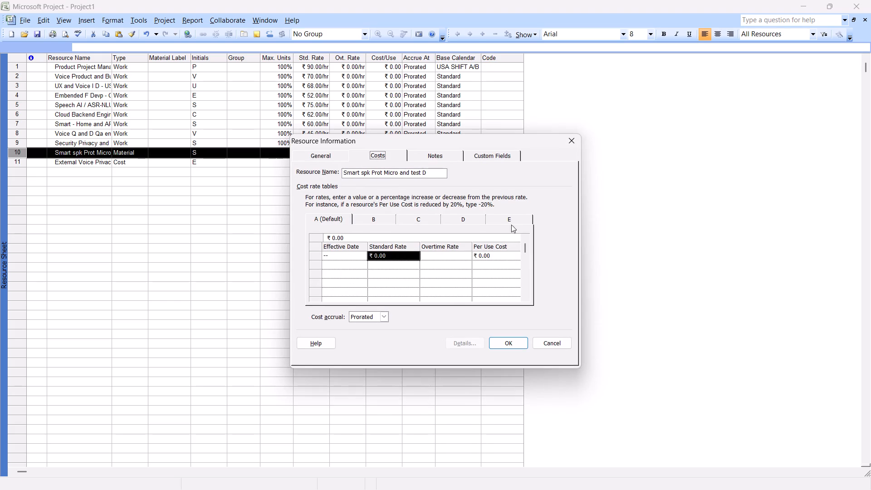
click(480, 159)
click(427, 150)
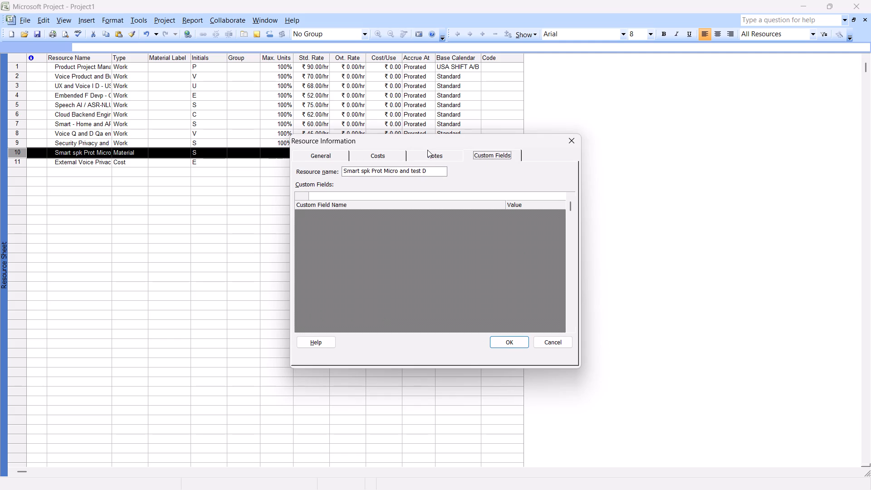
click(392, 149)
click(385, 152)
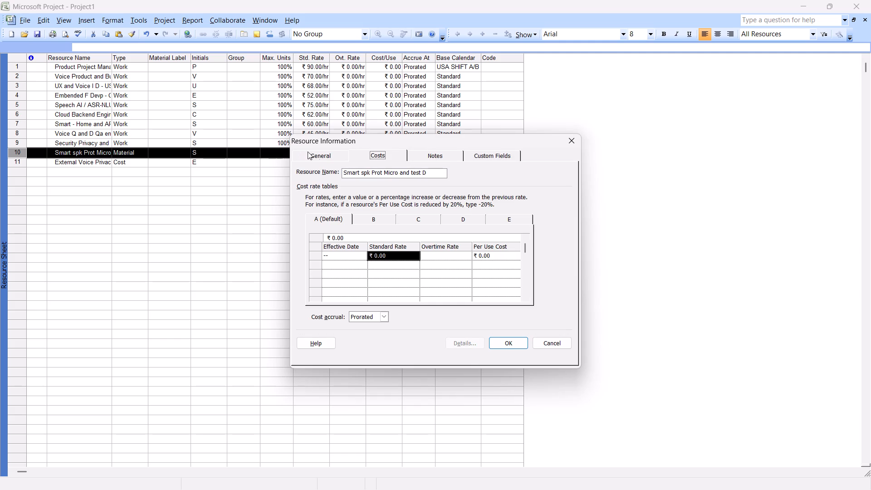
click(315, 154)
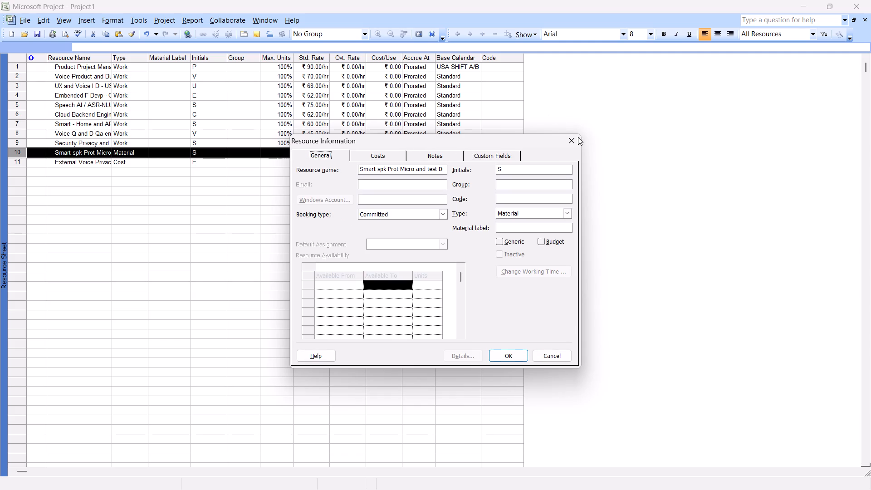
click(571, 140)
click(364, 193)
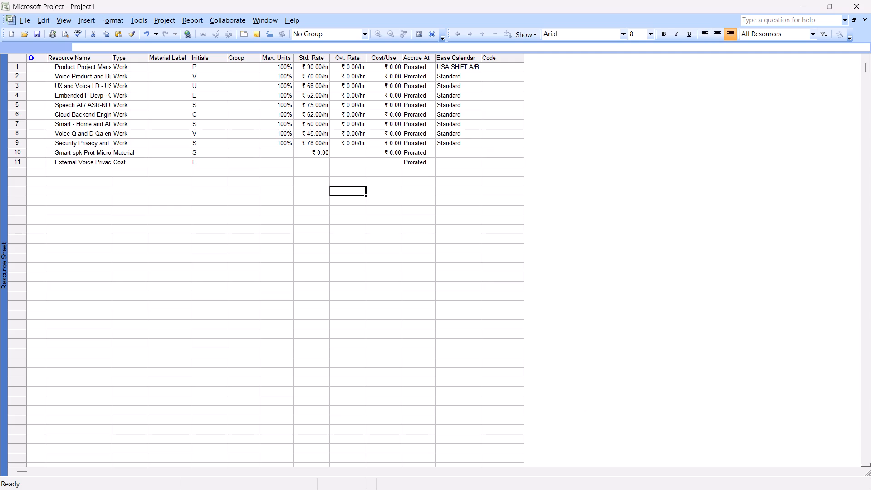
Create a new base calendar from scratch, not as a copy, named China Shift C.
click(131, 18)
click(164, 94)
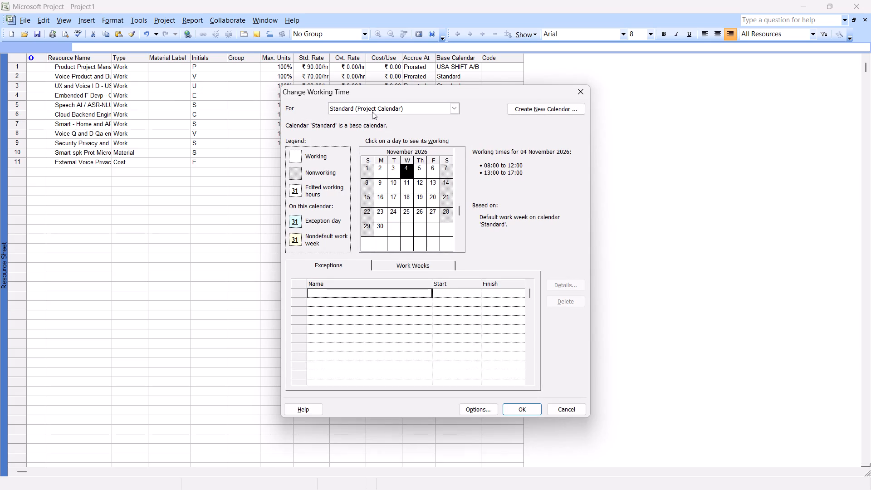
click(548, 108)
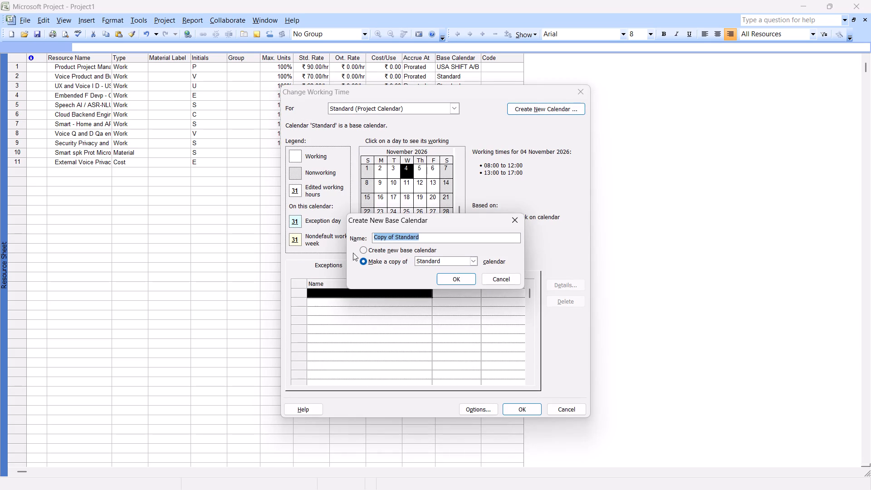
click(364, 250)
click(413, 240)
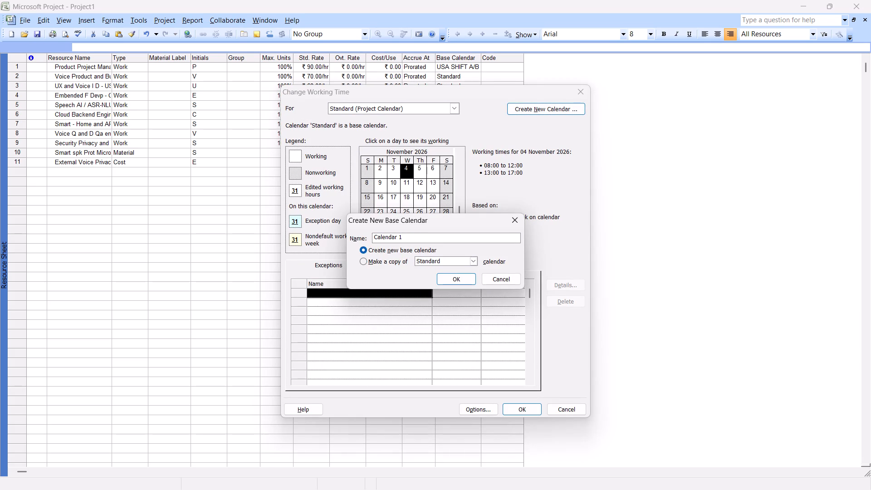
key(BackSpace)
key(BackSpace)
key(BackSpace)
key(BackSpace)
key(BackSpace)
key(BackSpace)
key(BackSpace)
key(BackSpace)
key(BackSpace)
key(BackSpace)
key(BackSpace)
key(BackSpace)
key(BackSpace)
key(BackSpace)
key(BackSpace)
key(BackSpace)
text(Russia Shift)
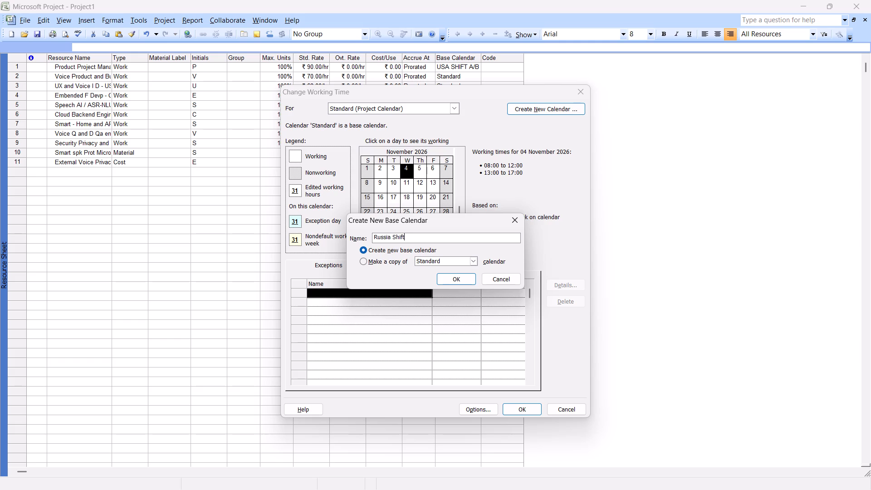
key(space)
key(shift+c)
click(391, 235)
key(BackSpace)
key(BackSpace)
key(BackSpace)
key(BackSpace)
key(BackSpace)
key(BackSpace)
key(BackSpace)
text(Ch)
text(ina)
click(447, 280)
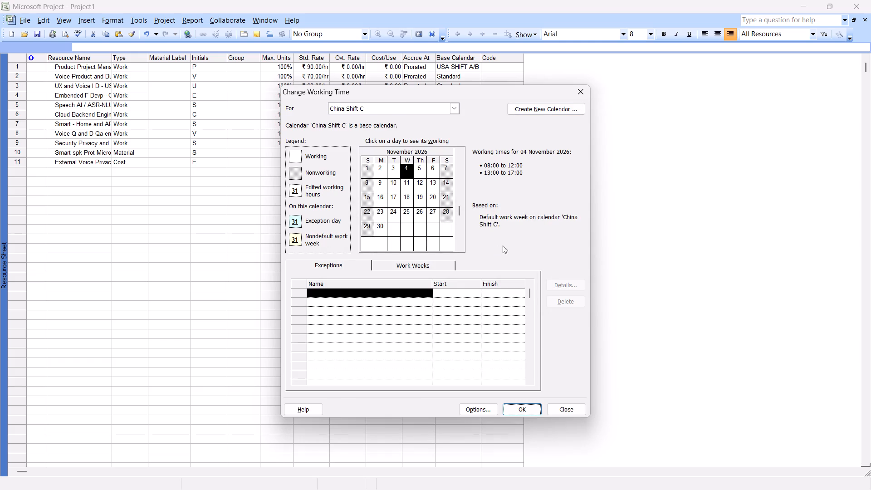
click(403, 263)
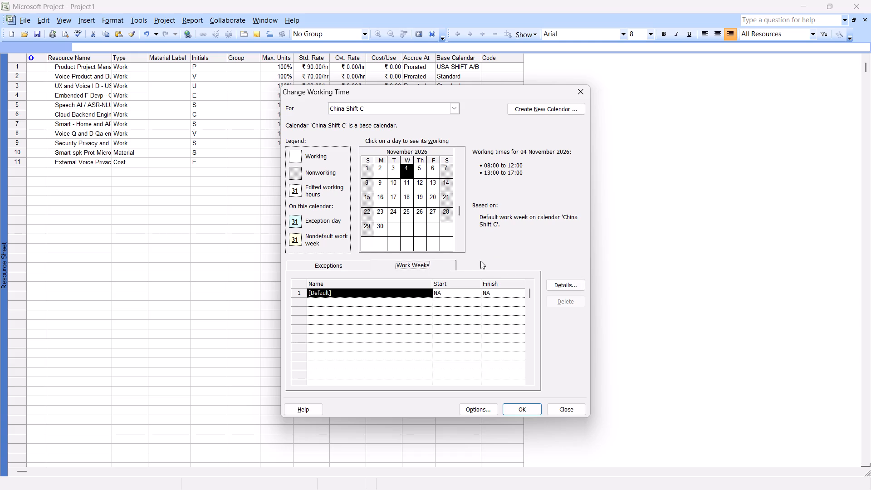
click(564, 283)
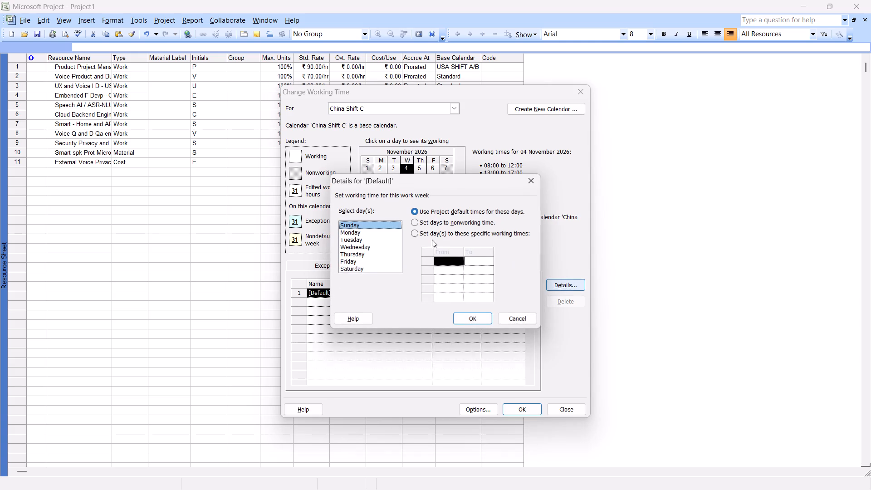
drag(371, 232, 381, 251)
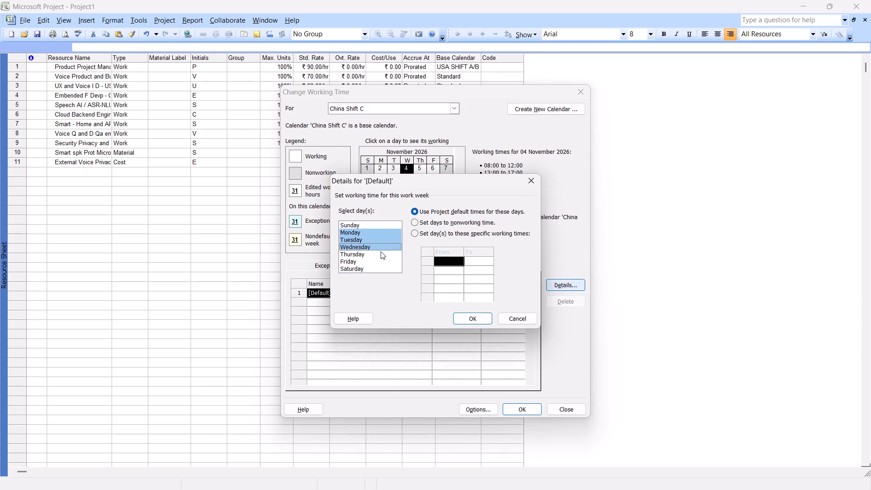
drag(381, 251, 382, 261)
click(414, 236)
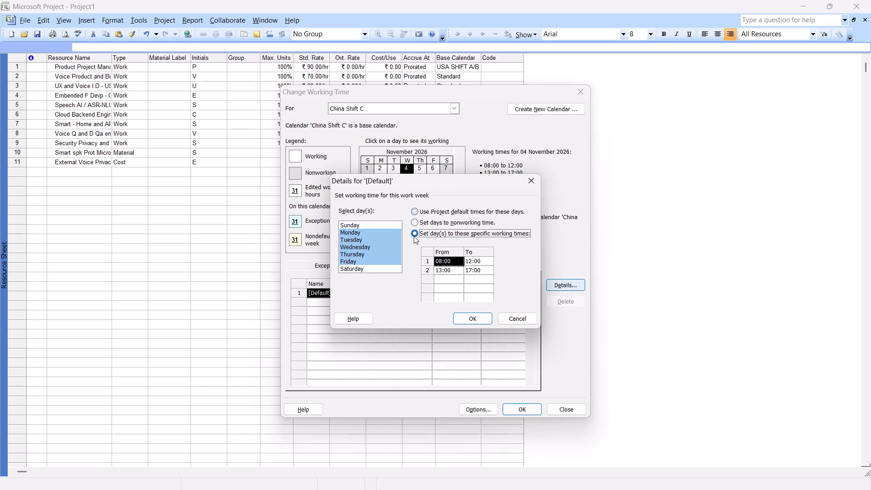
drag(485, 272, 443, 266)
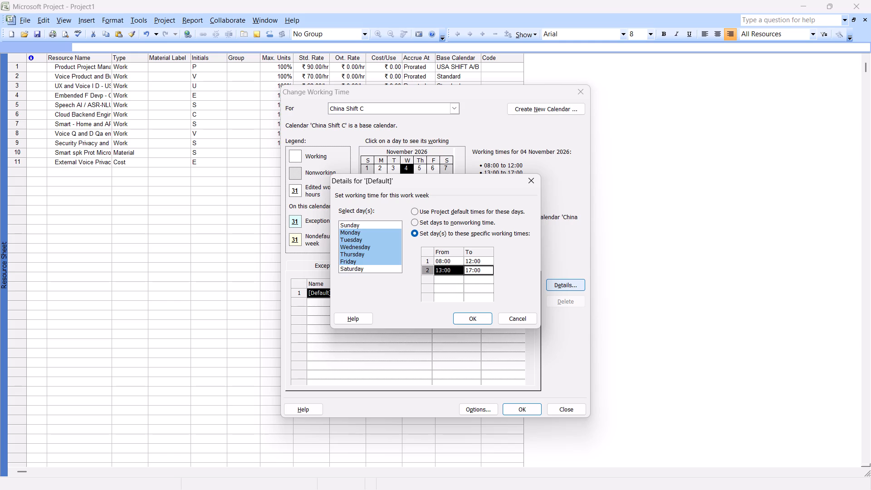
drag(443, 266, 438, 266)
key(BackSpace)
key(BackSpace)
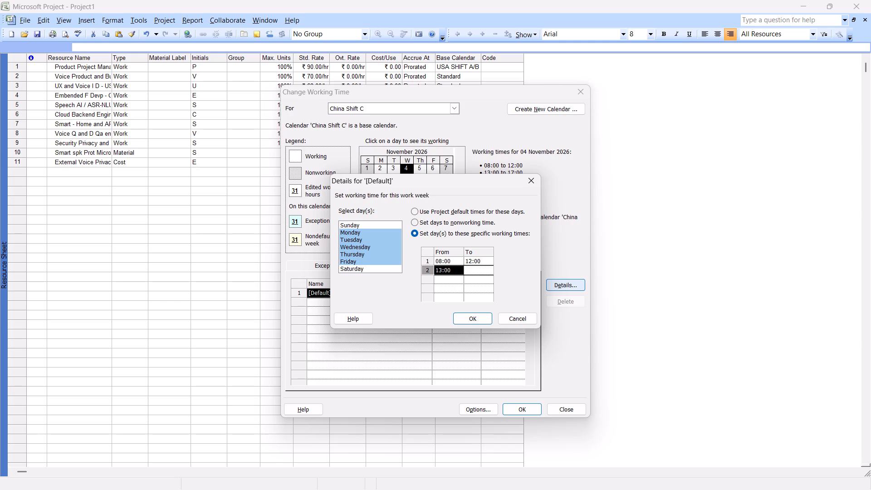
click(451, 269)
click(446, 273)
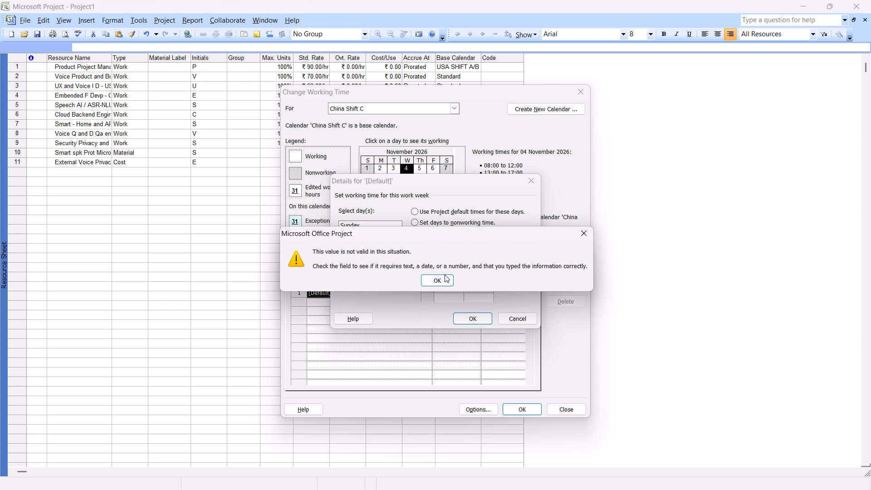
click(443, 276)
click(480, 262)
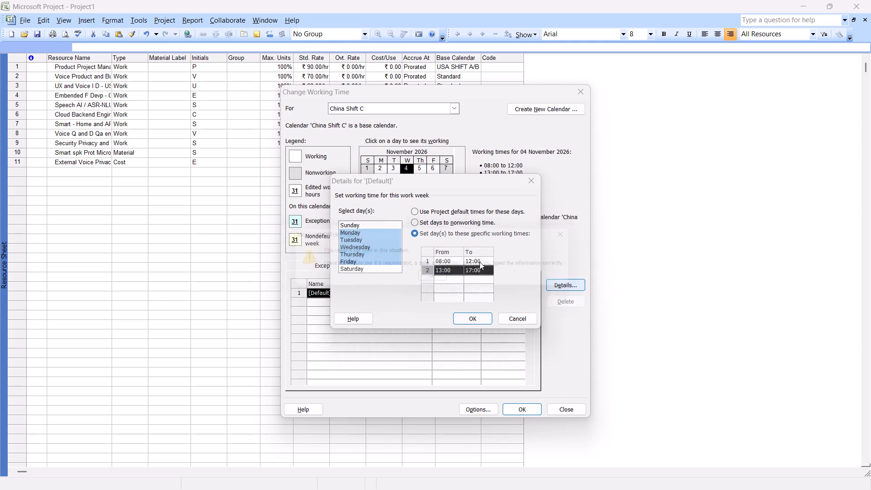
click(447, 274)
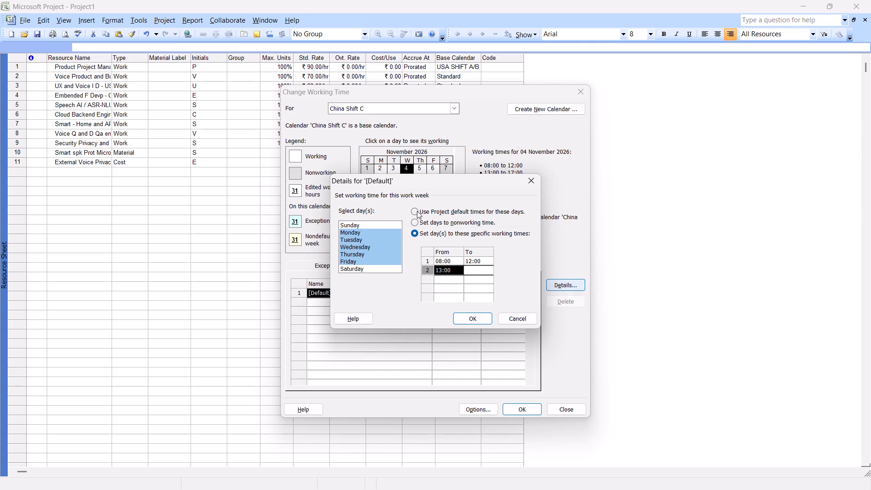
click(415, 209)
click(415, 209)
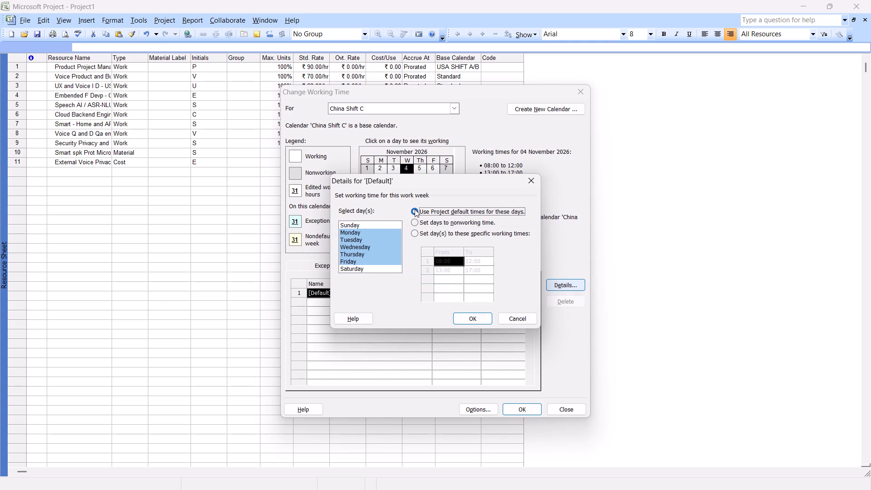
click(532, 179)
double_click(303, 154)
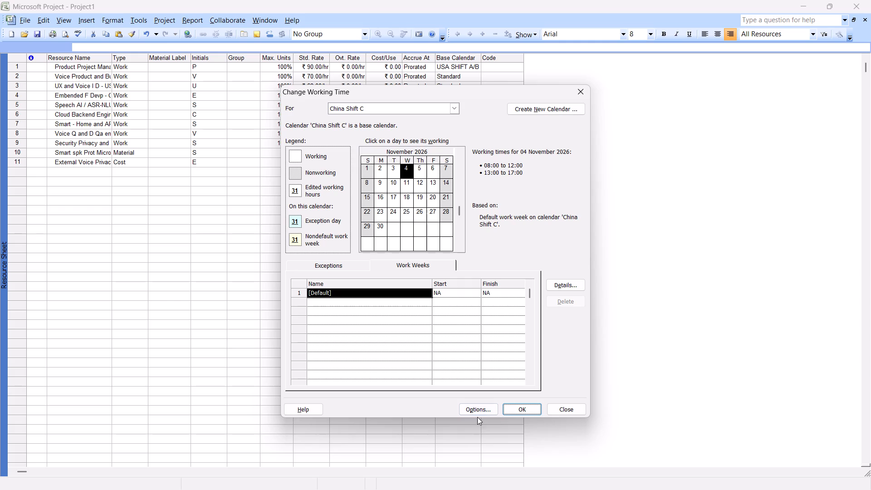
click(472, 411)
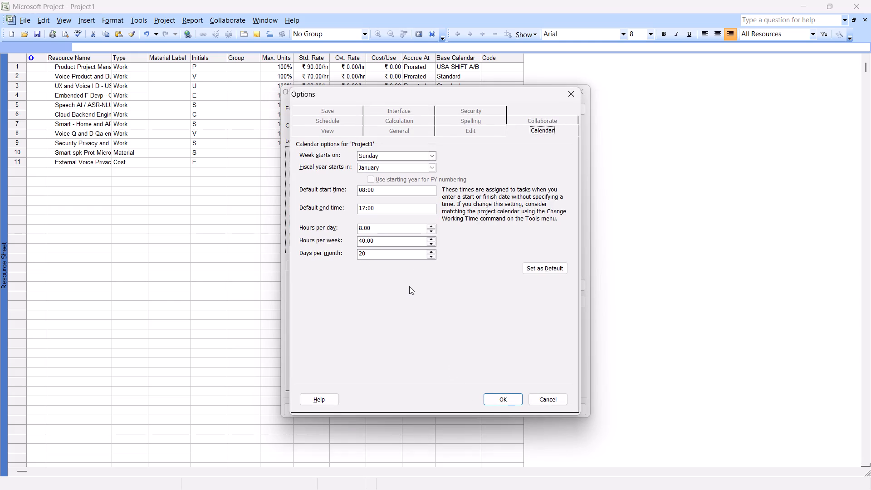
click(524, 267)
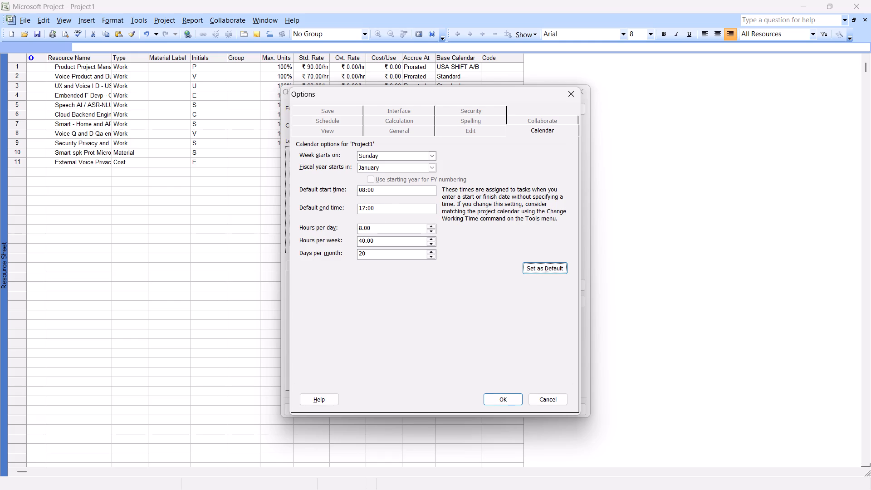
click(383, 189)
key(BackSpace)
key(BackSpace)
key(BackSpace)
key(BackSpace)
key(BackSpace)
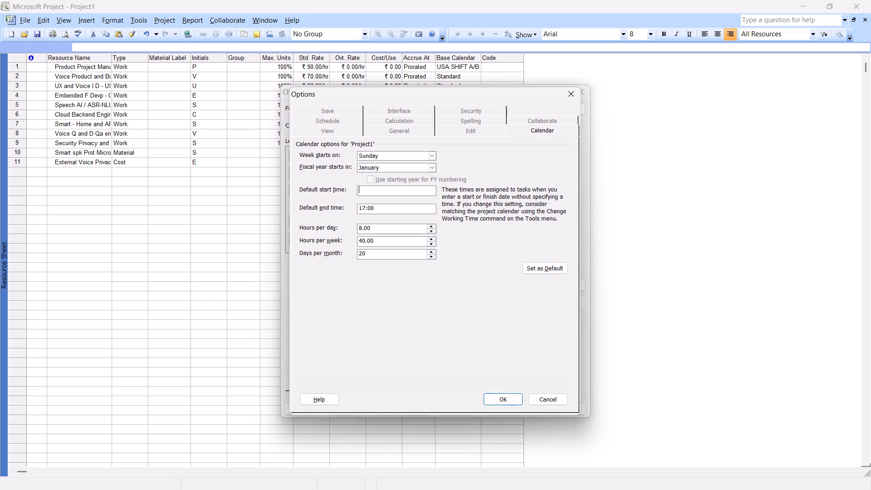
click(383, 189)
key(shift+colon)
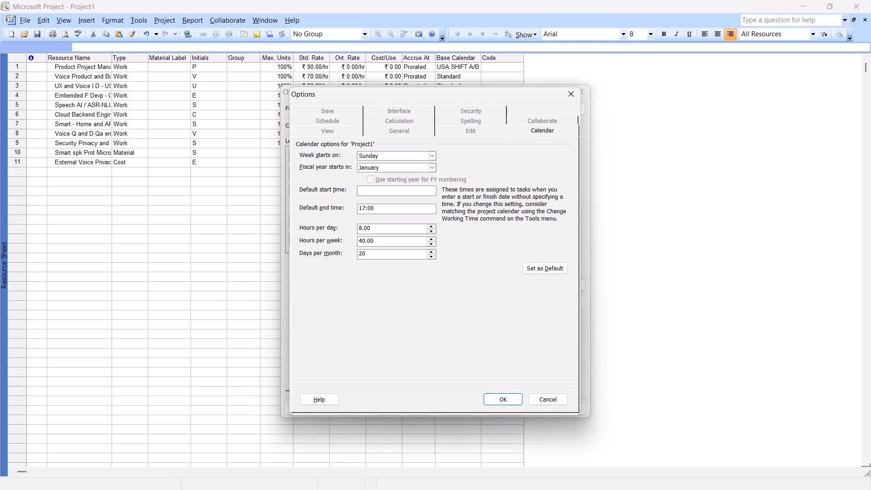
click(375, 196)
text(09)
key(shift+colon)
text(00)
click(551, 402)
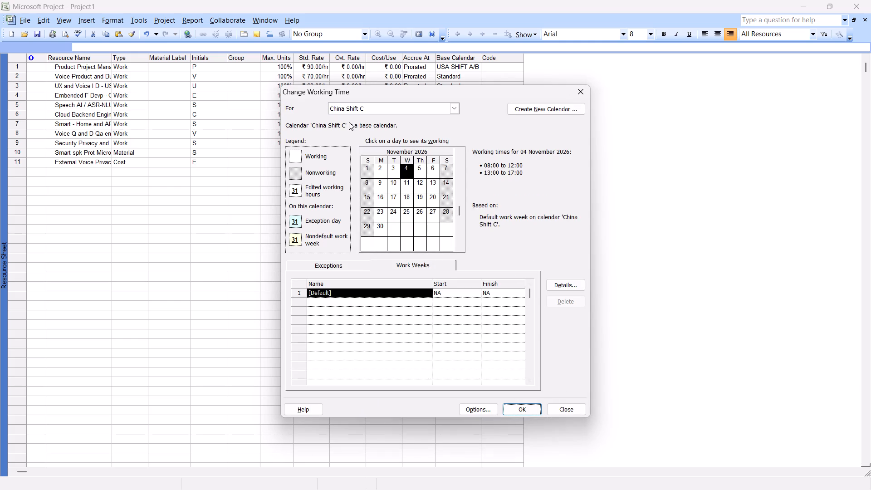
In China Shift C's default work week, give Monday to Friday specific working times with a first shift from 09:00 to 17:00.
click(380, 110)
click(380, 110)
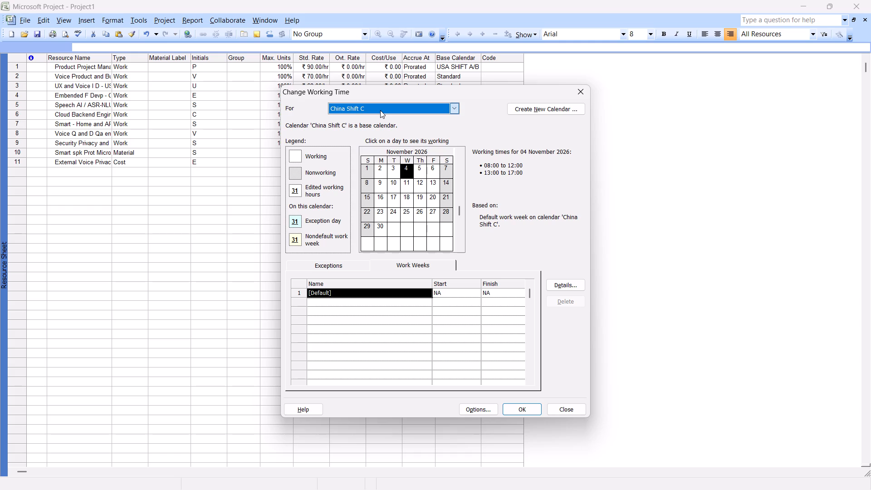
click(567, 284)
drag(345, 230, 354, 245)
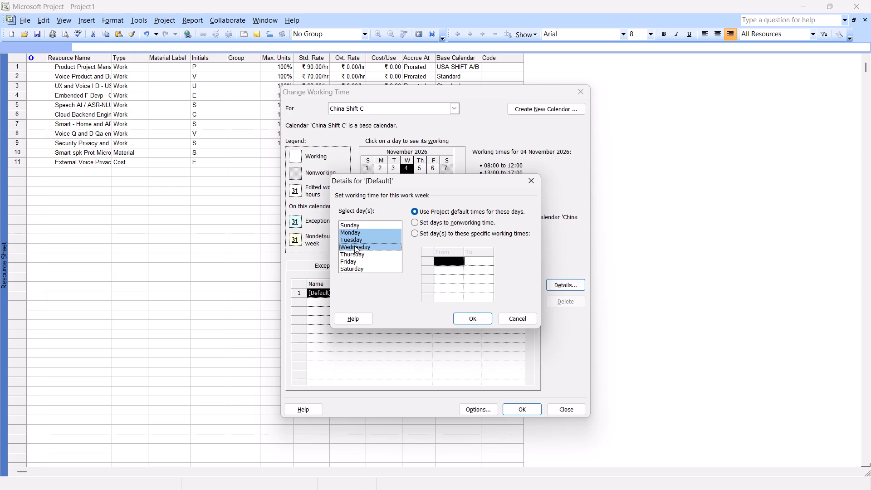
drag(354, 245, 359, 260)
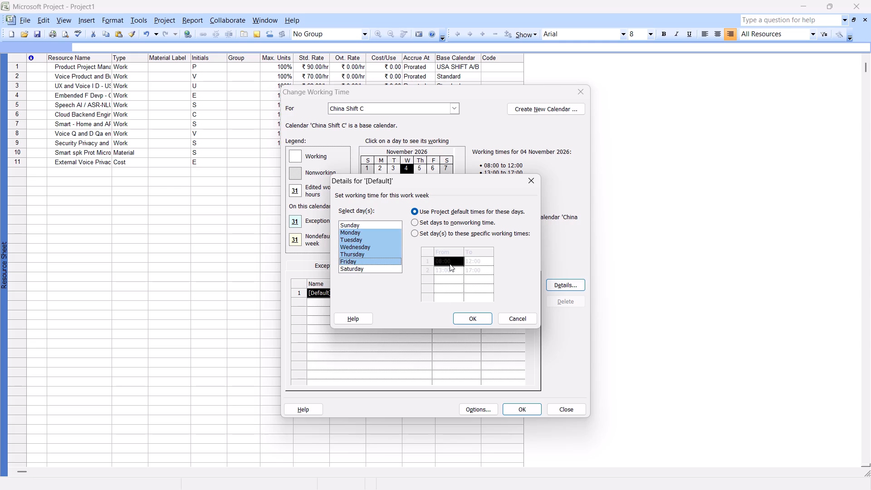
click(415, 235)
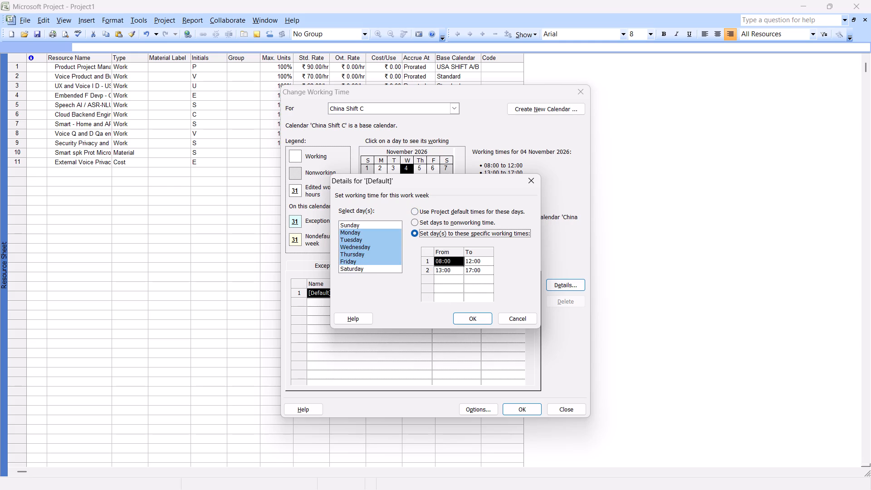
click(459, 264)
key(BackSpace)
key(BackSpace)
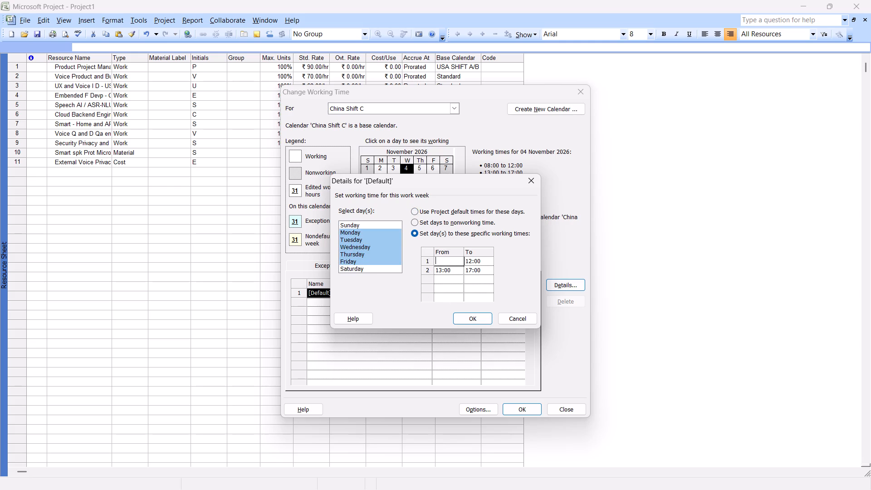
text(09)
text(:00)
click(488, 257)
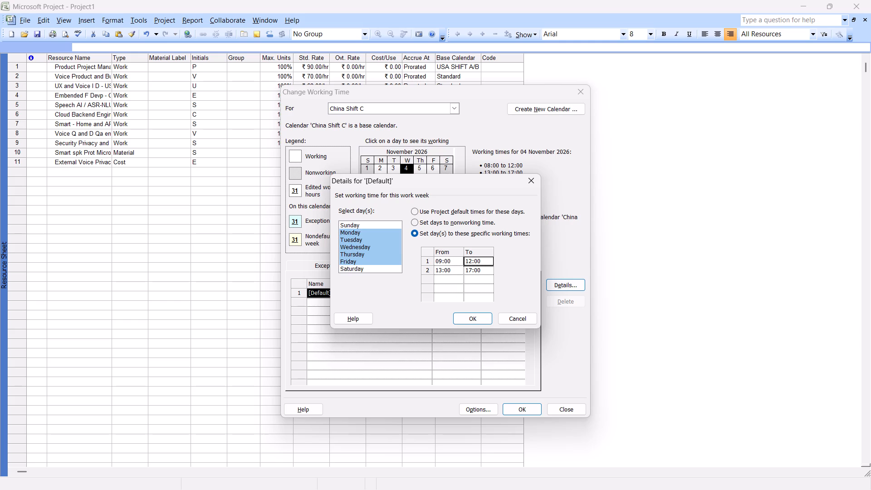
click(488, 257)
key(BackSpace)
click(456, 269)
click(448, 279)
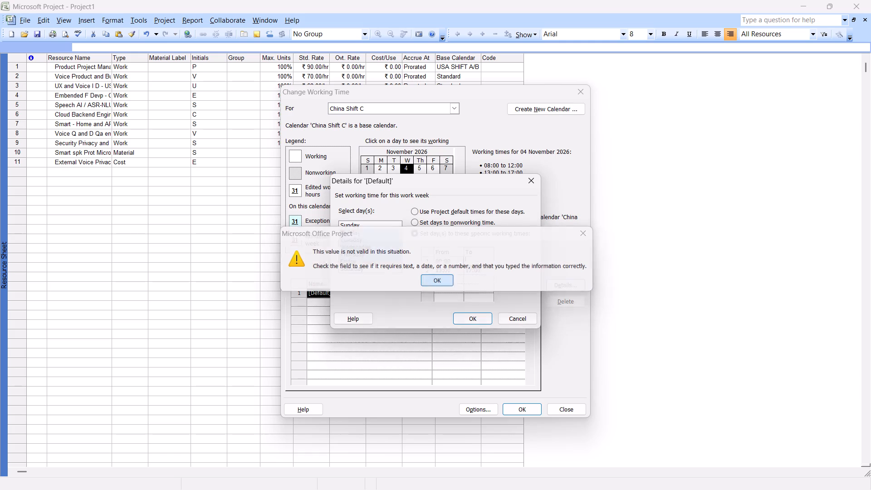
click(466, 264)
text(17)
text(:00)
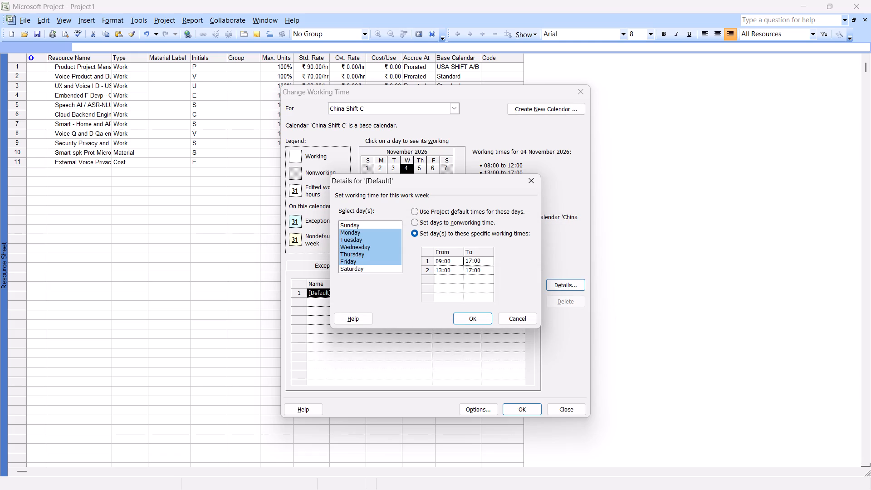
Set the second Monday-to-Friday shift to run from 17:01 to 01:00 and accept the work week details.
click(455, 272)
key(BackSpace)
text(17)
text(:01)
click(477, 269)
key(BackSpace)
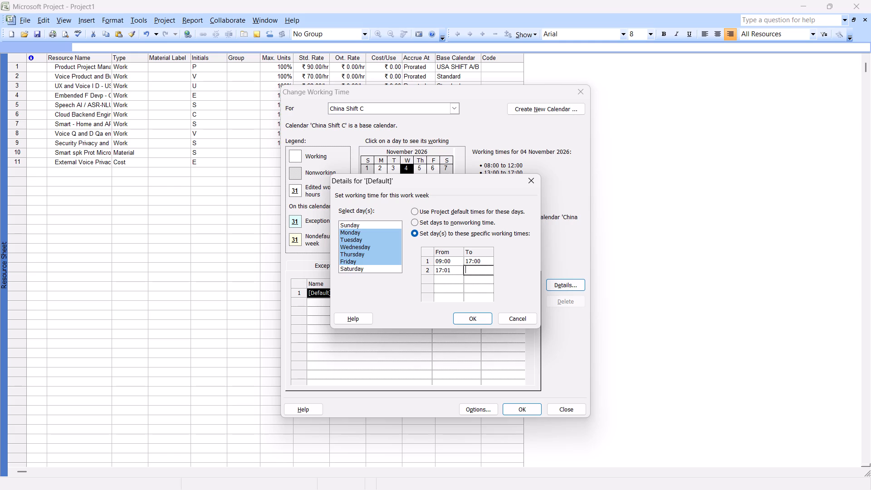
text(01:00)
click(472, 322)
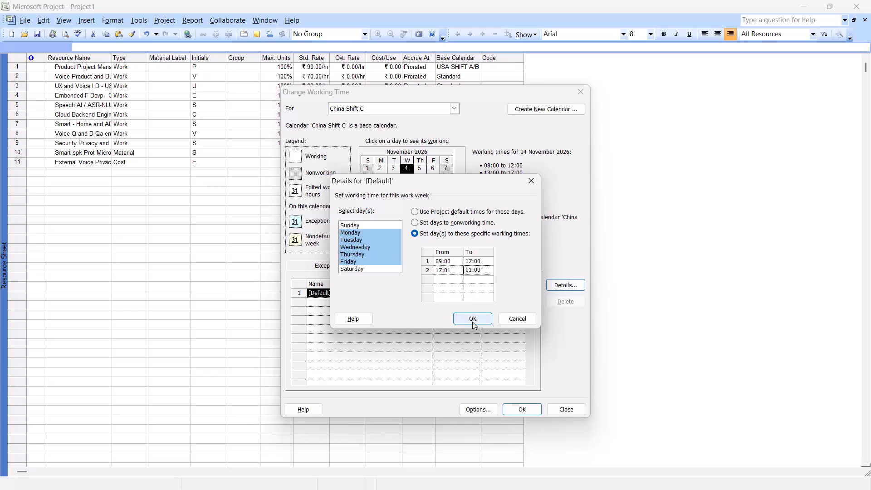
Accept the Monday-to-Friday work week details of China Shift C.
click(472, 322)
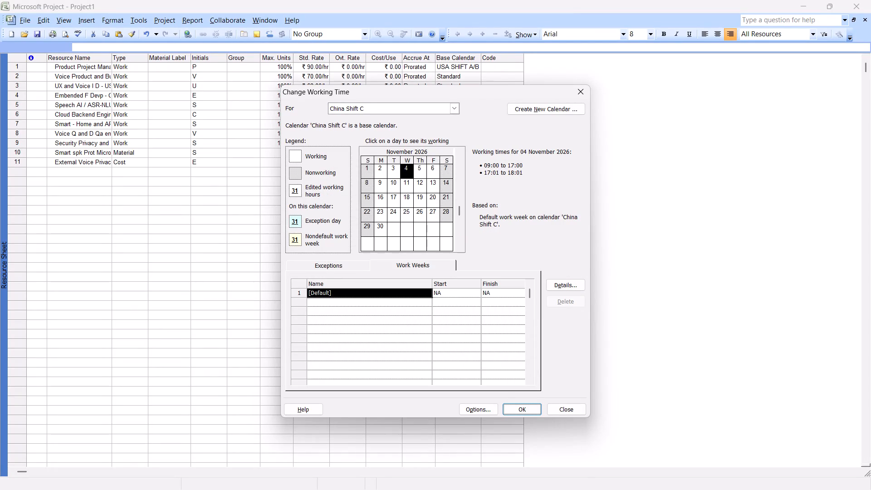
Review the exceptions, work weeks and calendar options for China Shift C, and close the working time settings.
click(406, 260)
click(333, 266)
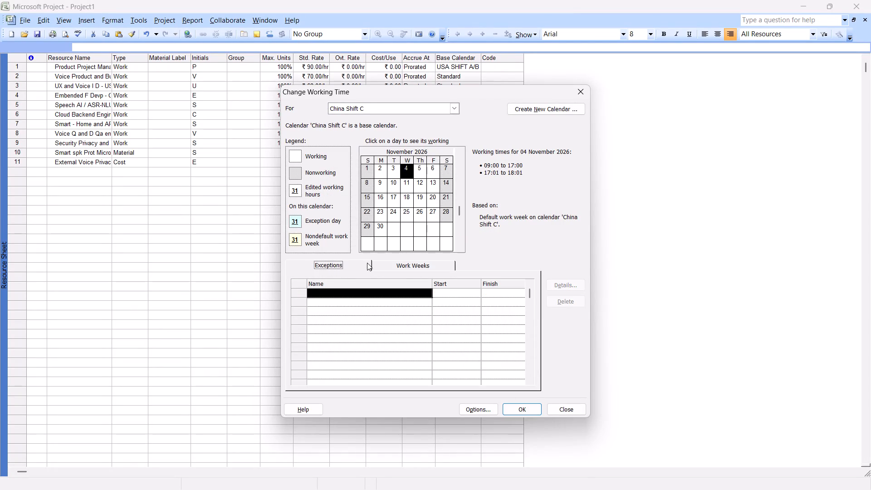
click(381, 265)
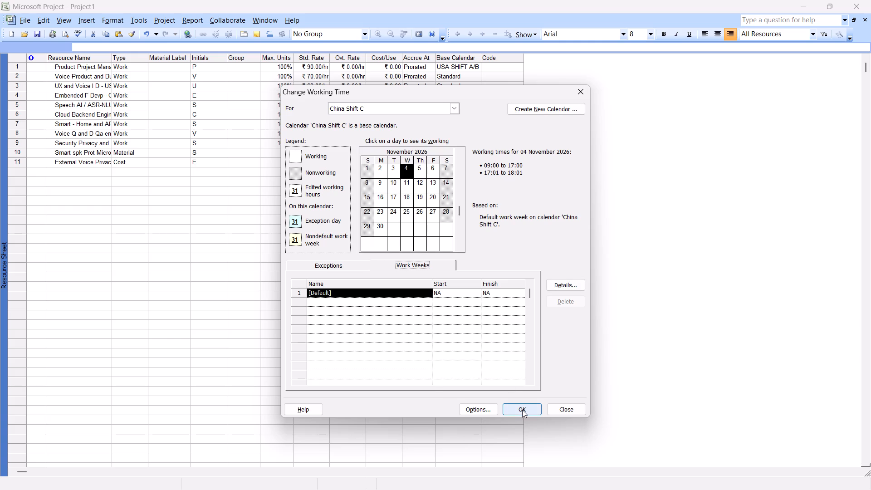
click(375, 109)
click(372, 109)
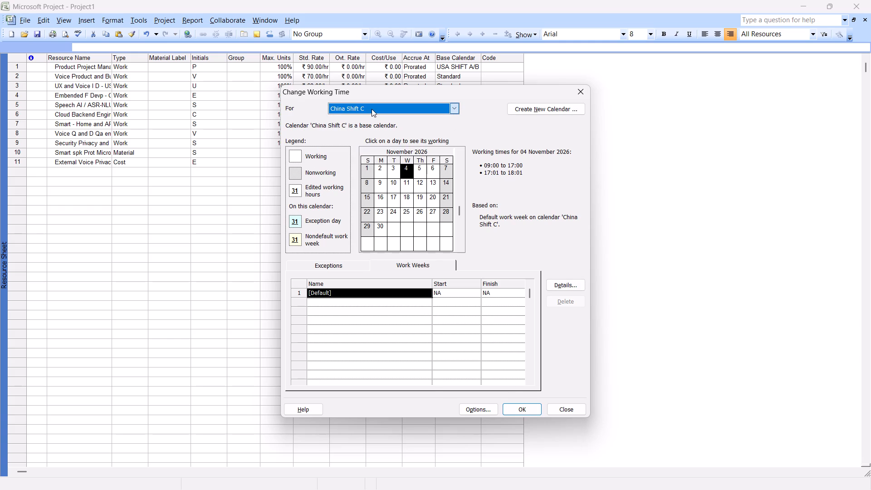
click(372, 109)
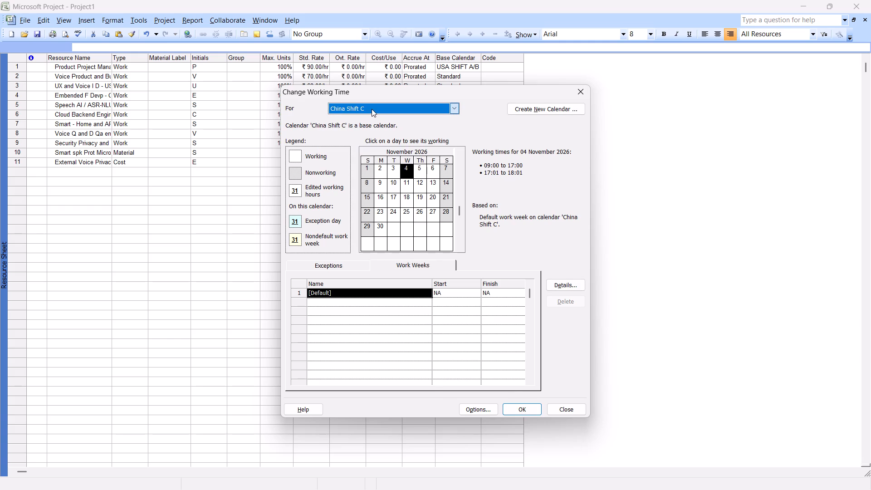
click(372, 109)
click(477, 408)
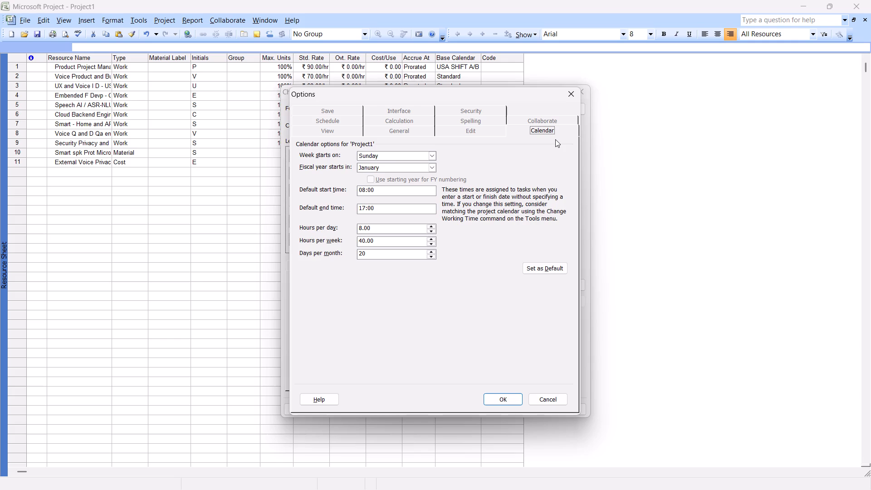
click(569, 92)
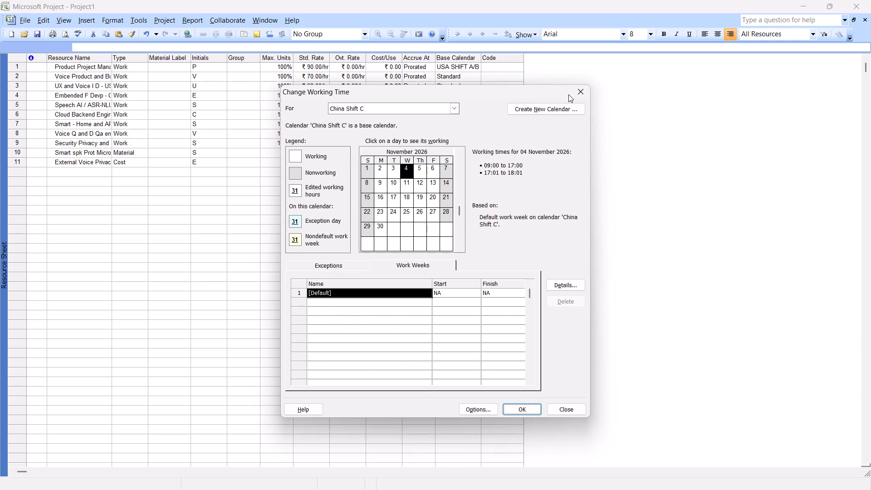
click(563, 407)
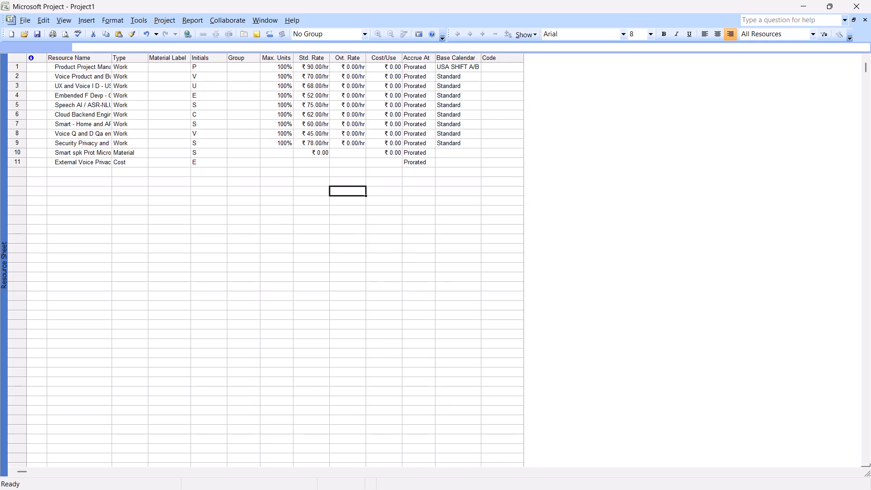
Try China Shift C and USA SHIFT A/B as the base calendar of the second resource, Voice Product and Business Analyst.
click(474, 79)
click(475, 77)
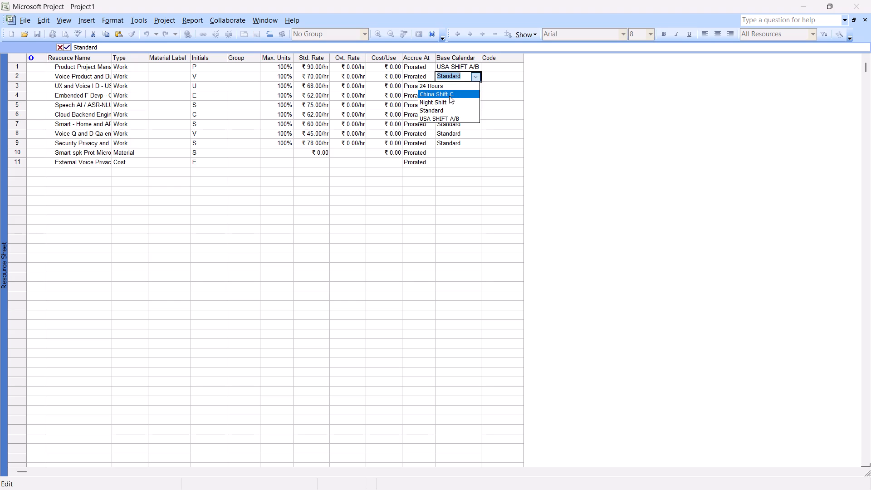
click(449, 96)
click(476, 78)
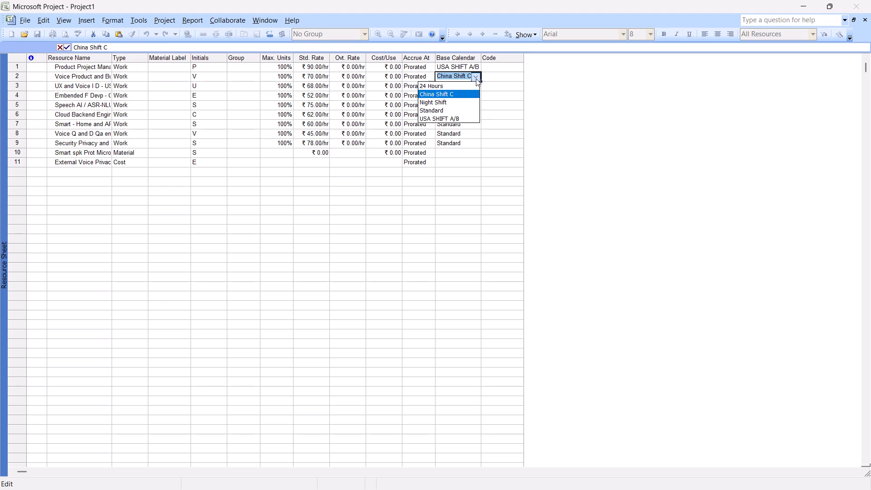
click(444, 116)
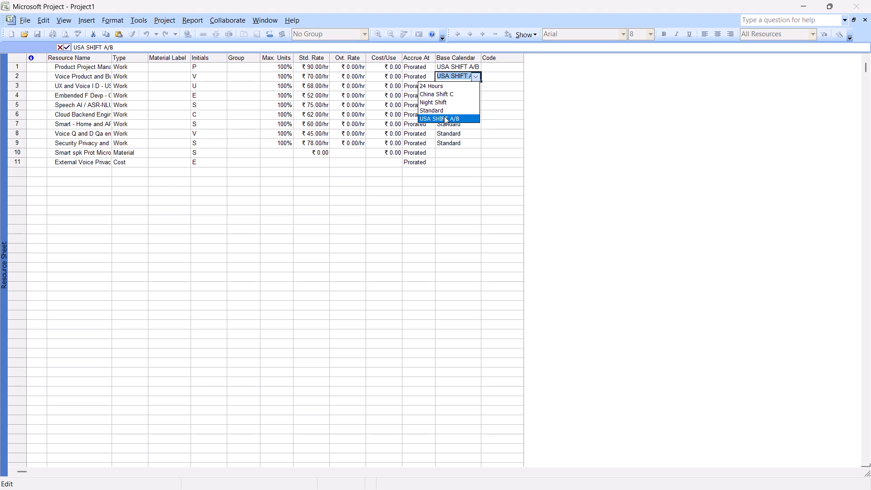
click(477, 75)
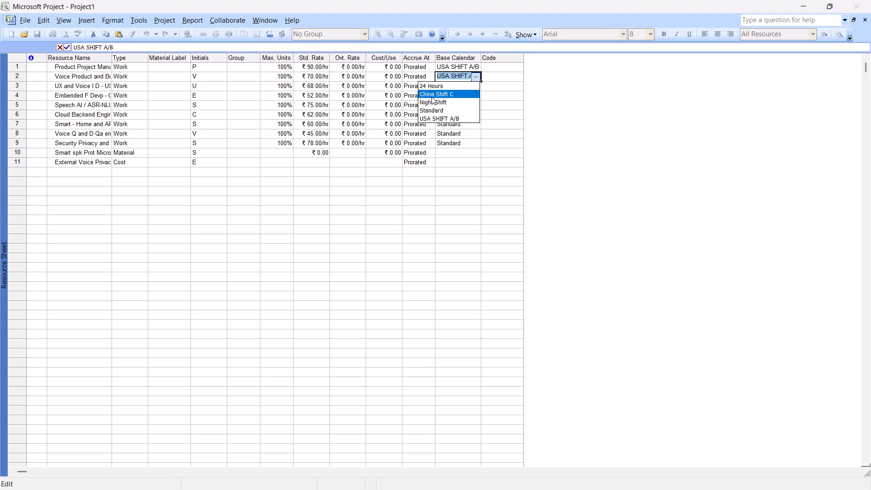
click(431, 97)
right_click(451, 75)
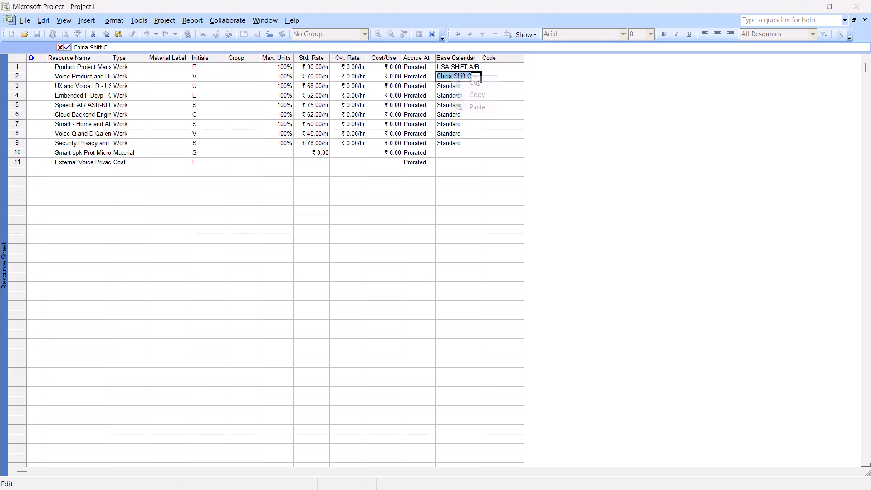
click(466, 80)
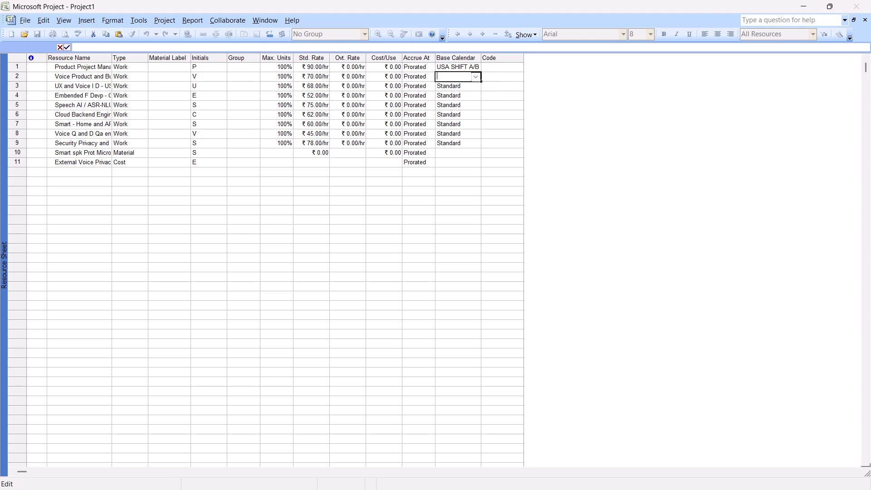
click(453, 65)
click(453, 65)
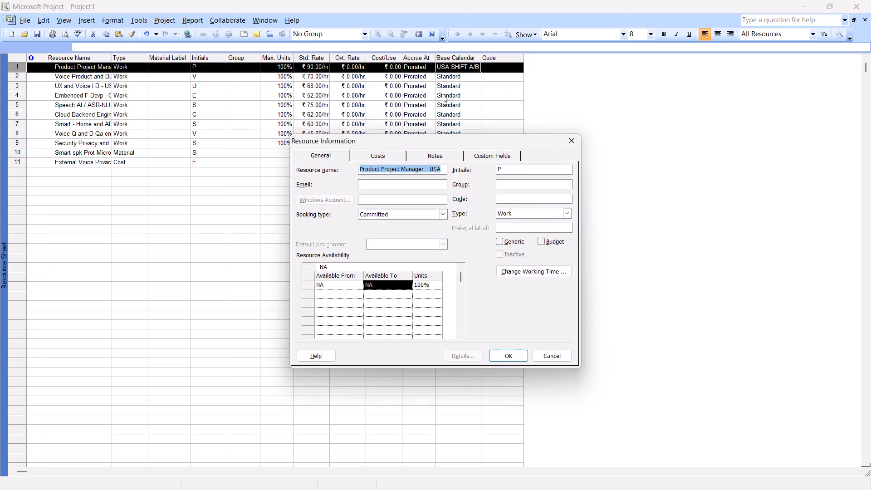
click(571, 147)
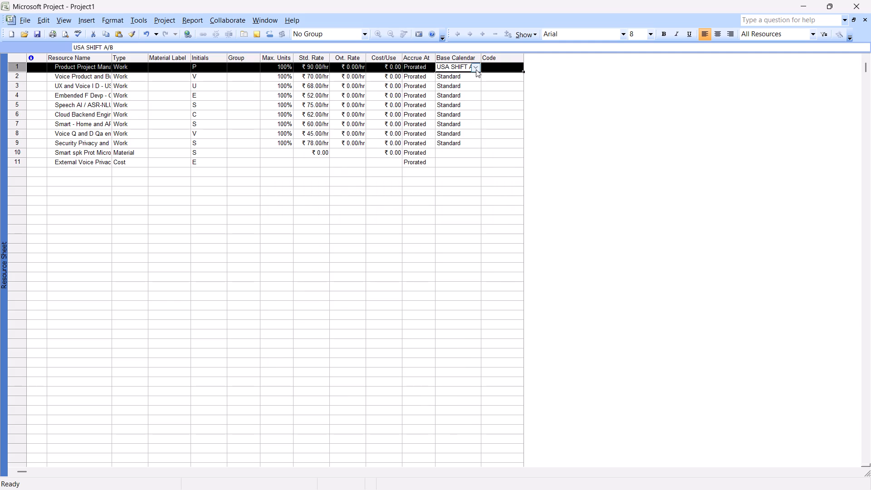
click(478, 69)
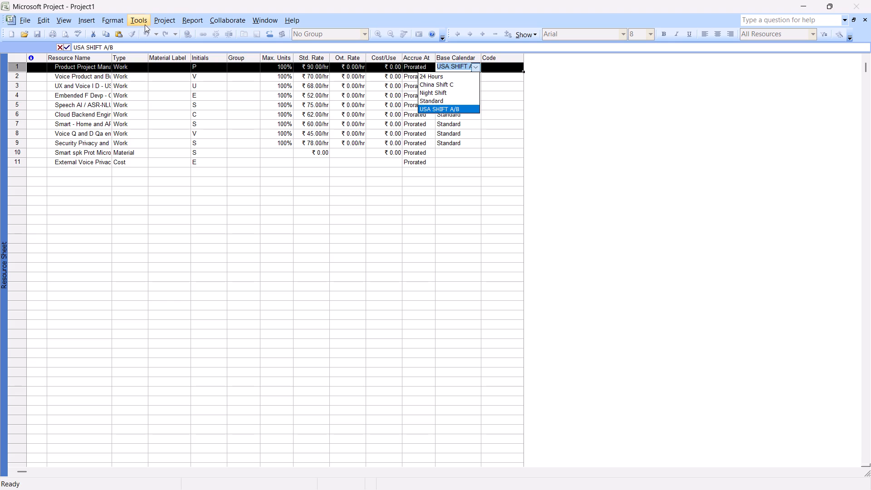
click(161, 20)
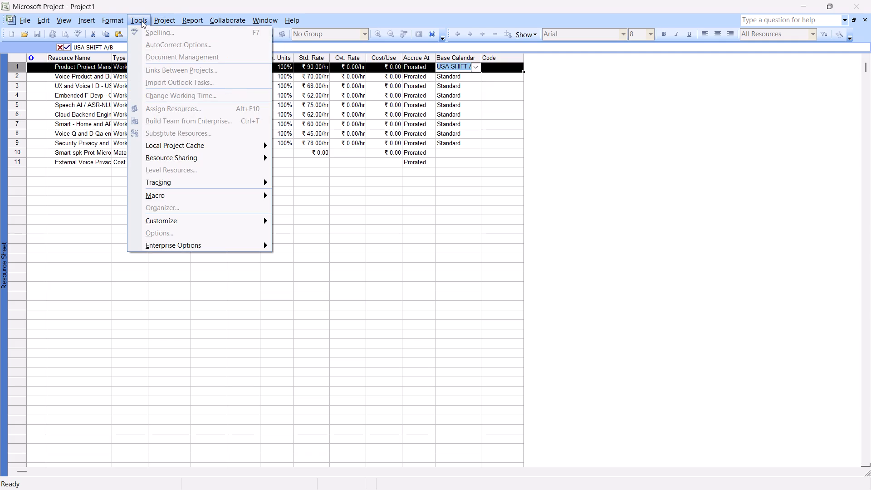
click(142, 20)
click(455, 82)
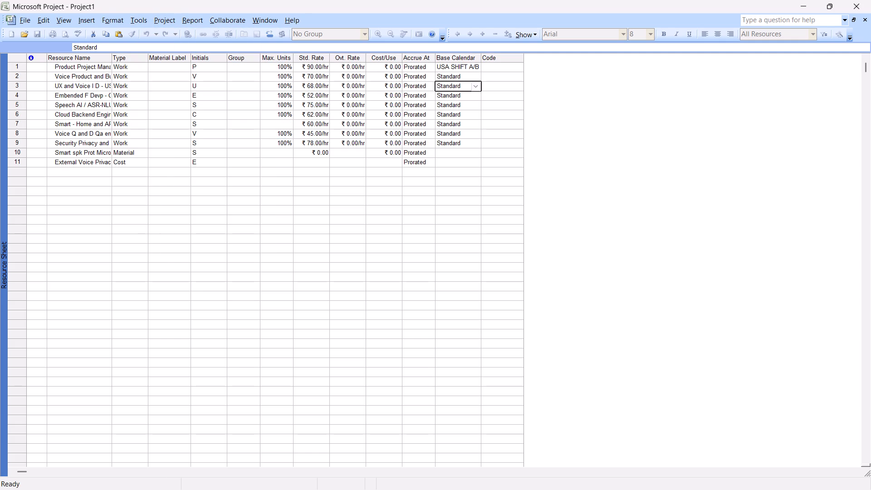
Create a new base calendar from scratch, not as a copy, named Moscow Shift E.
click(448, 78)
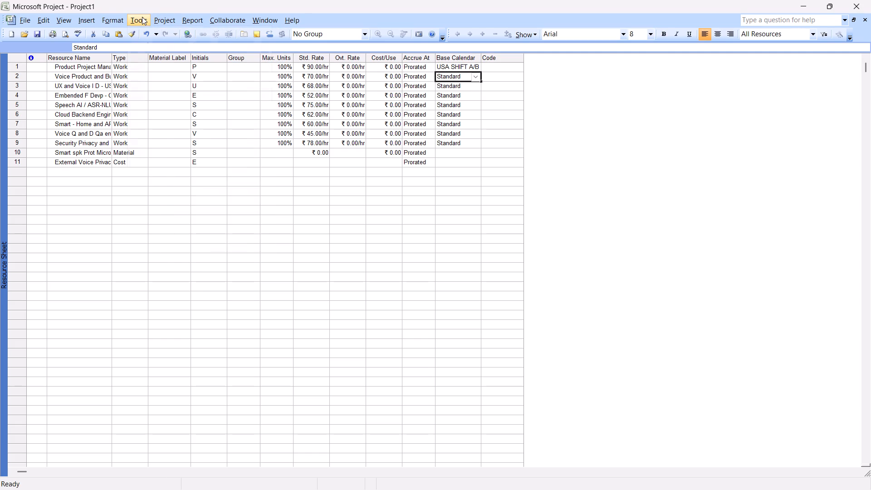
click(142, 17)
click(160, 93)
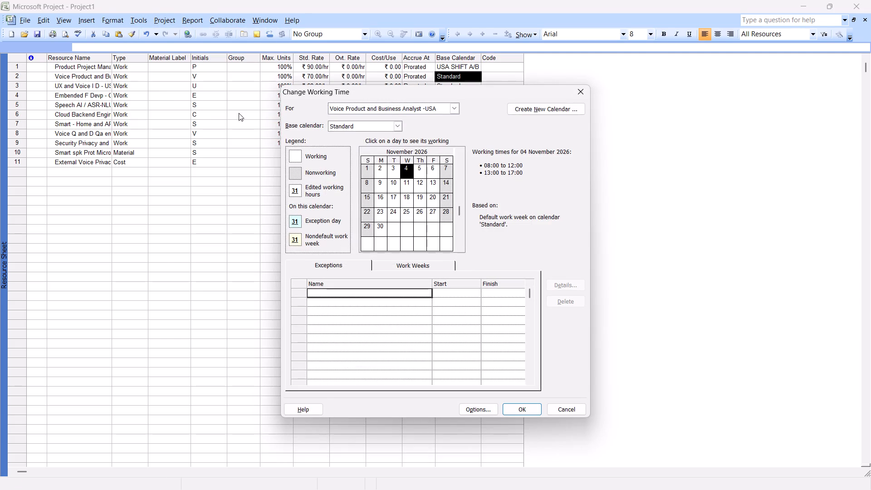
click(452, 108)
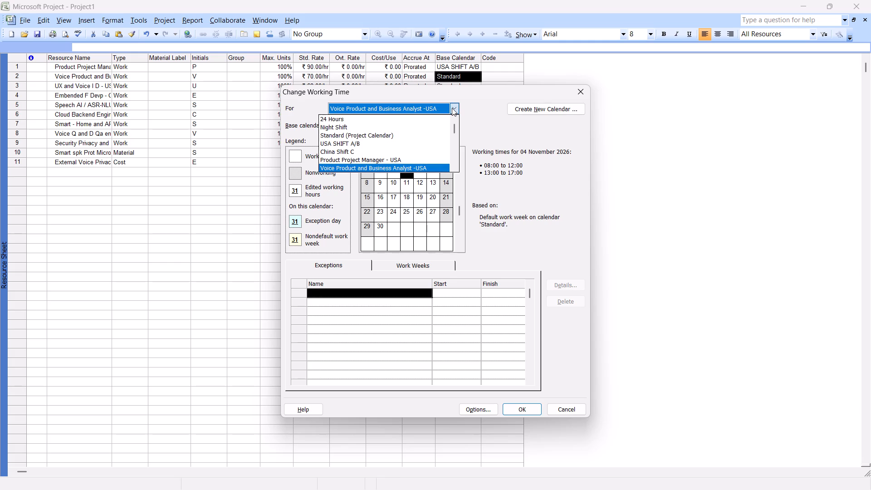
click(550, 105)
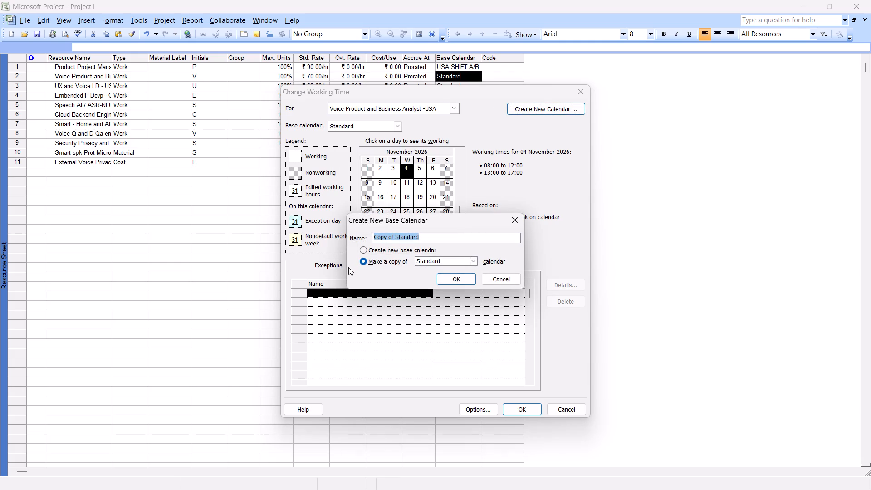
click(364, 250)
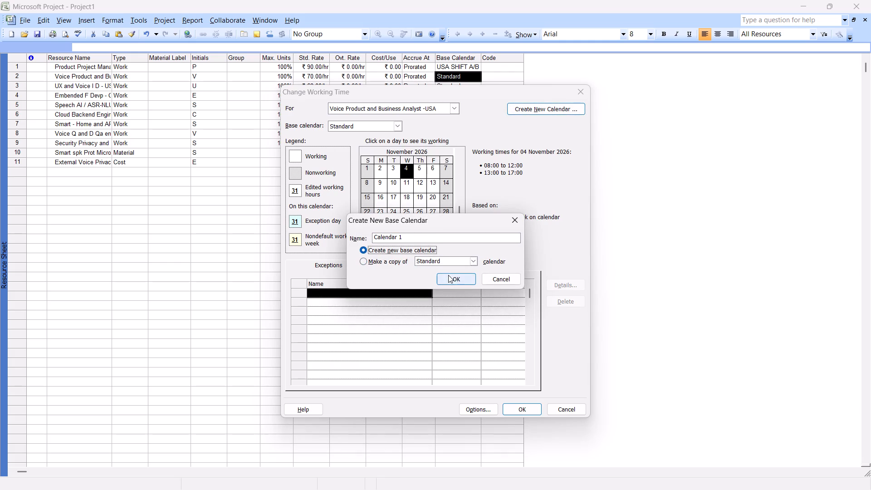
drag(415, 239, 359, 239)
key(BackSpace)
text(Mos)
click(452, 108)
click(452, 108)
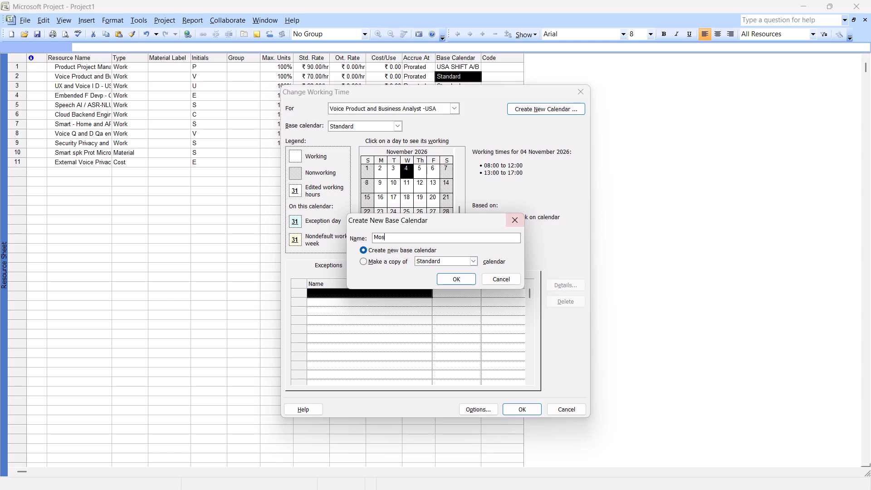
text(cow)
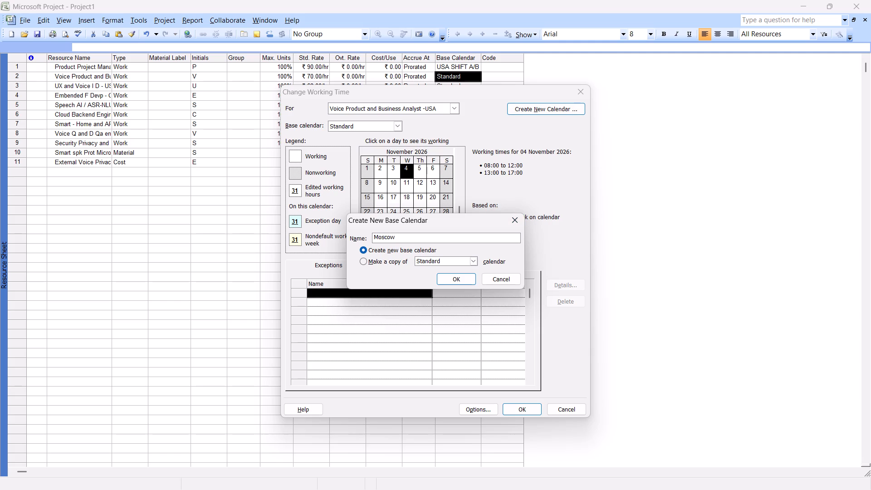
key(space)
text(Shift)
key(space)
key(shift+e)
click(454, 274)
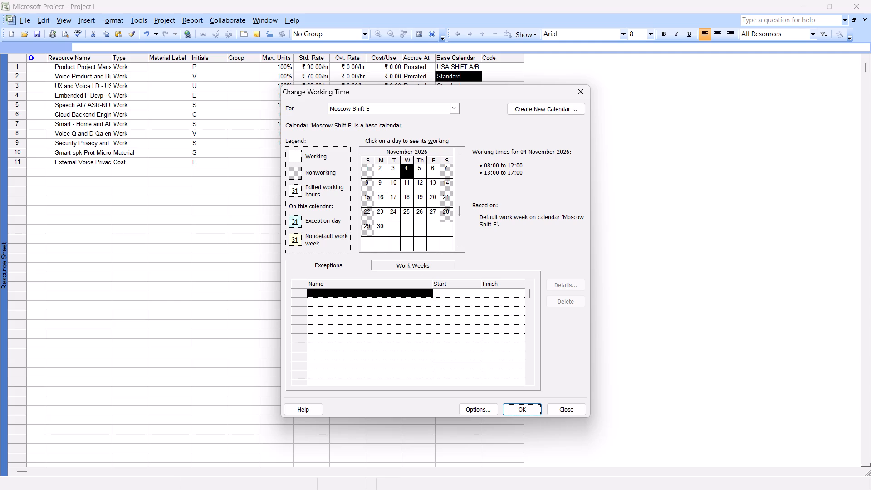
Set the default start time to 09:00 in the calendar options and accept the Moscow Shift E working time settings.
click(475, 409)
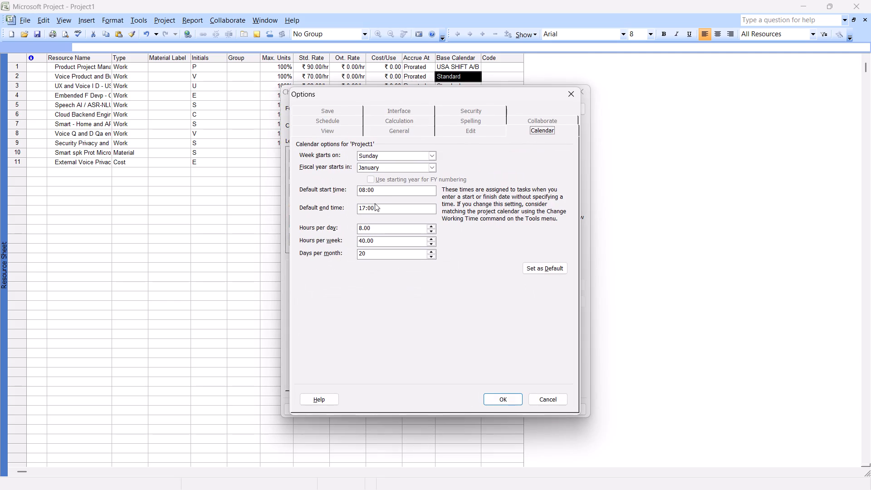
double_click(382, 187)
key(BackSpace)
key(BackSpace)
key(BackSpace)
key(BackSpace)
key(BackSpace)
text(09)
text(:00)
click(494, 395)
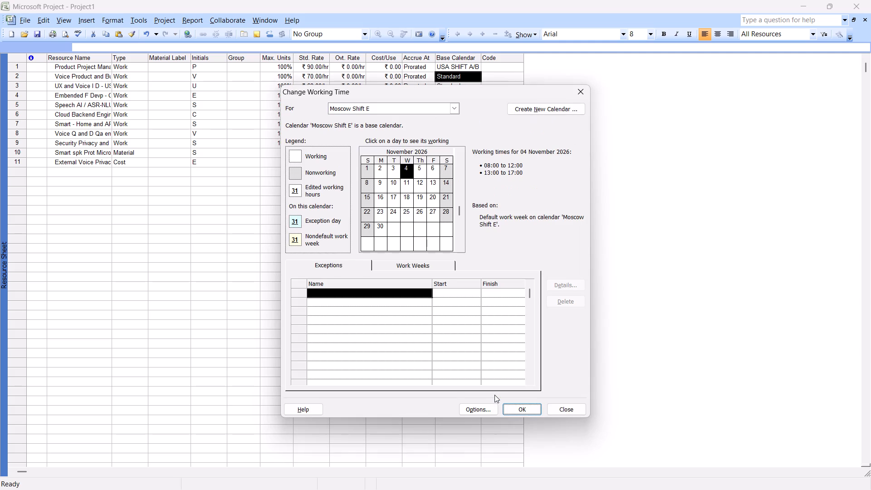
click(527, 415)
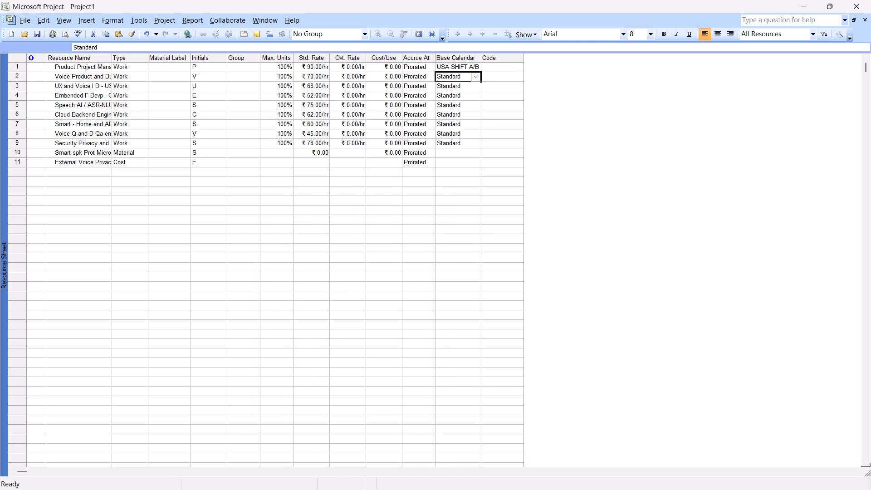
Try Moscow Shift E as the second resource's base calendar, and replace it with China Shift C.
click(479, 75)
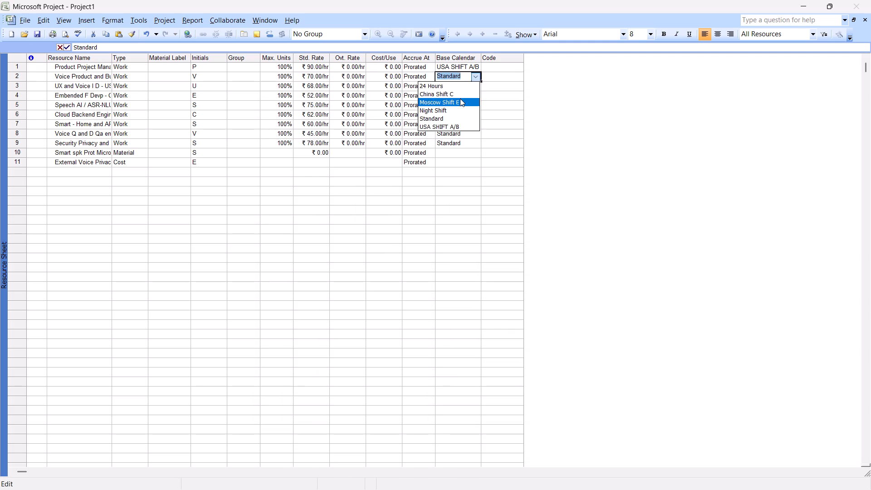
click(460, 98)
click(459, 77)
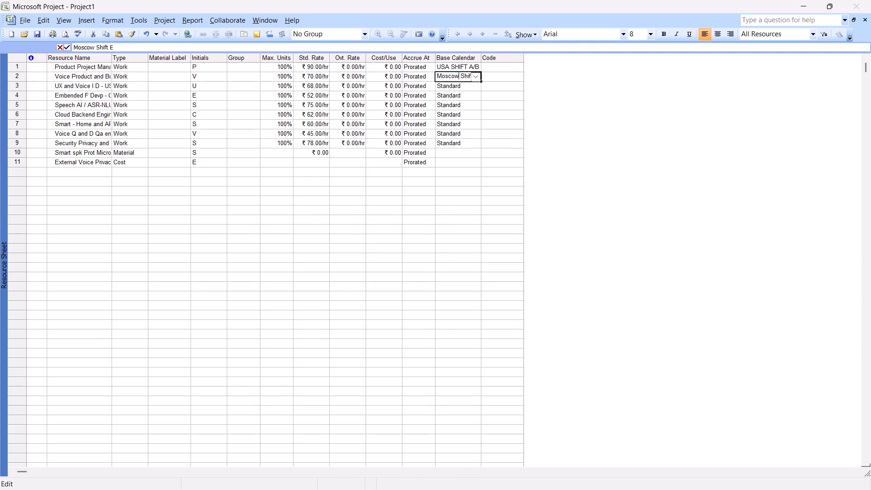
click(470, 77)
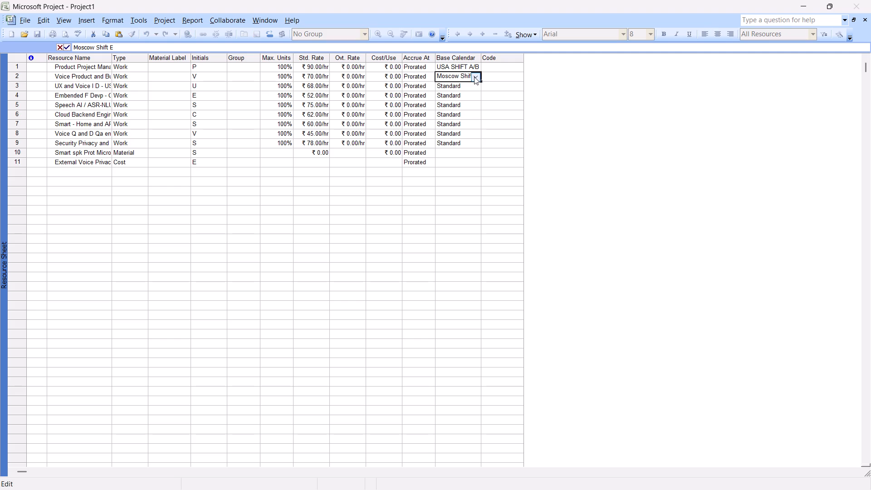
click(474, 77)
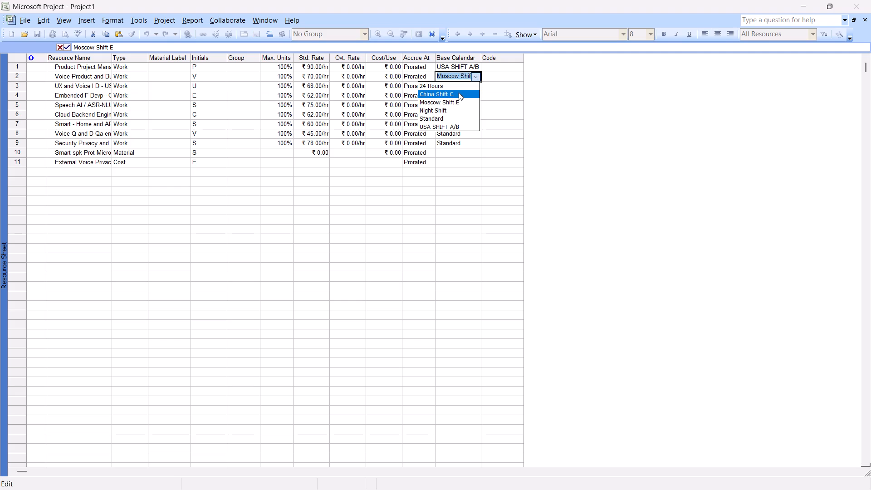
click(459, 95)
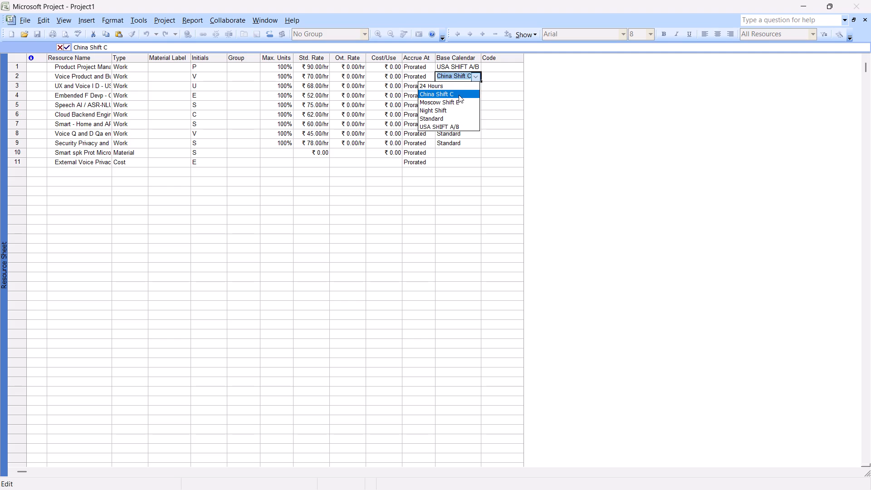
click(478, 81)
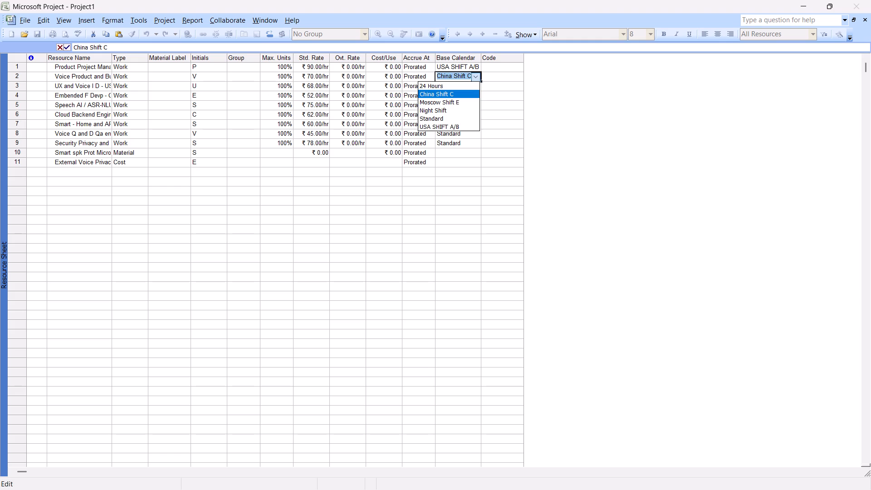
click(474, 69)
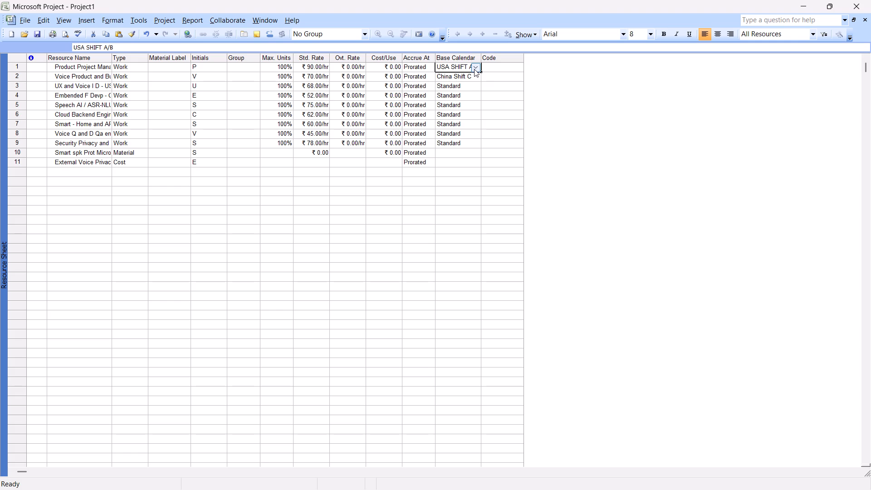
Look over the task schedule in the Gantt Chart view and return to the Resource Sheet.
click(69, 19)
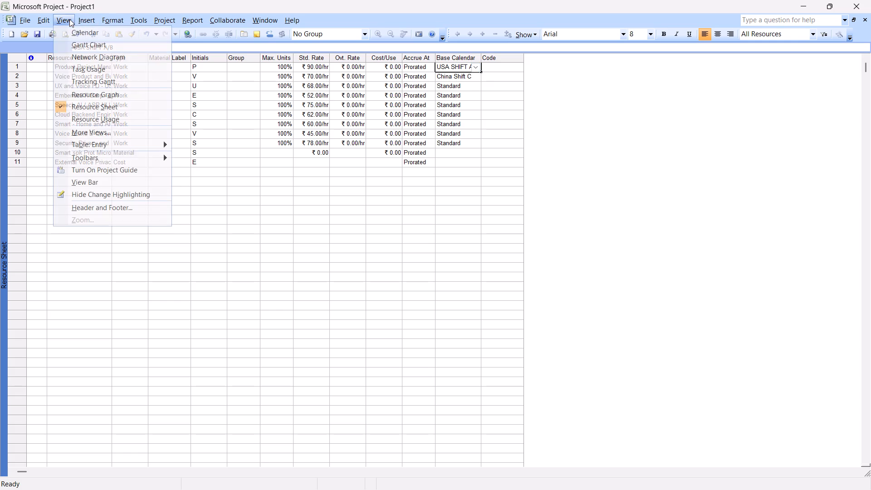
click(78, 43)
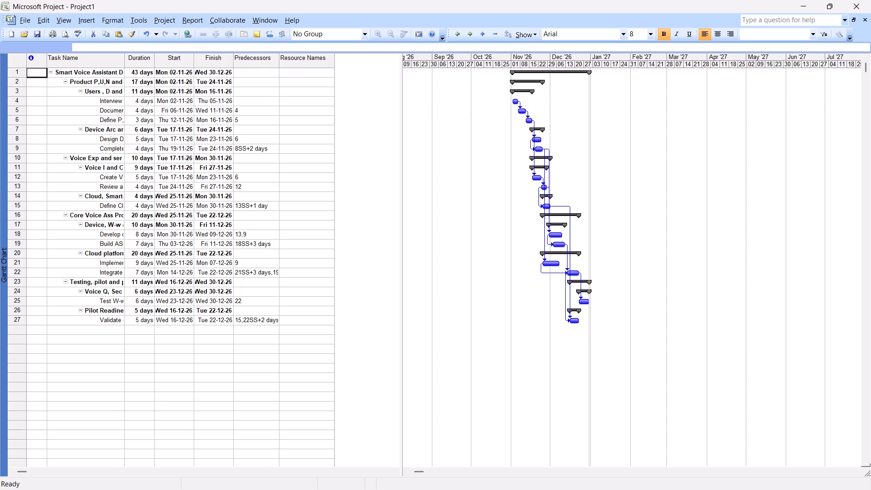
click(61, 23)
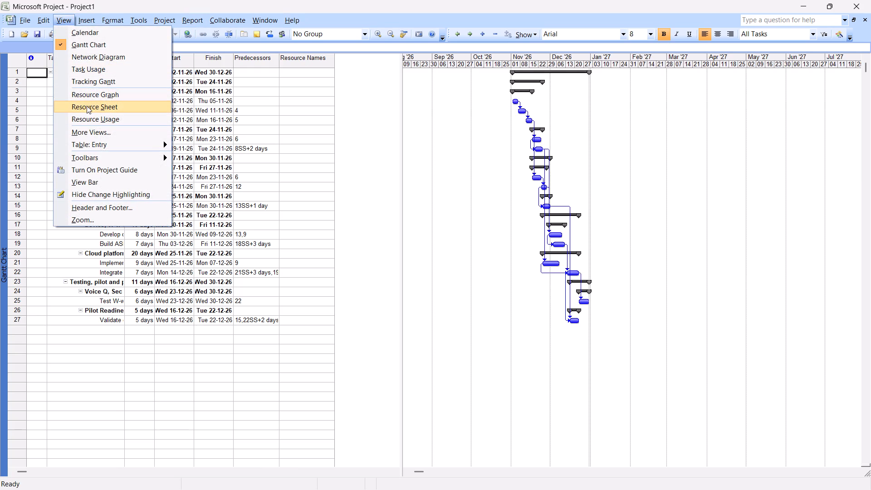
click(87, 109)
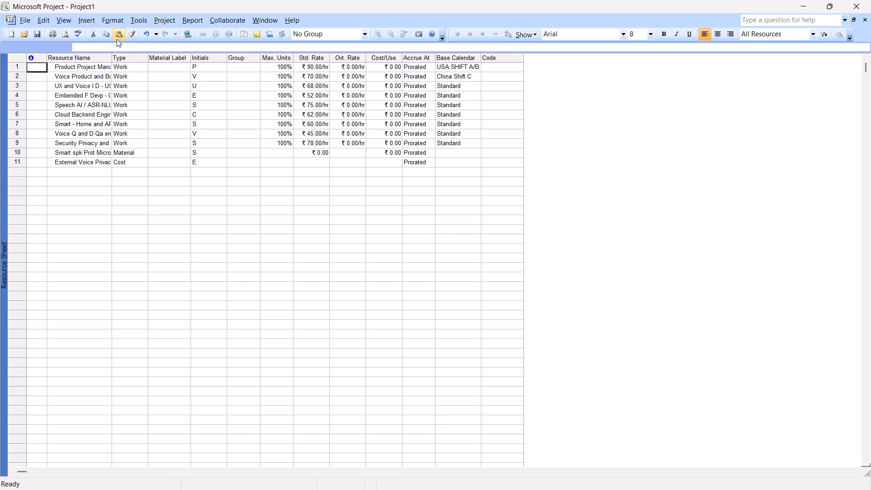
Review the working time and available base calendars for Product Project Manager - USA, and close the settings without changes.
click(135, 23)
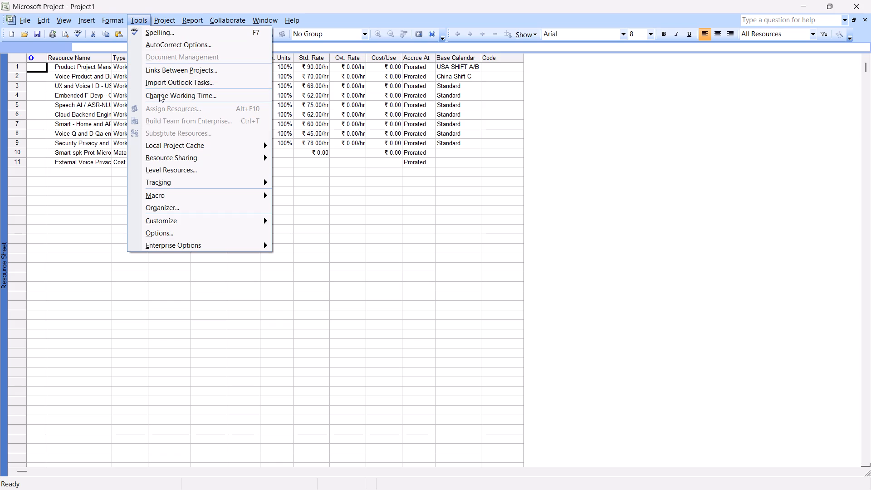
click(159, 94)
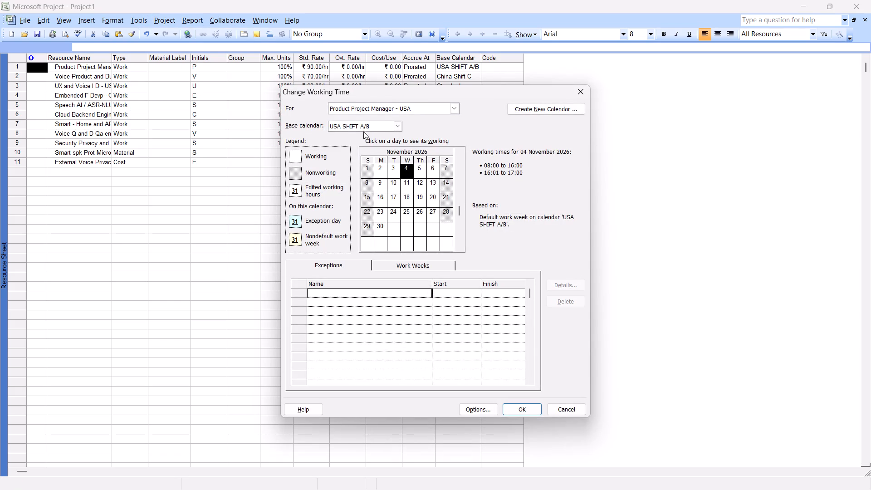
click(396, 127)
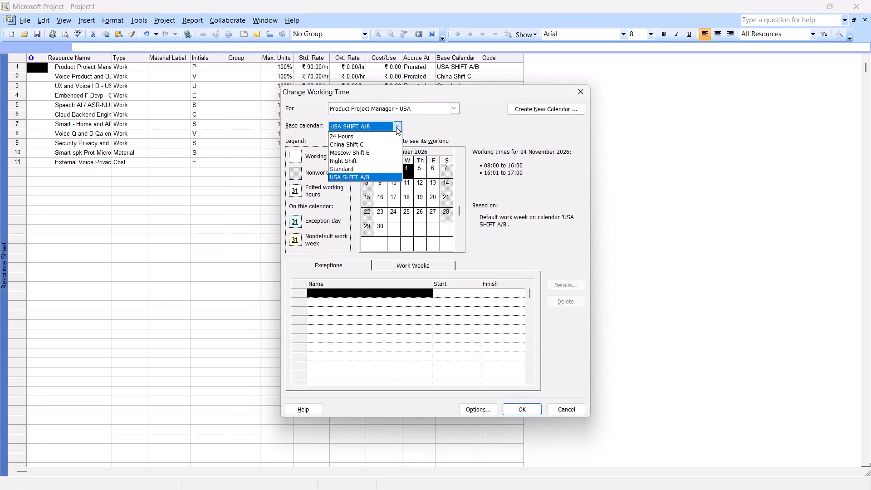
click(396, 127)
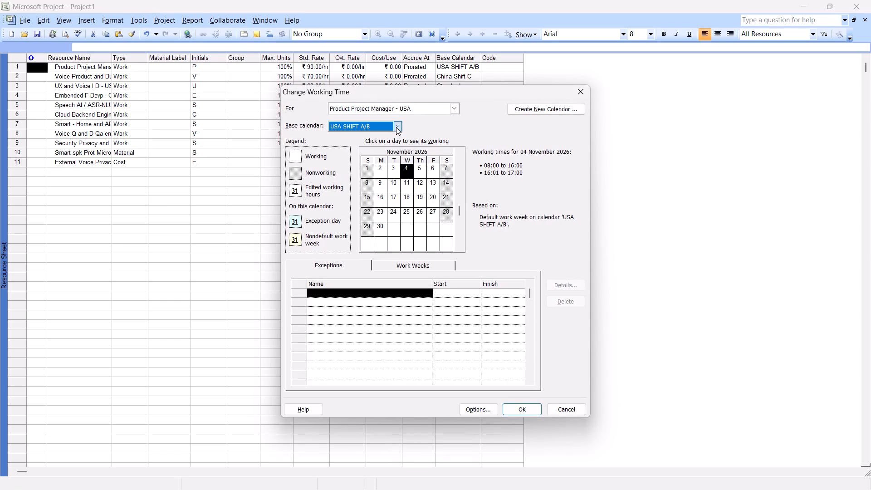
click(574, 93)
click(454, 178)
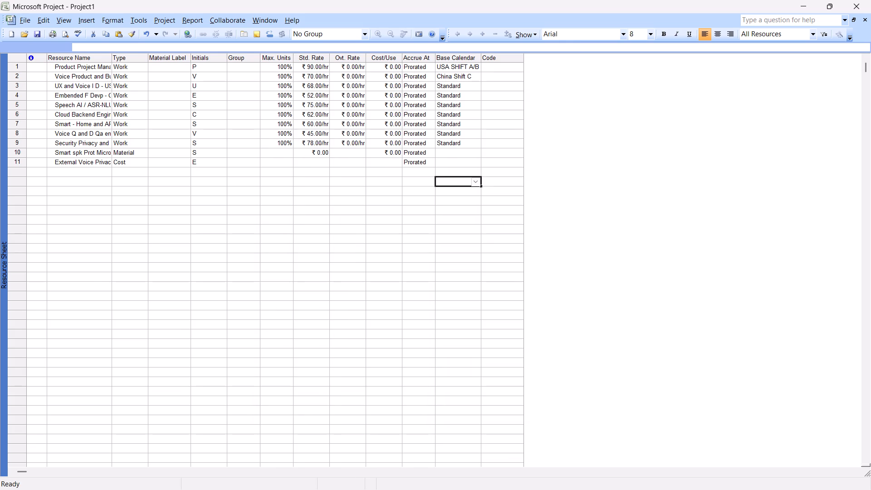
Undo the recent edits back through the base calendar assignments and new calendars to the Cost type change of the eleventh resource.
key(ctrl+z)
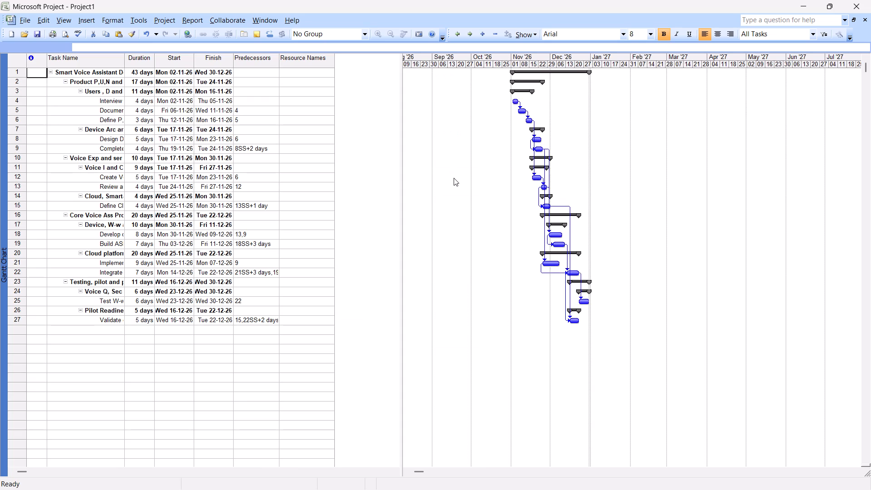
key(ctrl+z)
key(ctrl+z)
key(ctrl+z)
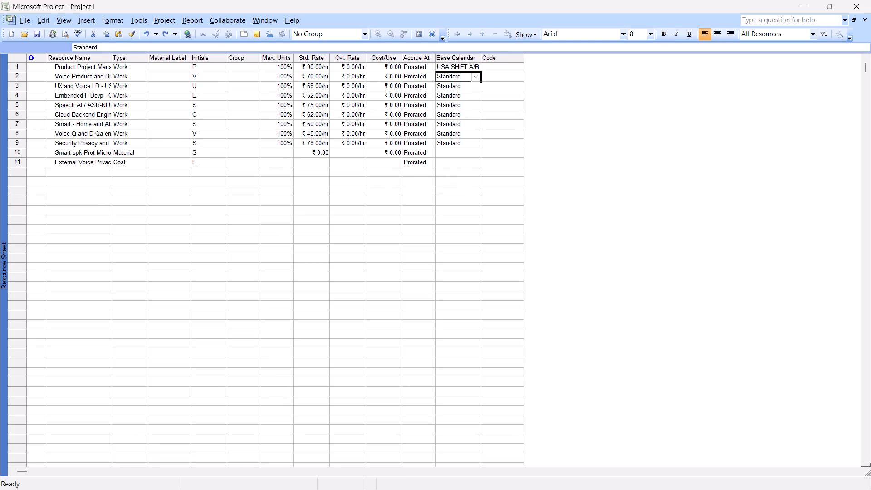
key(ctrl+z)
key(ctrl+z)
key(ctrl+z)
key(ctrl+z)
key(ctrl+z)
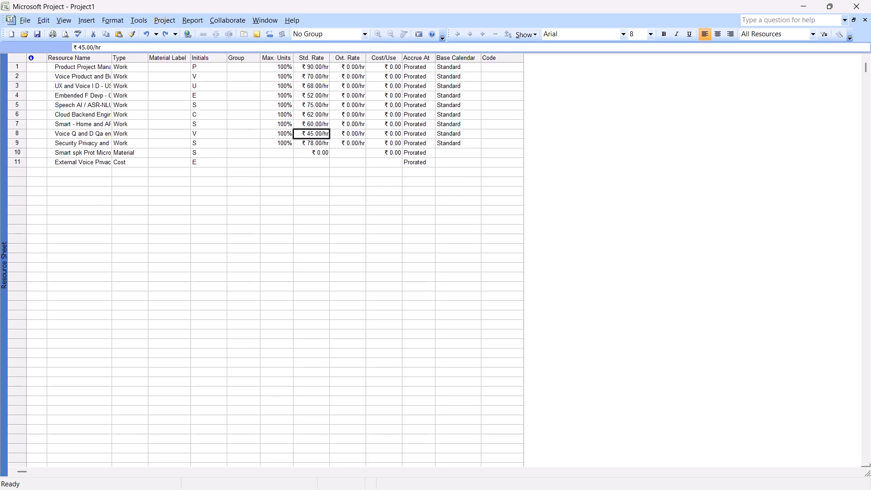
key(ctrl+z)
key(ctrl+z)
key(ctrl+z)
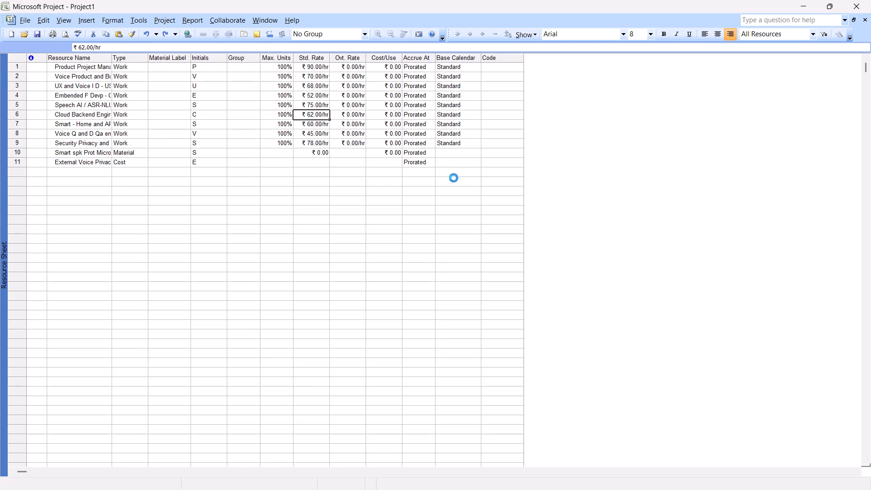
key(ctrl+z)
key(ctrl+z)
key(ctrl+z)
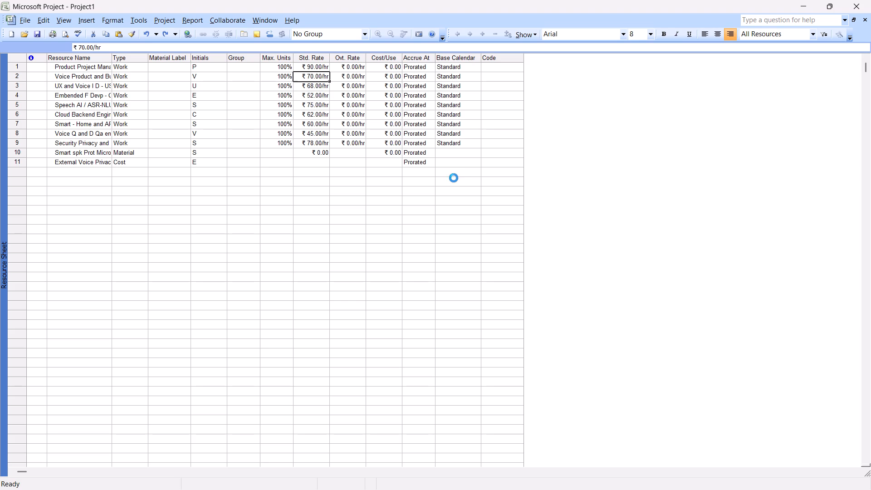
key(ctrl+z)
key(ctrl+z)
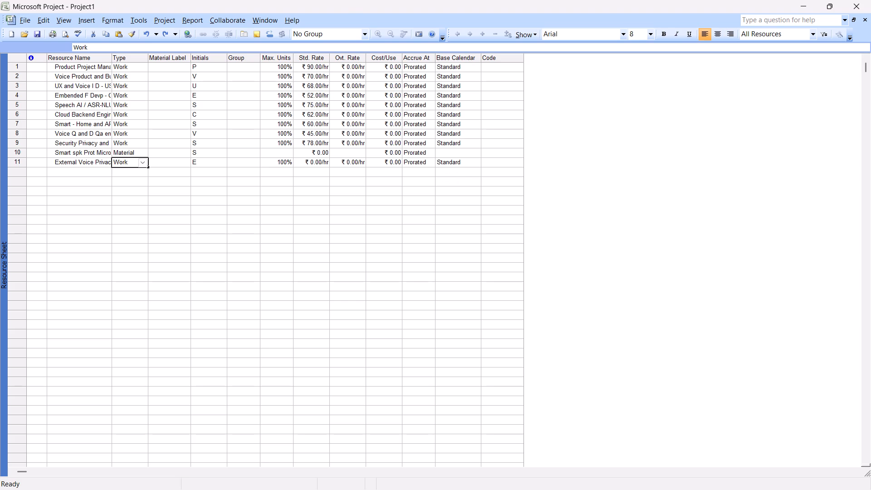
Redo the edits from the eleventh resource's Cost type up to the first resource's USA SHIFT A/B base calendar.
key(ctrl+y)
key(ctrl+y)
key(ctrl+y)
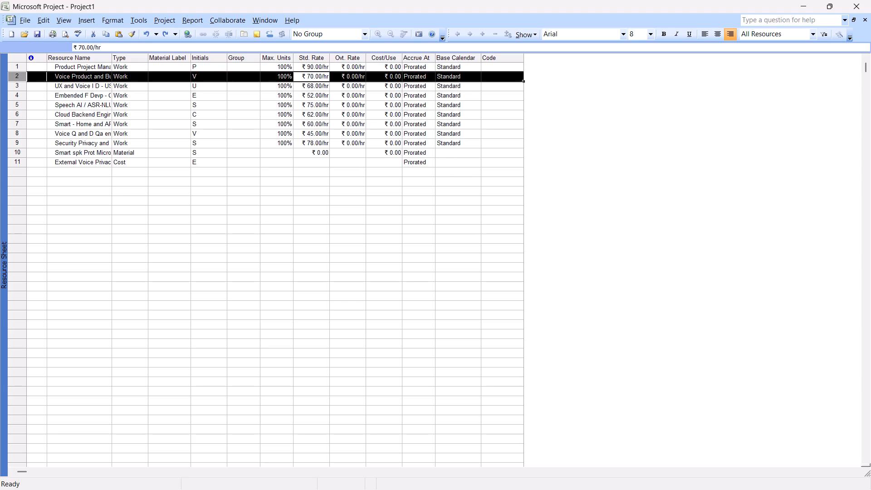
key(ctrl+y)
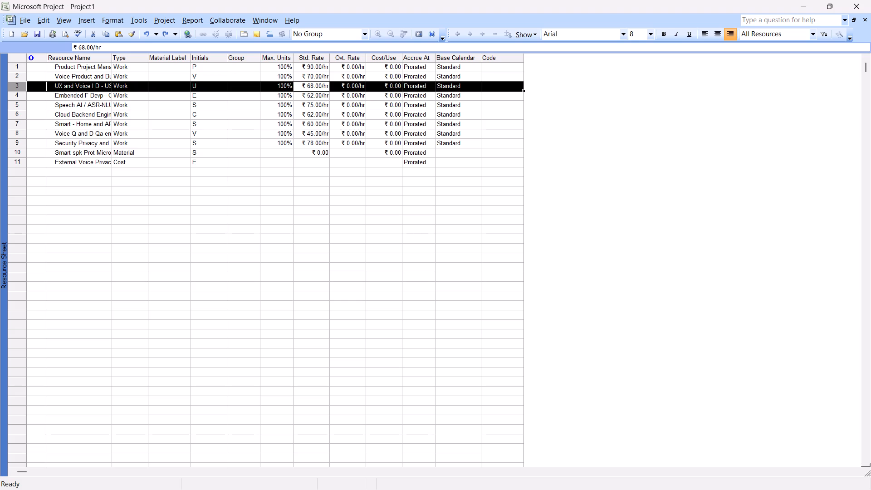
key(ctrl+y)
key(ctrl+y)
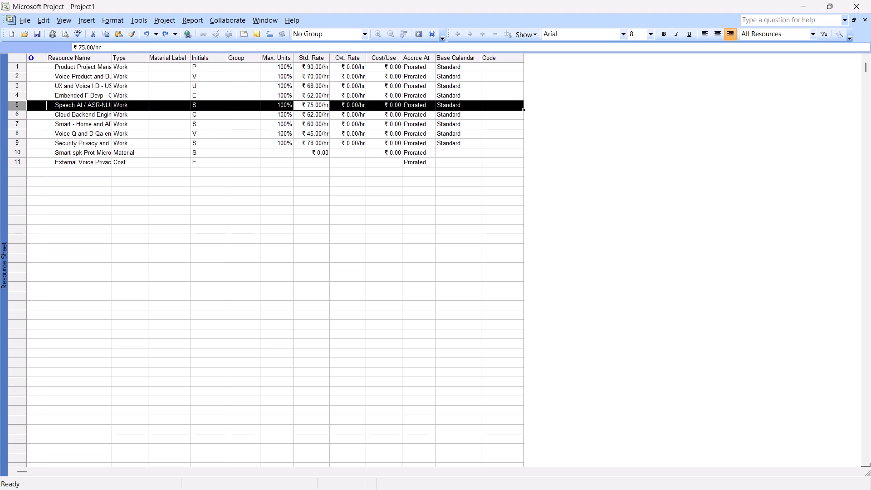
key(ctrl+y)
key(ctrl+y)
key(ctrl+y)
key(ctrl+y)
key(ctrl+y)
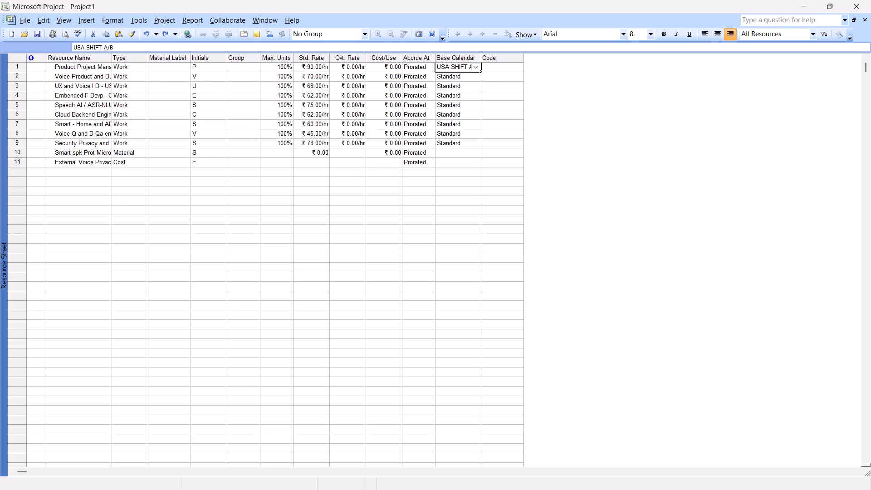
Undo the first resource's USA SHIFT A/B assignment, check its available base calendars, and undo one more edit.
key(ctrl+z)
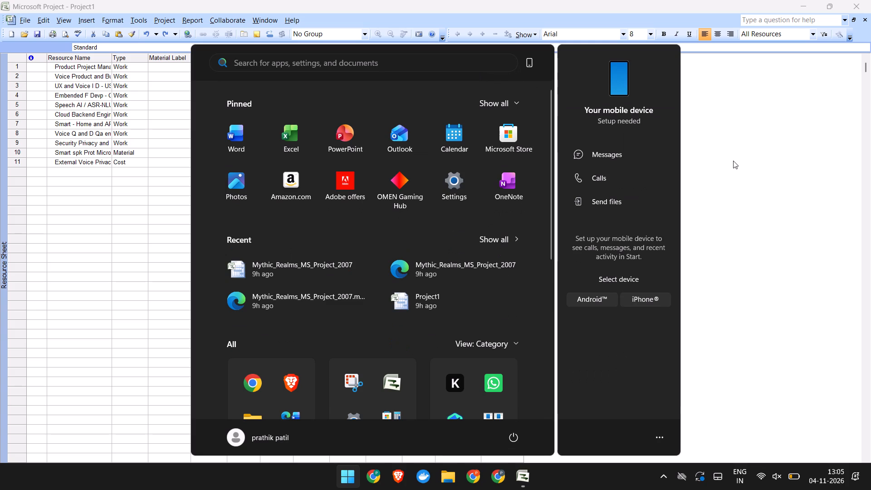
click(732, 159)
click(472, 64)
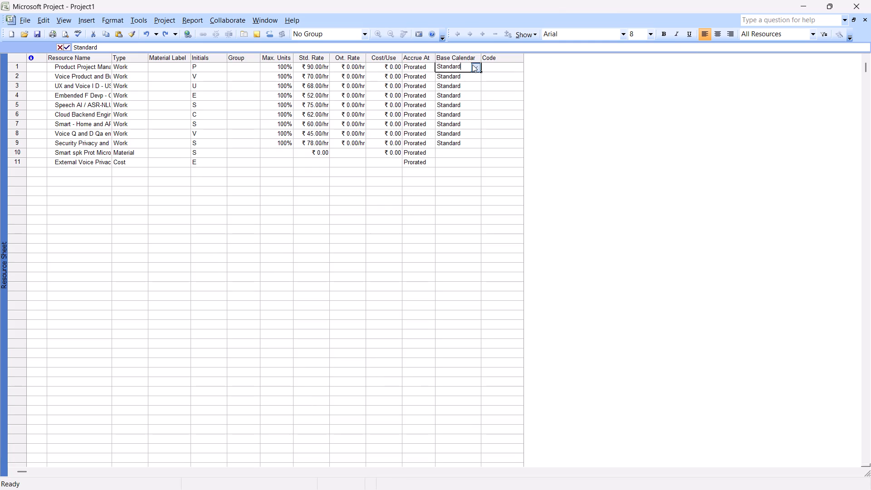
click(585, 152)
key(ctrl+z)
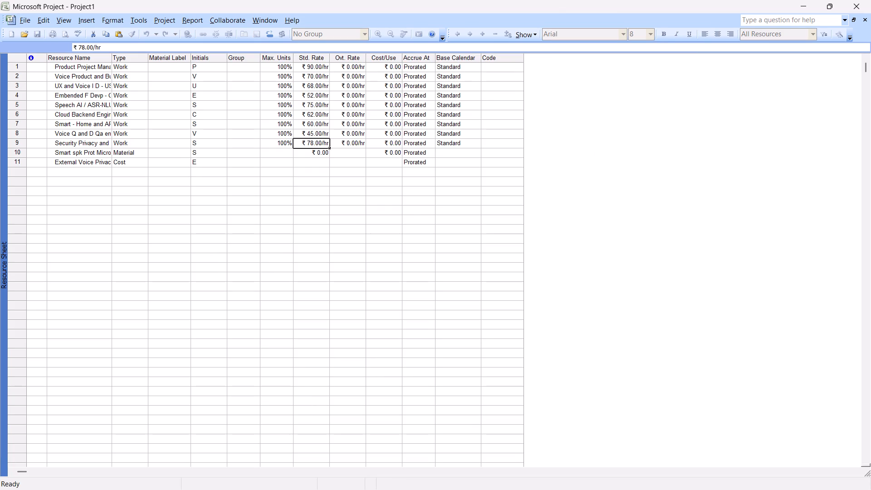
Check the first resource's available base calendars and undo two more edits in the resource sheet.
click(474, 66)
click(474, 66)
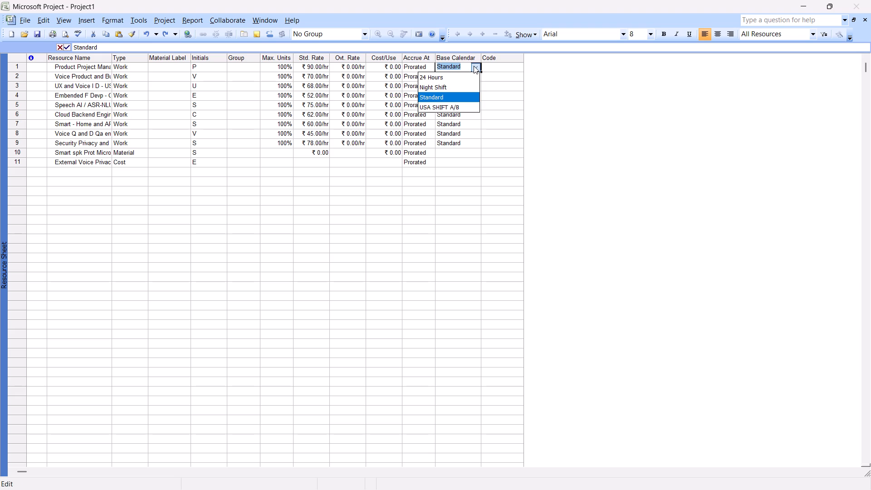
click(564, 129)
key(ctrl+z)
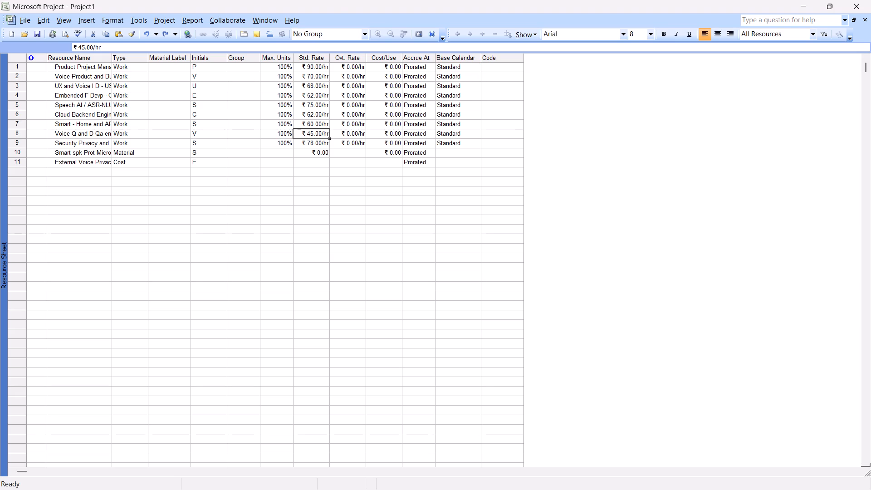
key(ctrl+z)
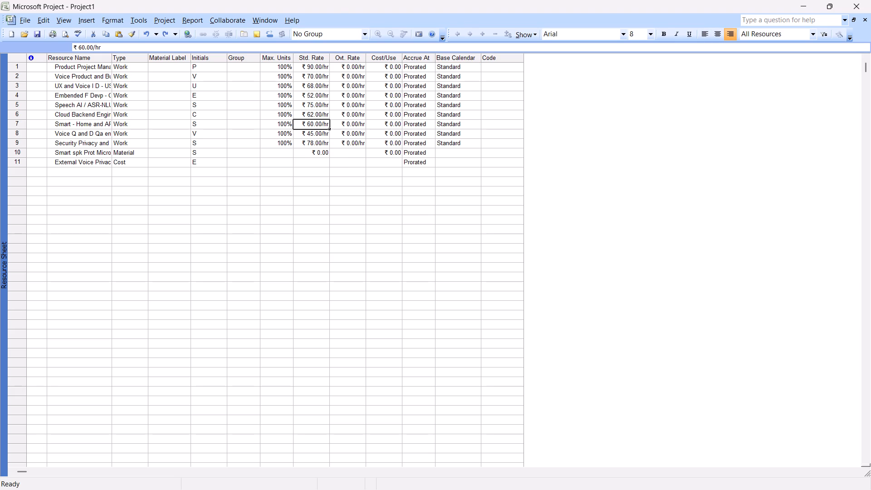
Recheck the first resource's base calendars, undo edits back through the eleventh resource's Cost type change, and redo that change.
click(462, 72)
click(479, 68)
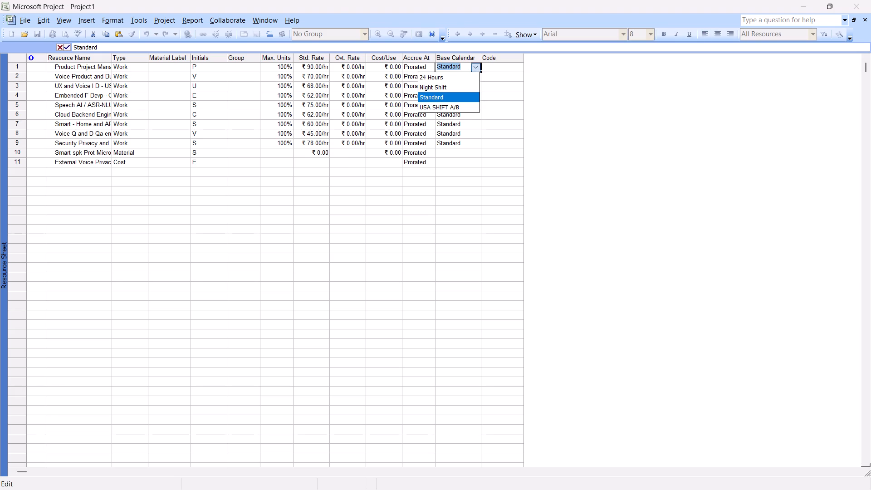
click(571, 95)
key(ctrl+z)
key(ctrl+z)
key(ctrl+z)
key(ctrl+z)
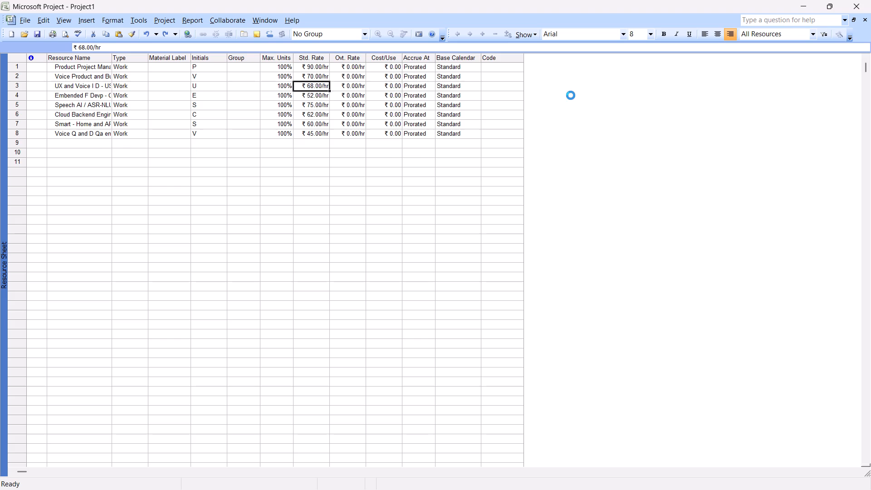
key(ctrl+z)
key(ctrl+z)
key(ctrl+z)
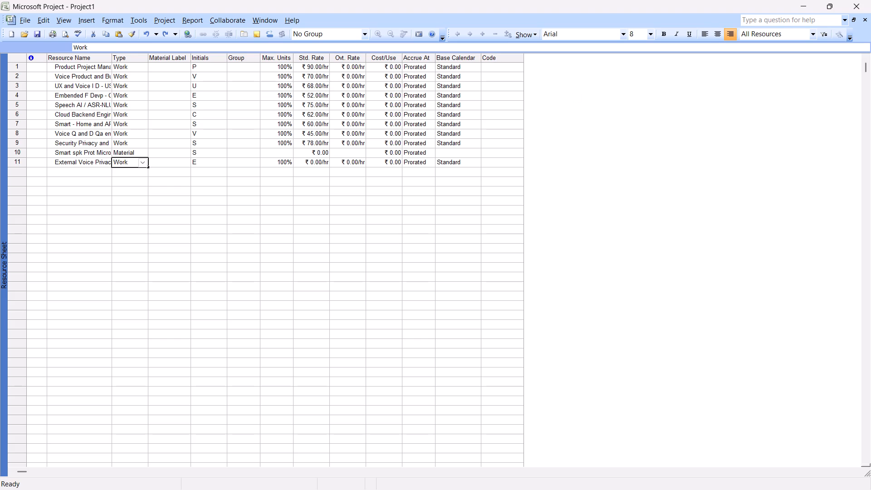
key(ctrl+y)
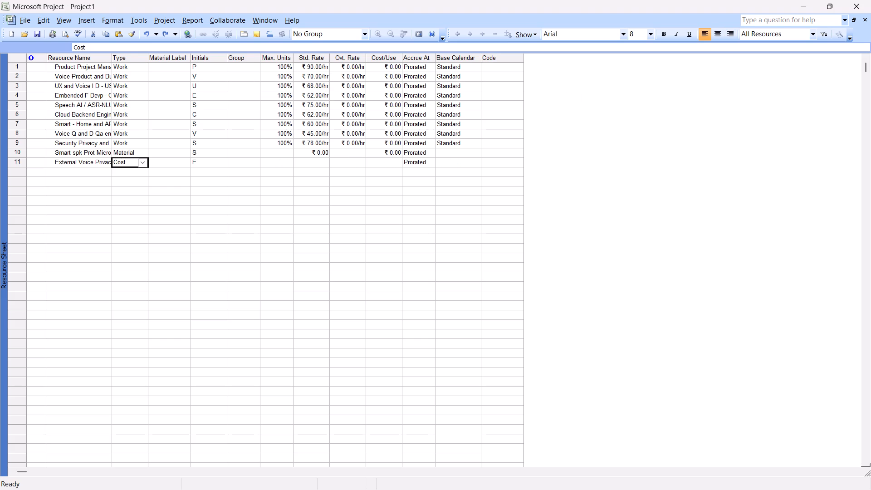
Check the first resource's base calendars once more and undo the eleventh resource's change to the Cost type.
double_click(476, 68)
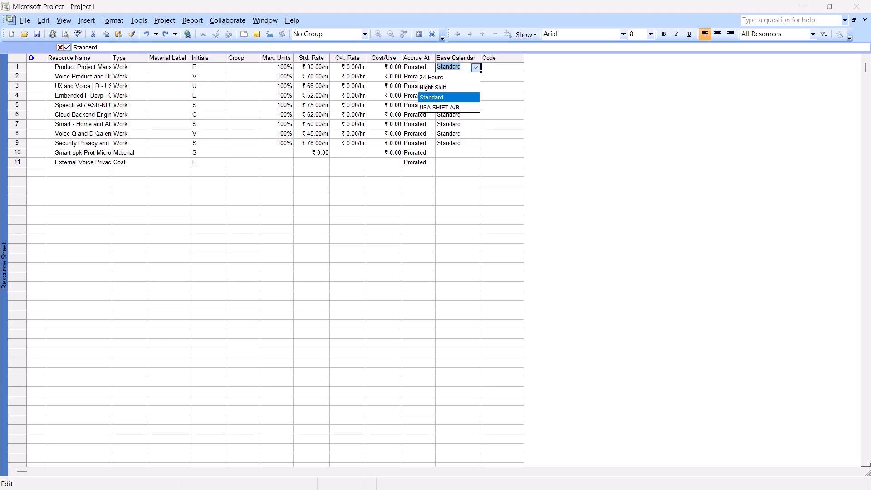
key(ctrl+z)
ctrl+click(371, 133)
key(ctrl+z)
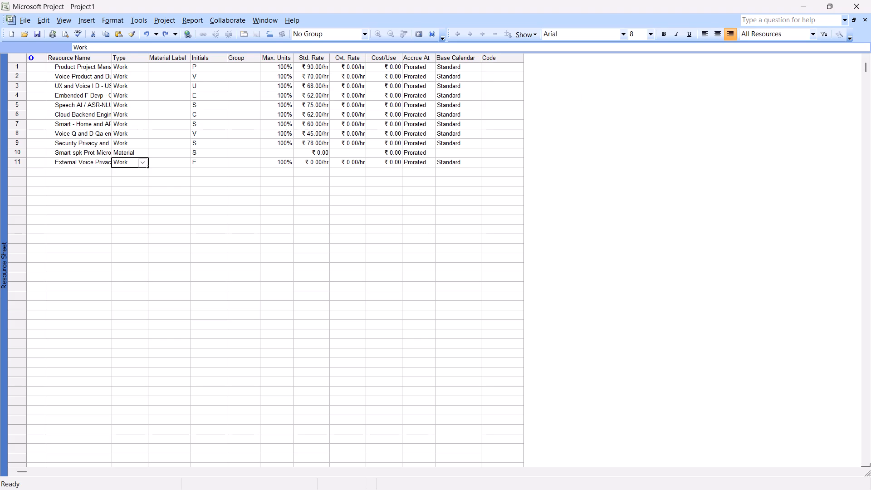
Set the type of the eleventh resource, the external voice privacy one, to Cost.
click(140, 164)
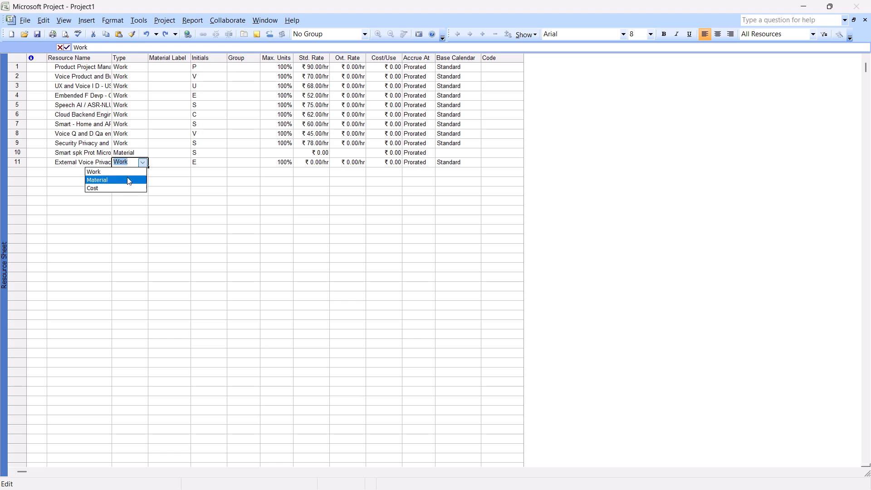
click(121, 185)
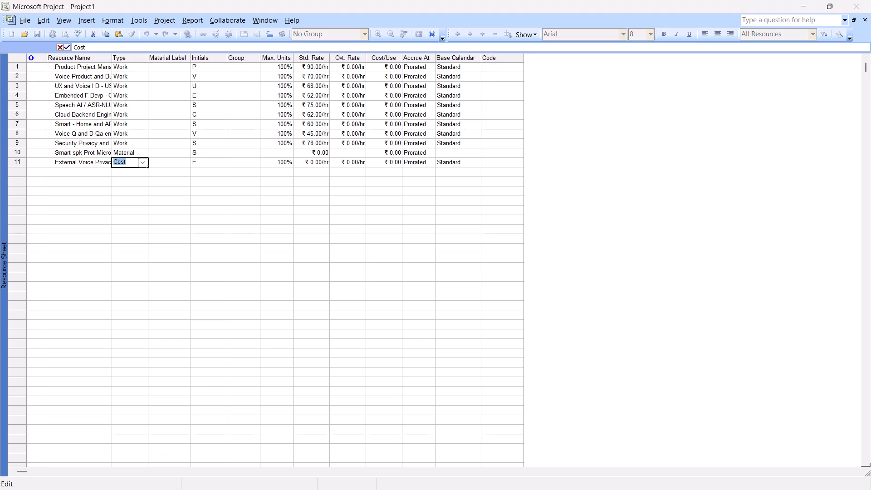
click(287, 161)
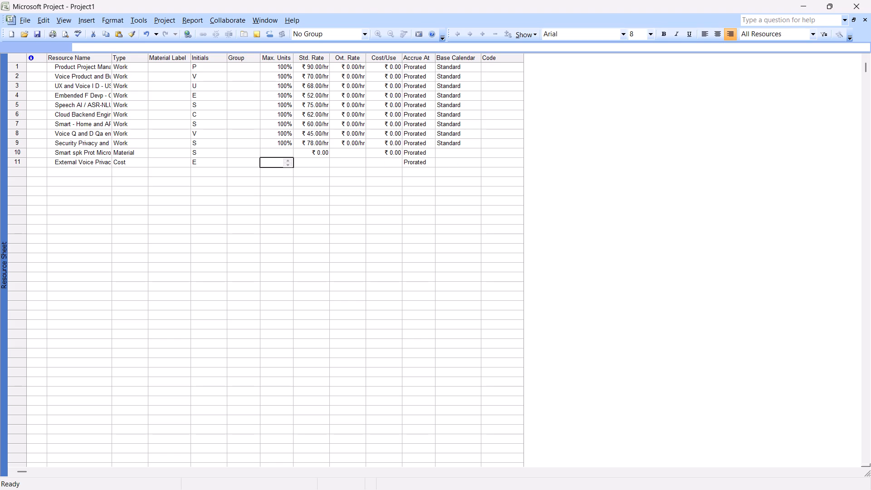
Examine the base calendars available for the first resource and leave its assignment as Standard.
click(453, 70)
click(473, 68)
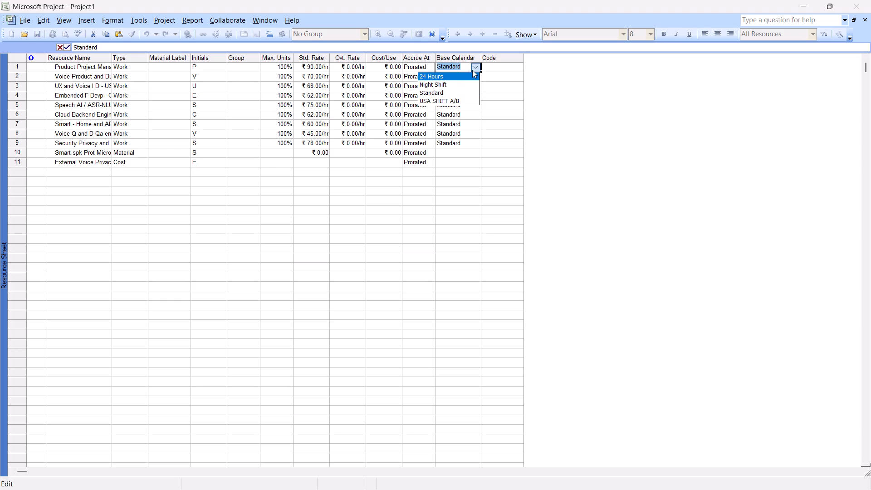
click(472, 70)
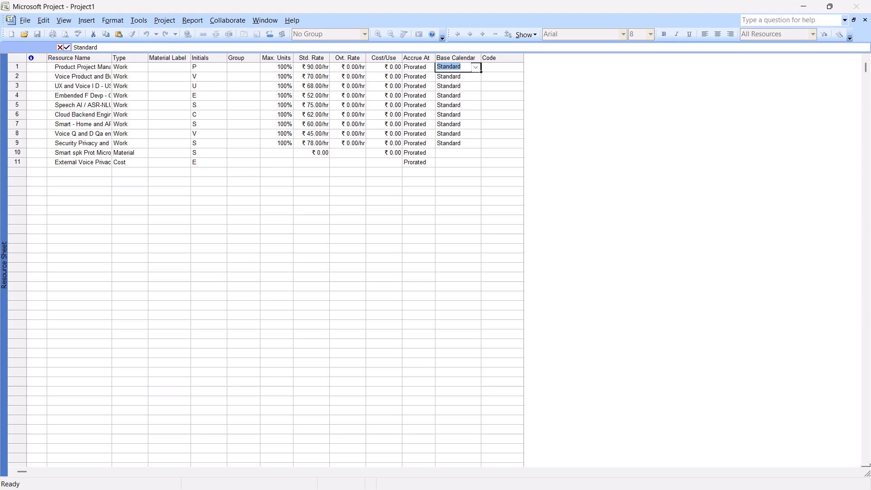
click(395, 81)
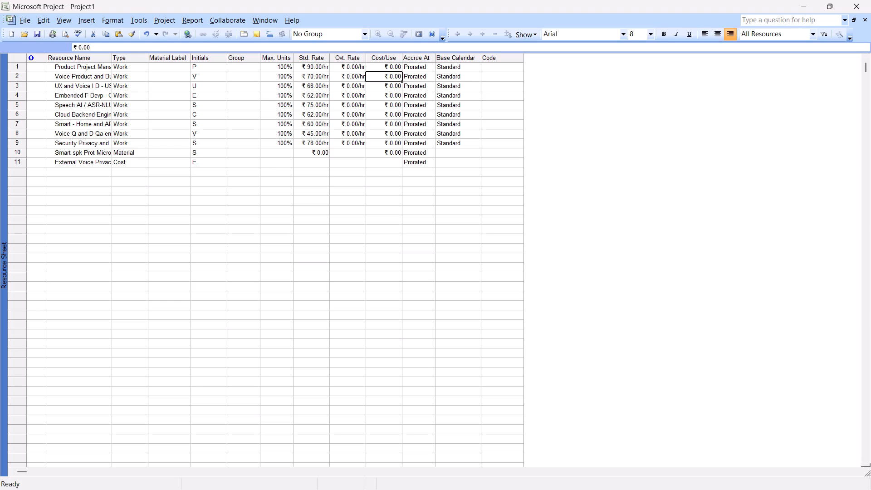
Create a new base calendar named China Shft C in the working time settings, without copying an existing calendar.
click(491, 80)
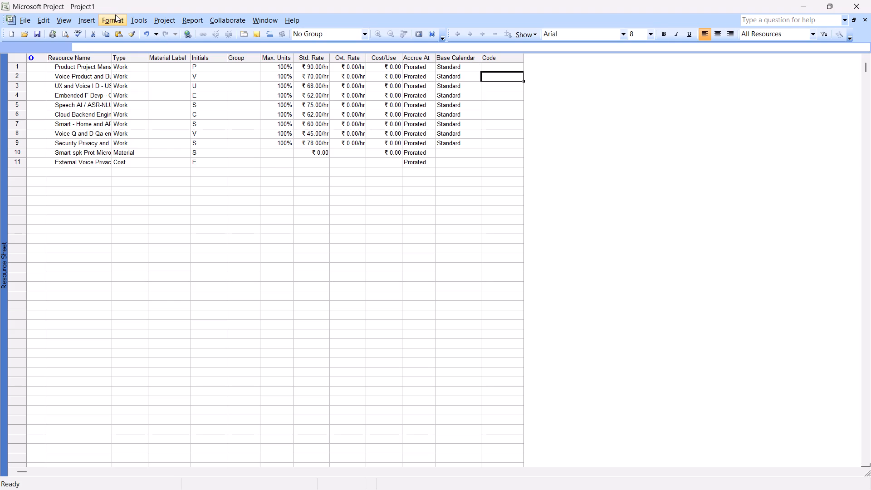
click(115, 15)
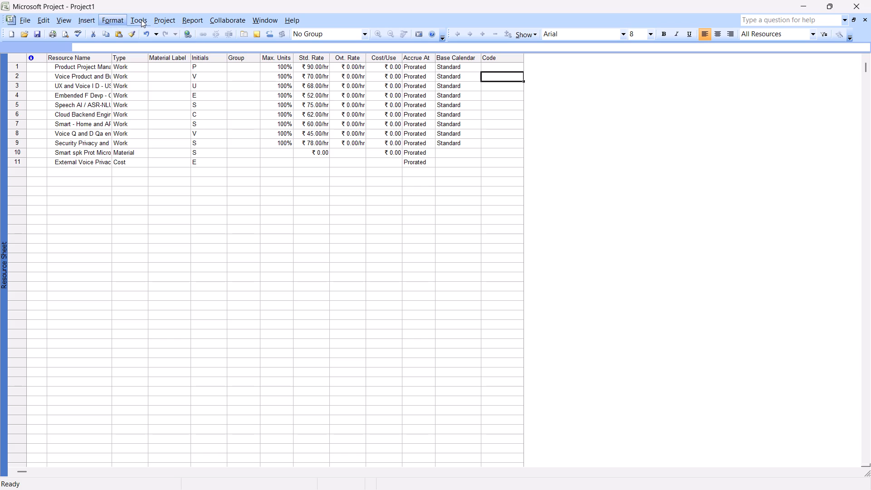
click(159, 95)
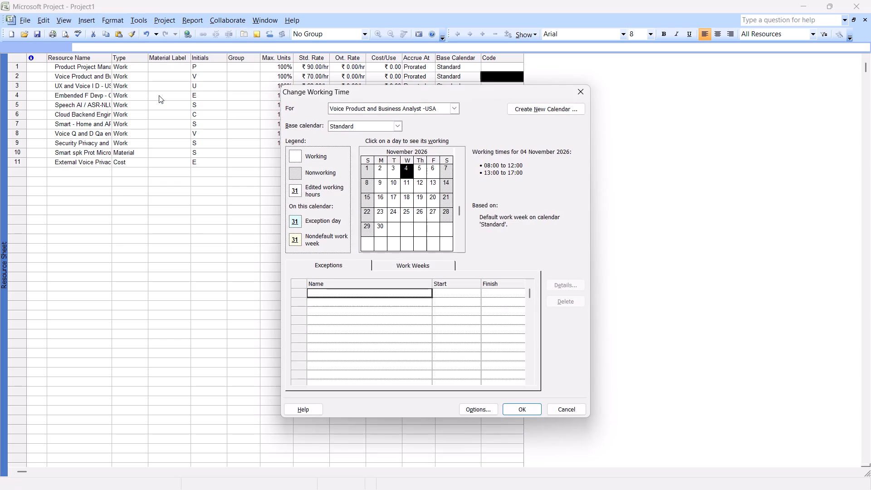
click(512, 108)
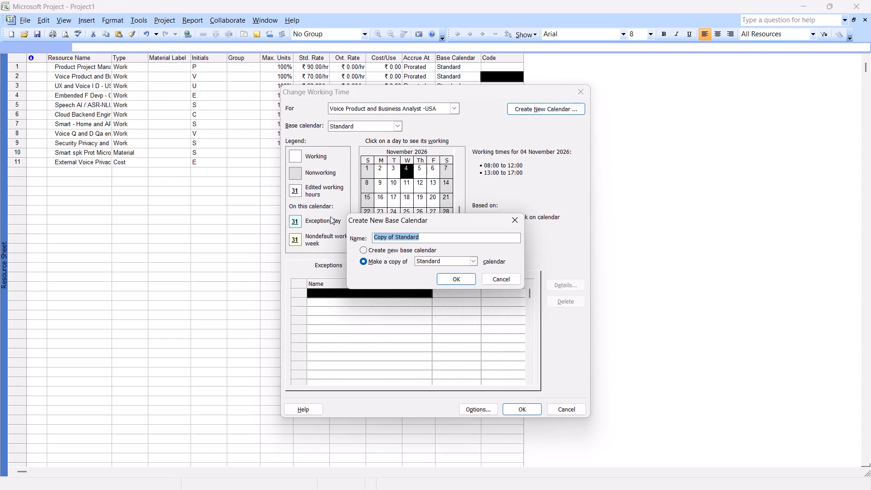
click(362, 248)
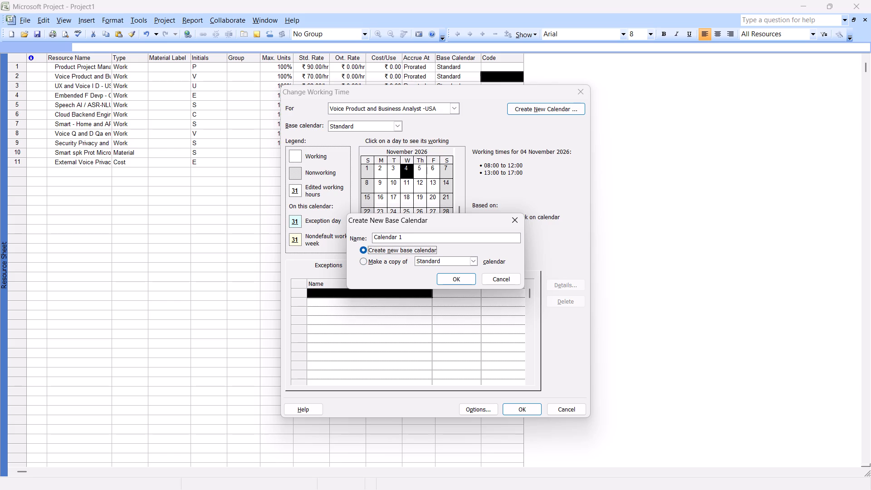
click(416, 236)
key(BackSpace)
key(BackSpace)
key(BackSpace)
key(BackSpace)
key(BackSpace)
key(BackSpace)
key(BackSpace)
key(BackSpace)
key(BackSpace)
text(hin)
text(a Shft C)
click(448, 276)
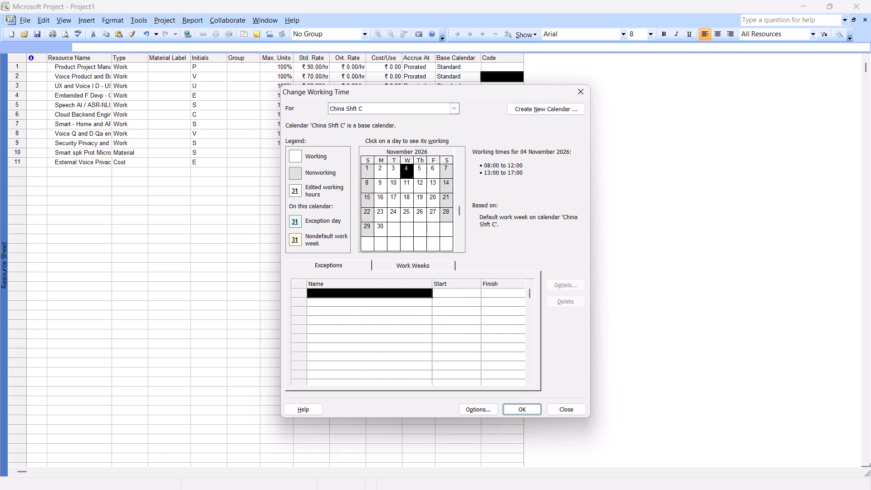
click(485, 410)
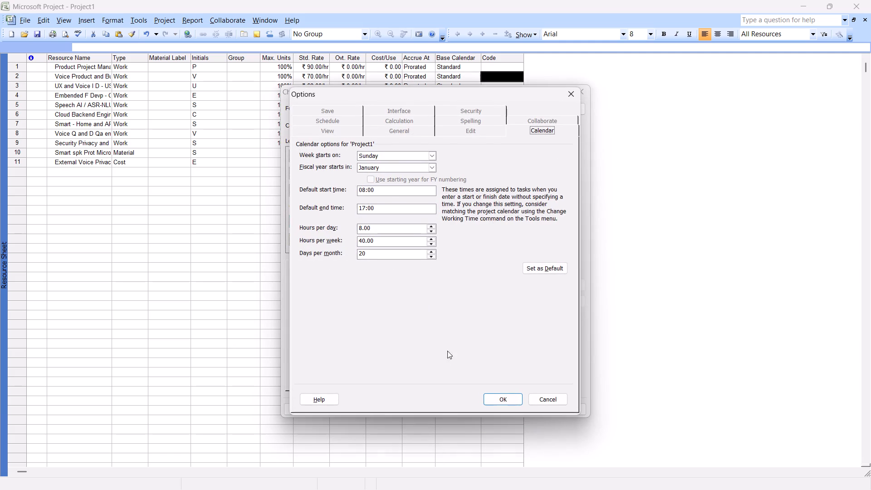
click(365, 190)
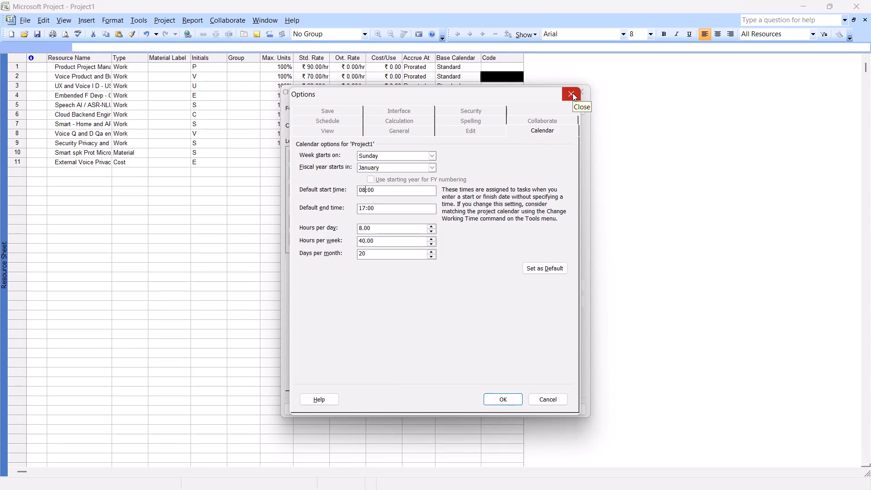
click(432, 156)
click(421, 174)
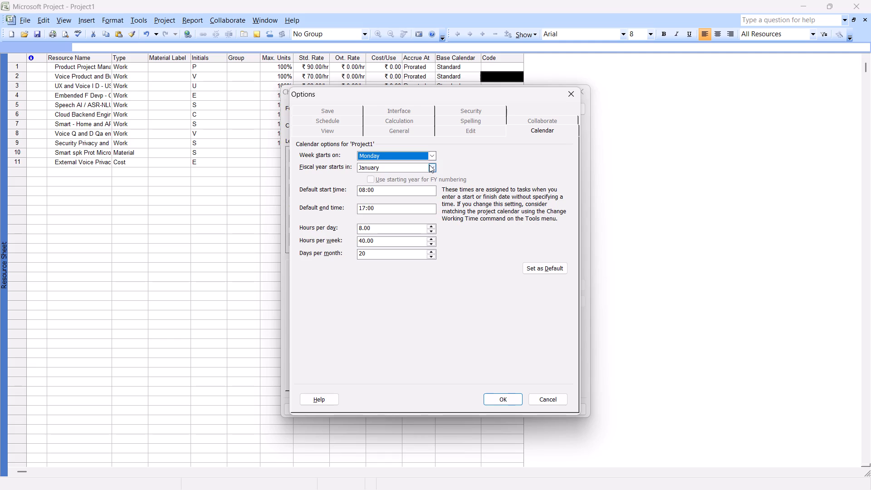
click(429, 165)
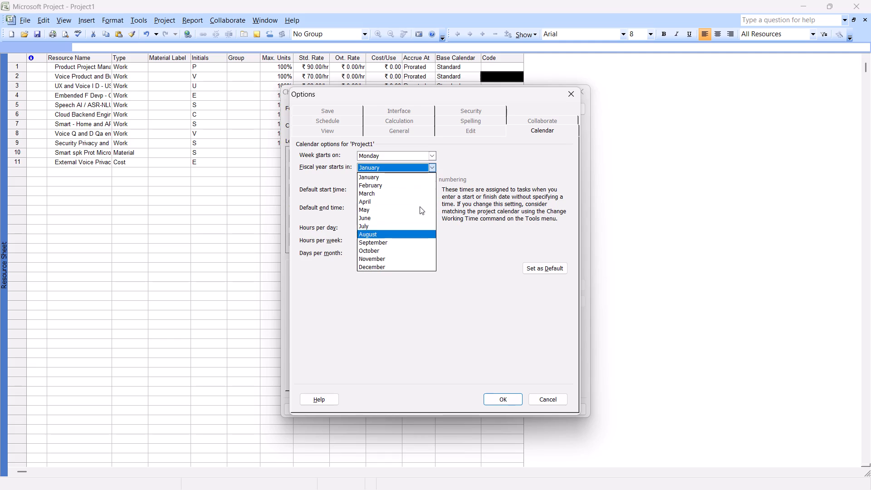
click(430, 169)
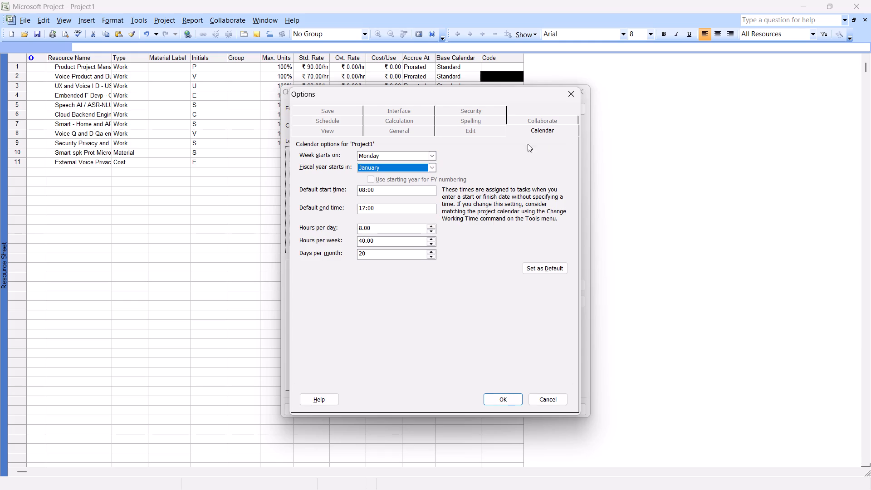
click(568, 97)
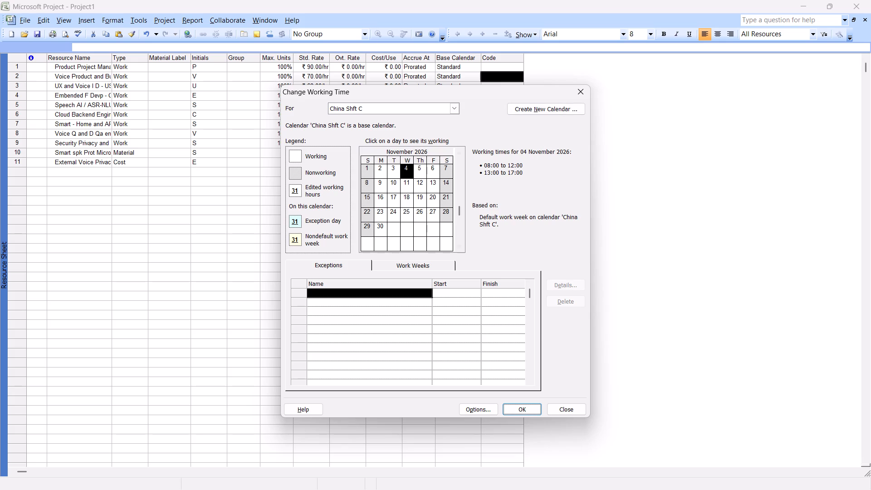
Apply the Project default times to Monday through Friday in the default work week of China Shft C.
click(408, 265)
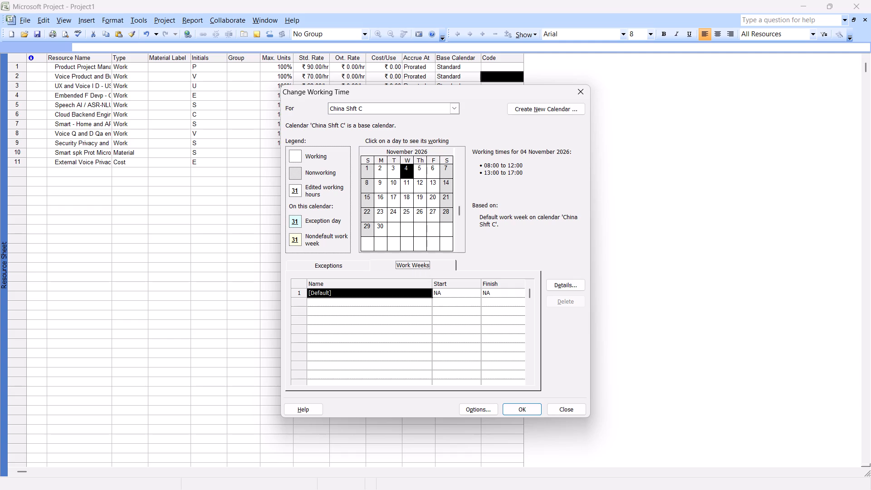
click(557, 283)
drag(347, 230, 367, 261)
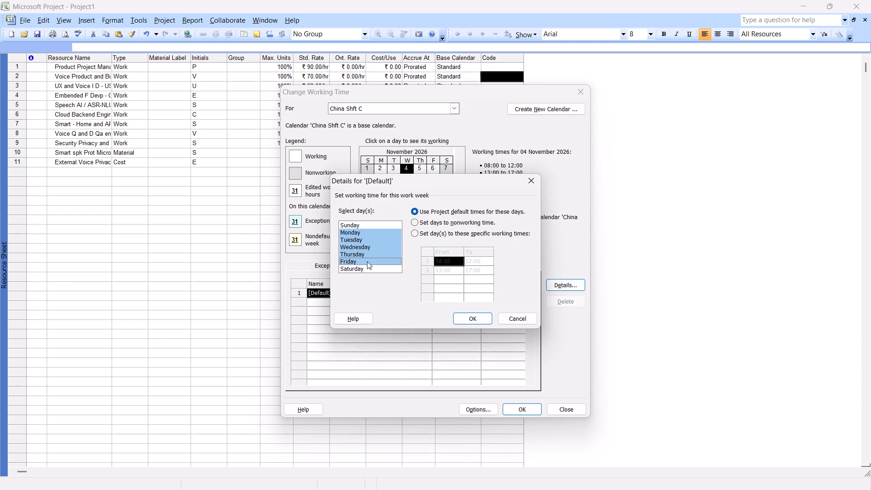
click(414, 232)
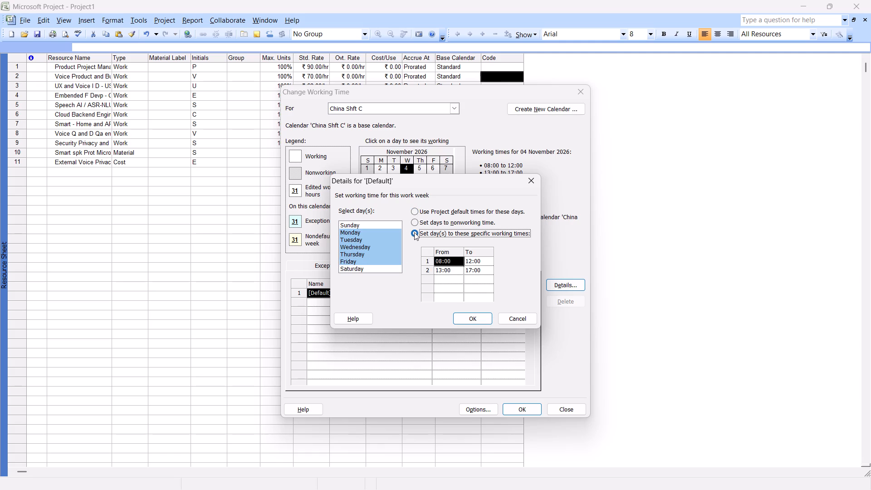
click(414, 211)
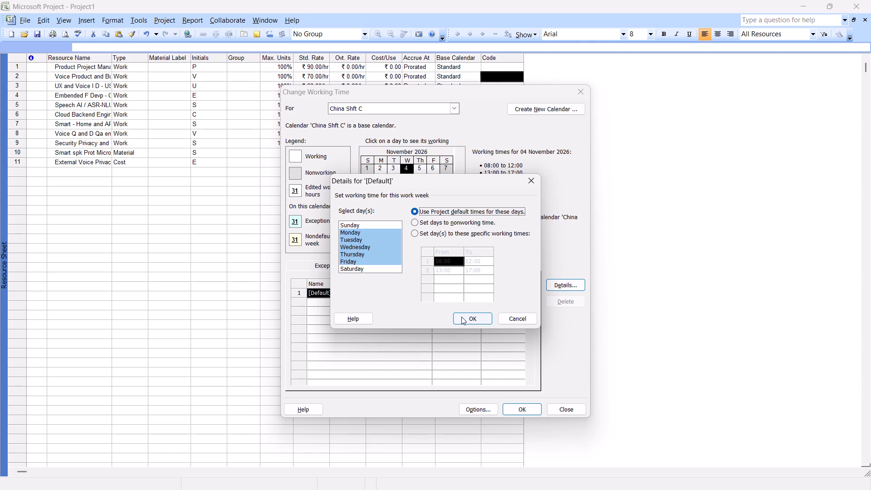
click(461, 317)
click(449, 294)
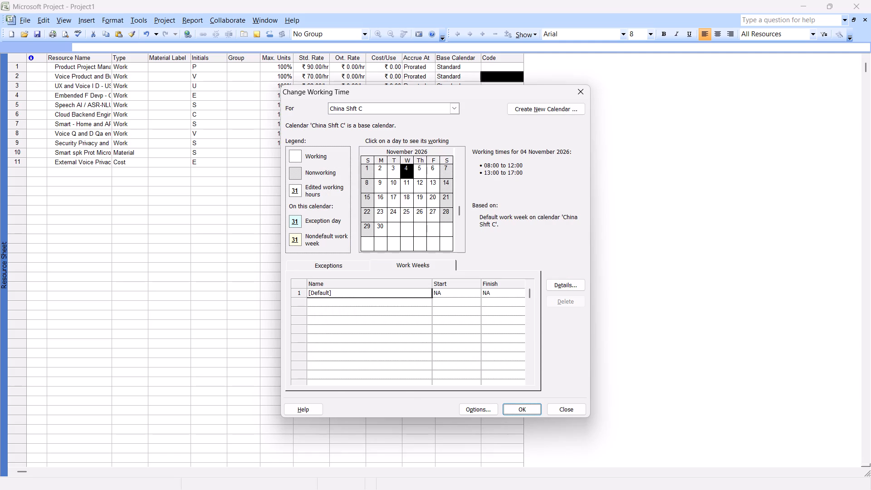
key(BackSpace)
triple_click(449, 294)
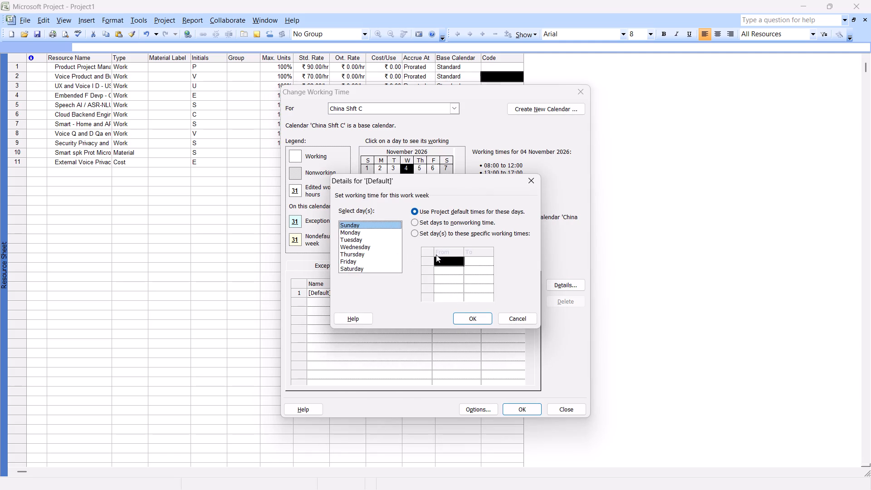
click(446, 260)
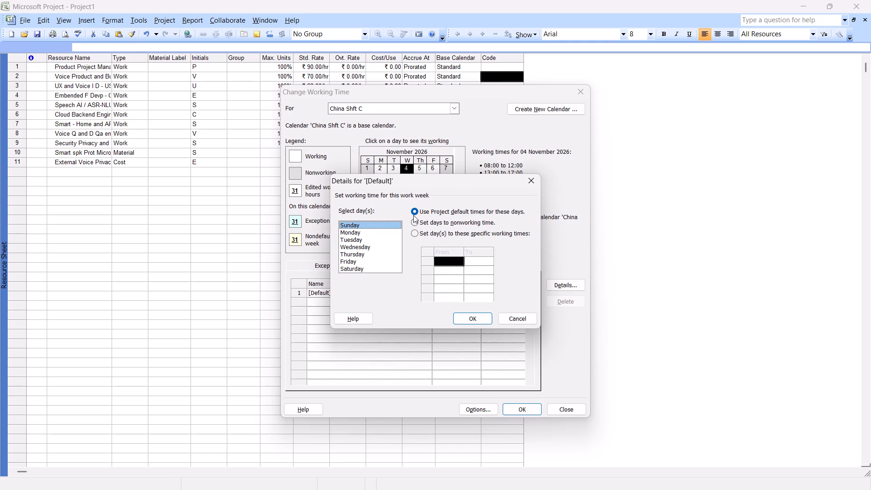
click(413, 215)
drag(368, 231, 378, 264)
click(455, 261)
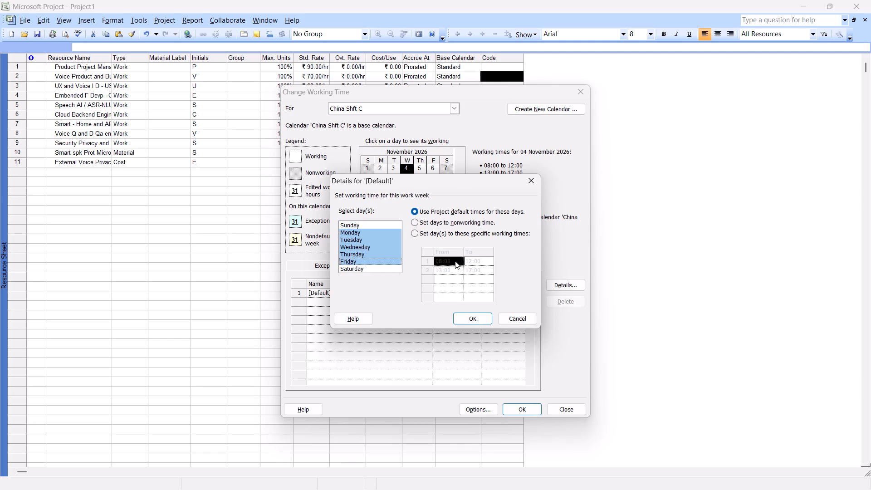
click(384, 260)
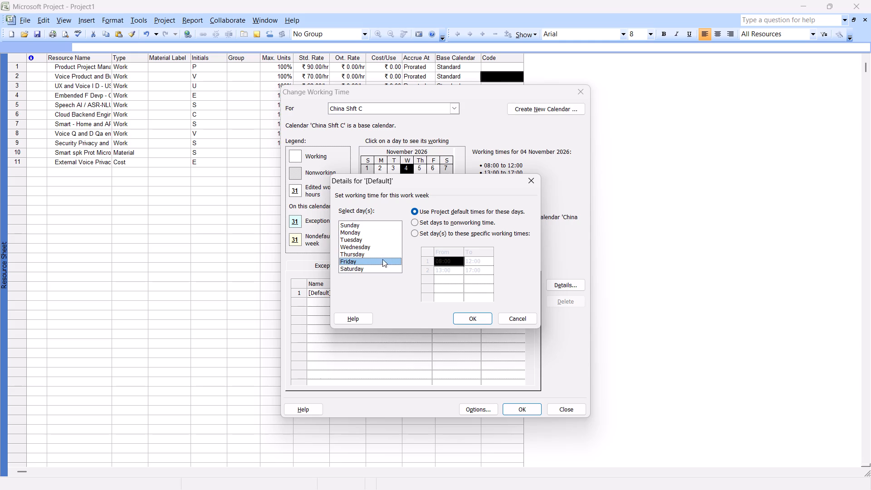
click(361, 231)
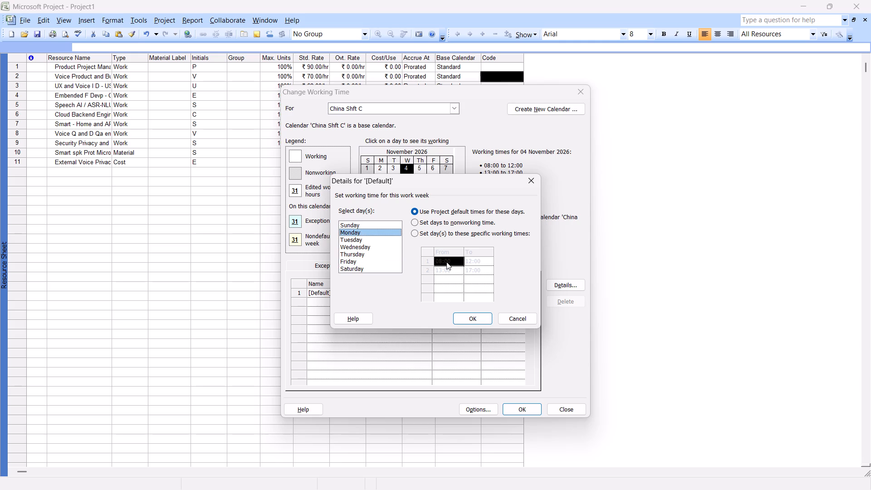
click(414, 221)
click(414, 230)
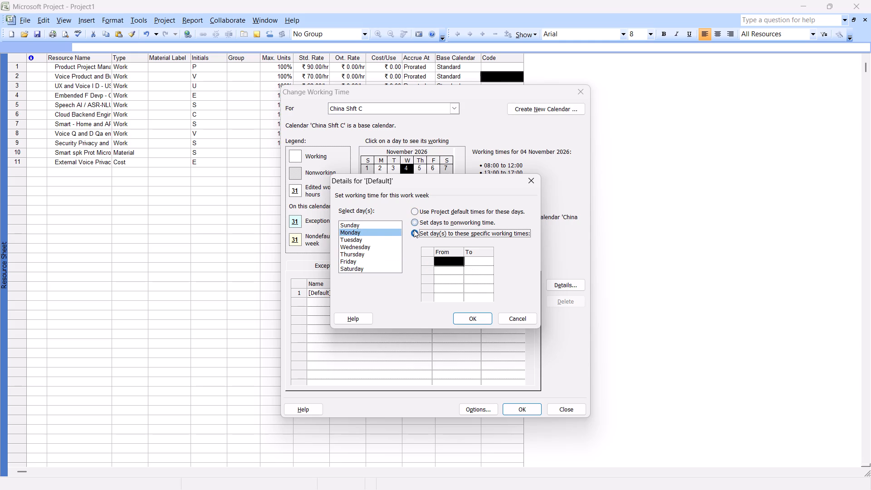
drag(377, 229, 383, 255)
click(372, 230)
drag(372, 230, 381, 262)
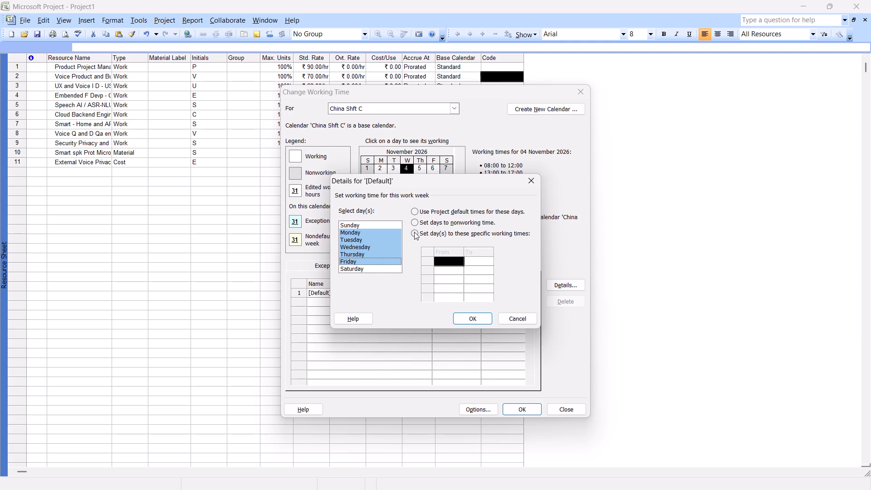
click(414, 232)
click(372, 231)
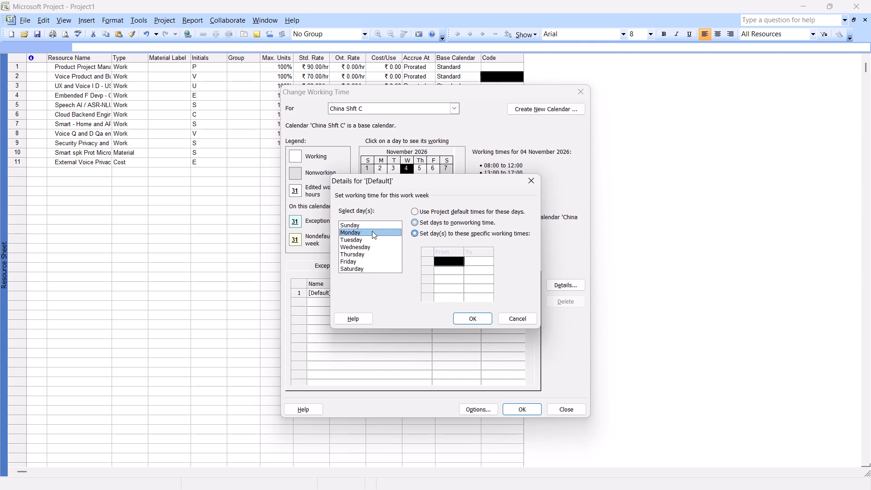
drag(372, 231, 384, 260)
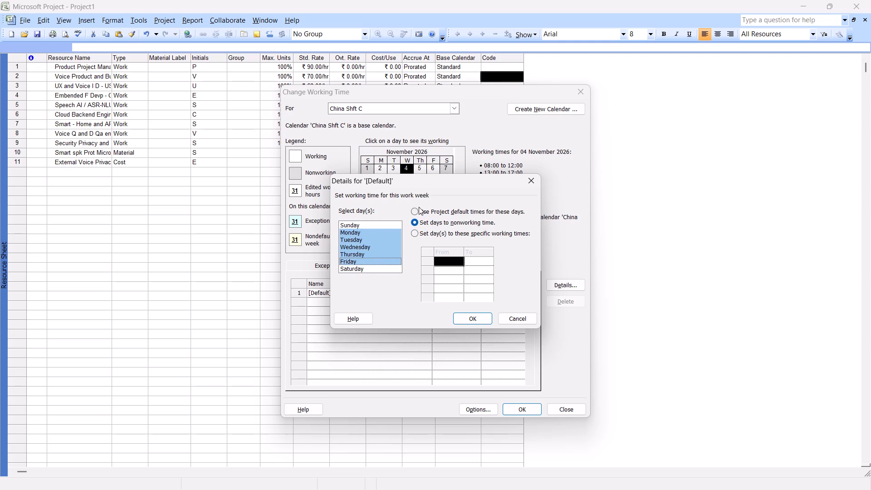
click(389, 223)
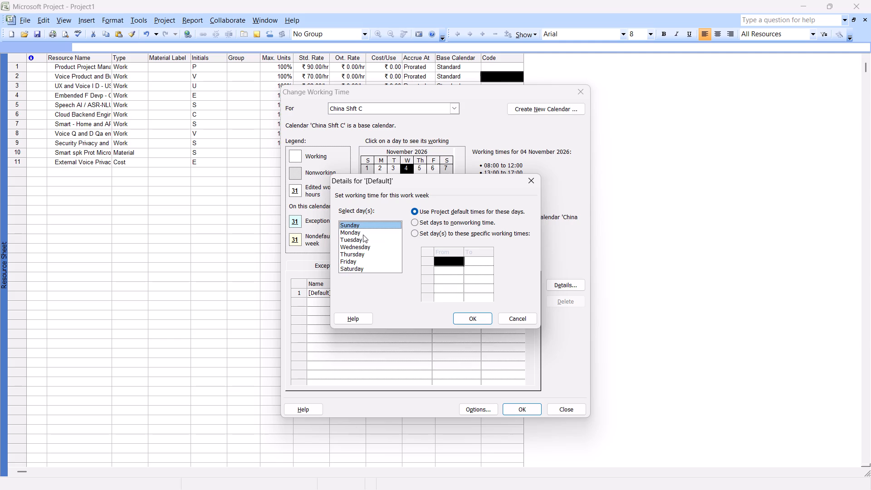
Set Monday through Friday in China Shft C's default work week to specific working times from 09:00 to 17:00.
drag(354, 230, 364, 258)
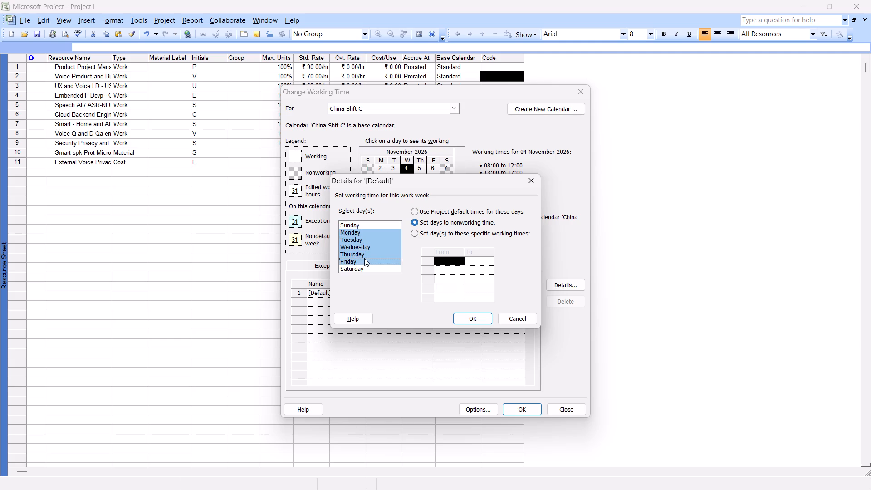
click(414, 235)
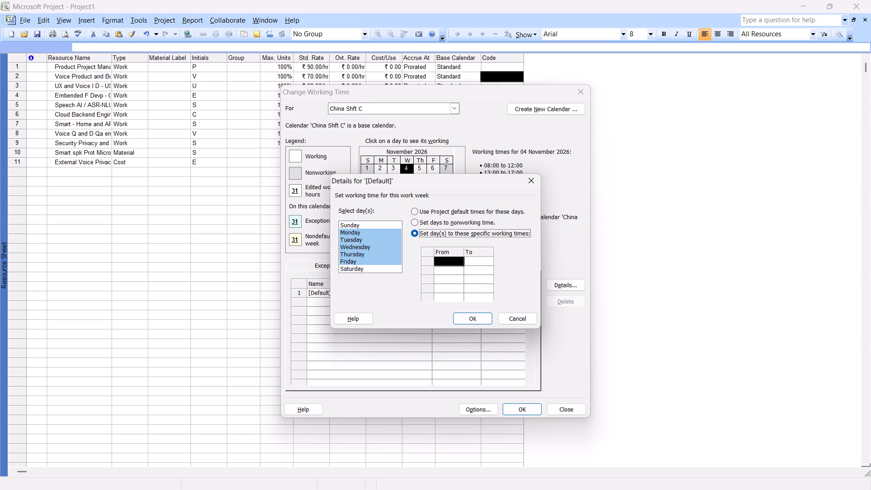
click(451, 261)
click(451, 261)
text(09)
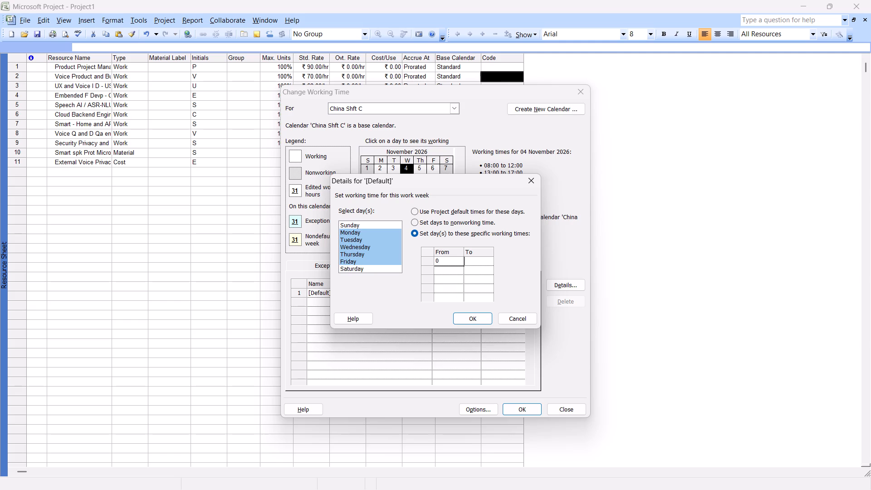
key(semicolon)
key(BackSpace)
key(shift+colon)
text(00)
click(475, 261)
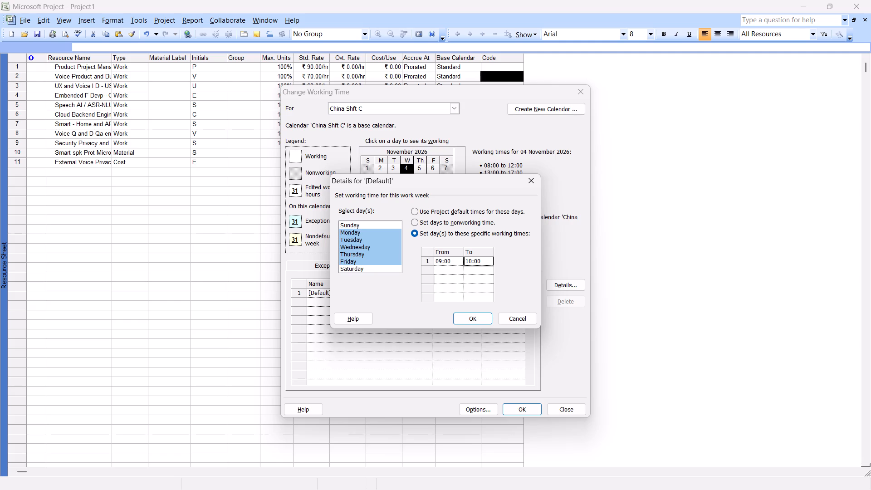
click(470, 261)
key(BackSpace)
key(7)
click(466, 321)
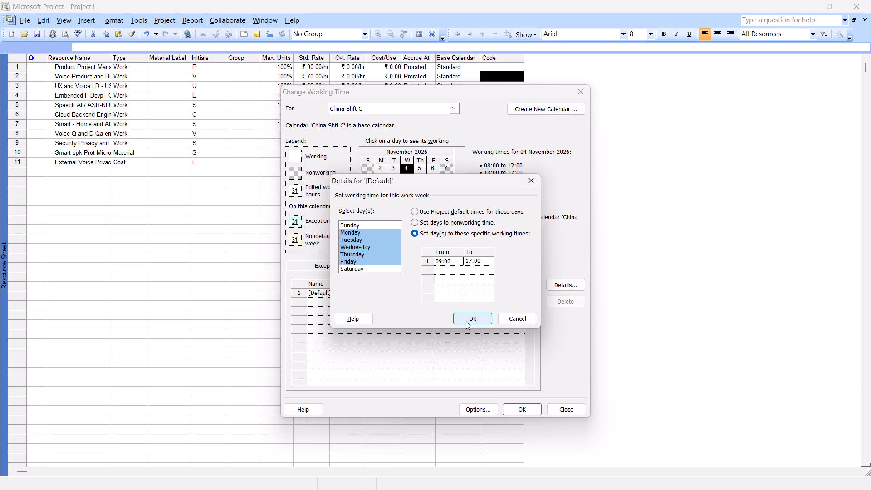
click(466, 321)
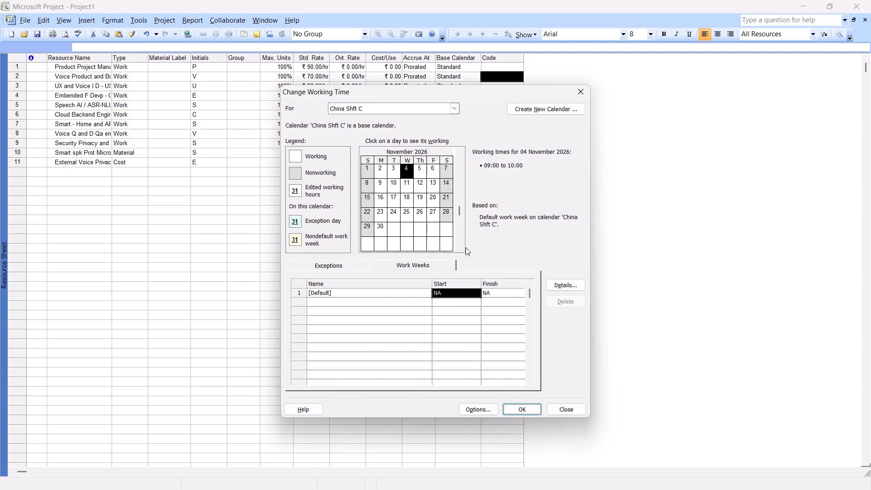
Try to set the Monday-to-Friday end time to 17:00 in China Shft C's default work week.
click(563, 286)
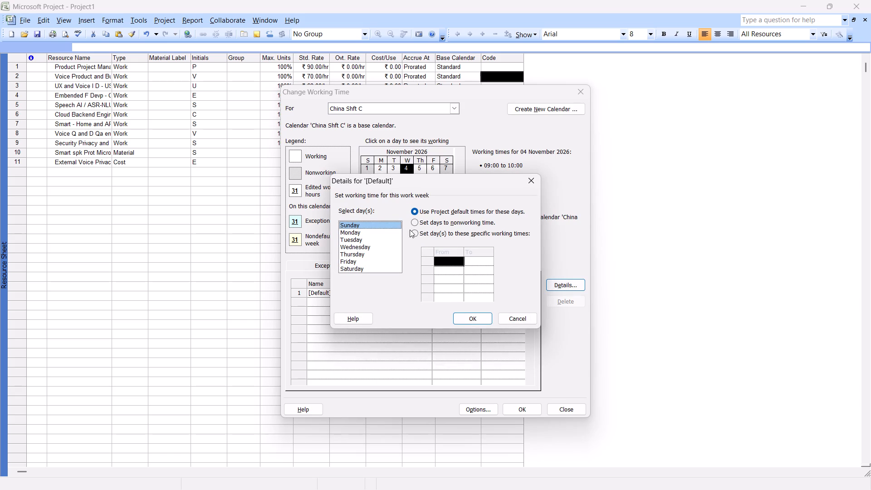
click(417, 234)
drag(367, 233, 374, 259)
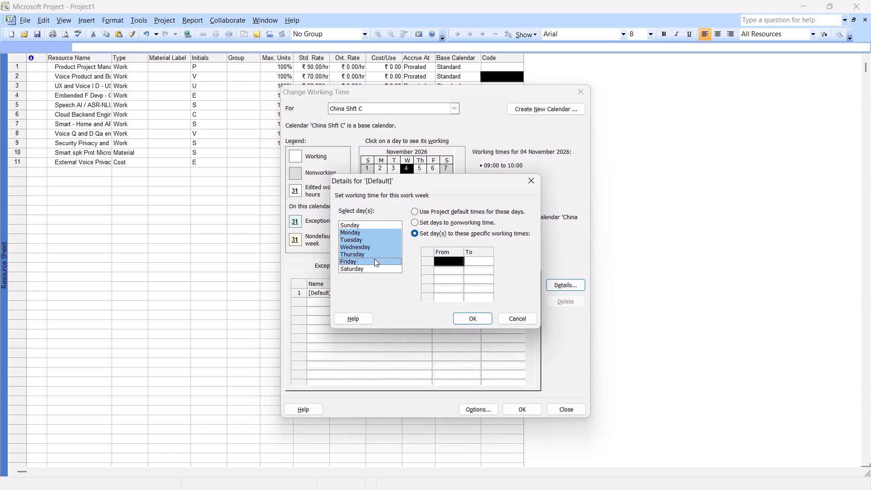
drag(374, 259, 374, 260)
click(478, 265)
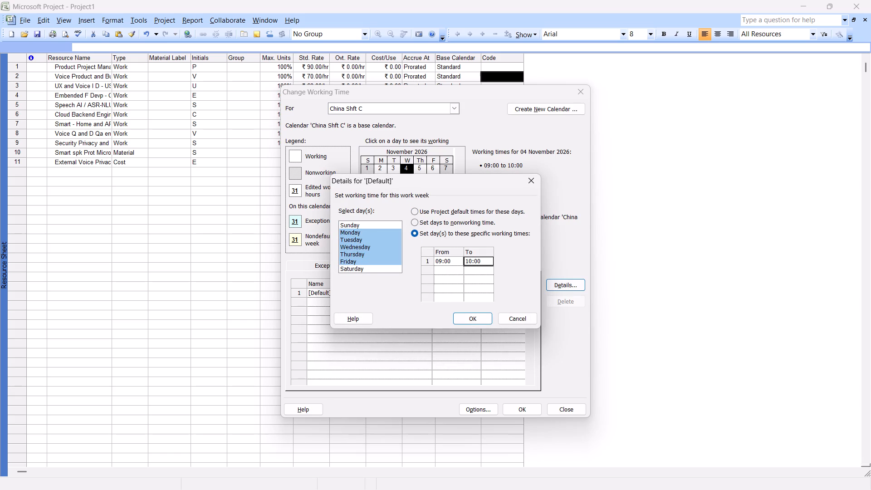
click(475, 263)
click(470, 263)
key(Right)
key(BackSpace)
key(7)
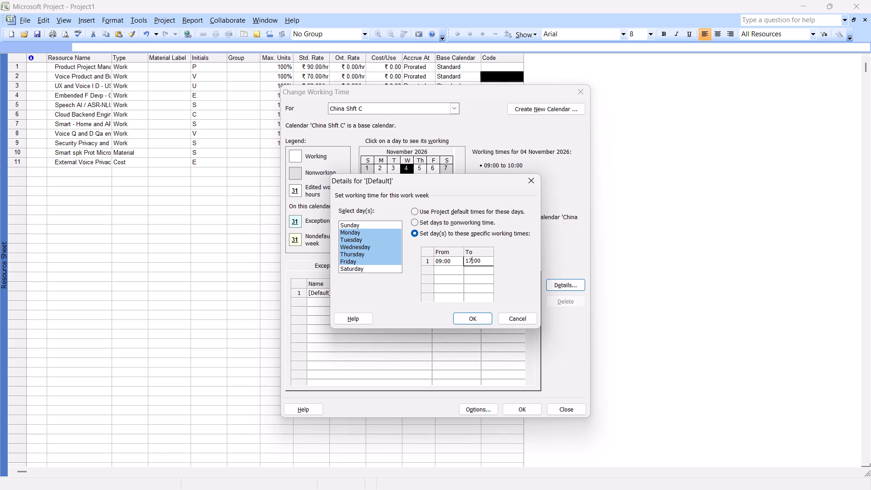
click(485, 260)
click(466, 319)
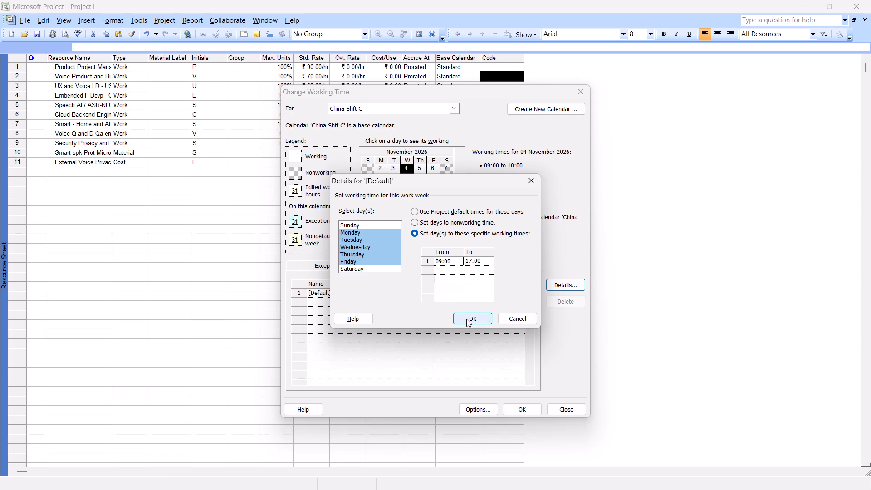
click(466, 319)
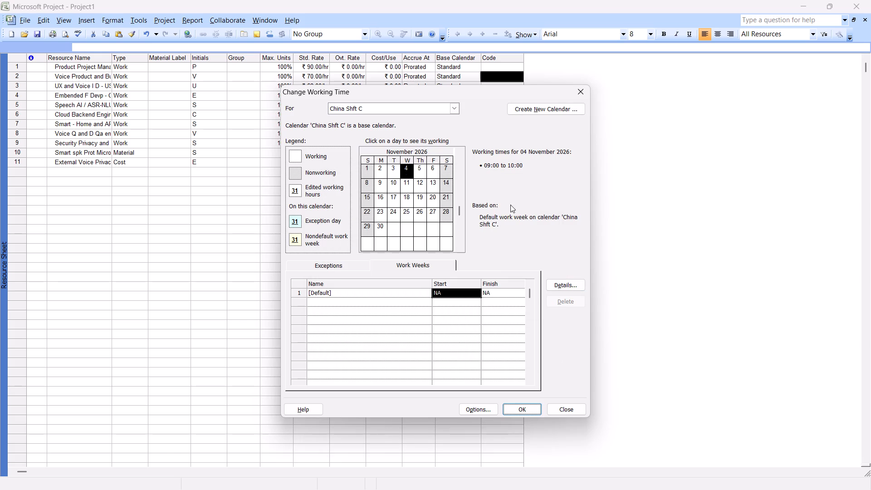
Set China Shft C's Monday-to-Friday specific working time to end at 17:00 and save the calendar changes.
click(566, 285)
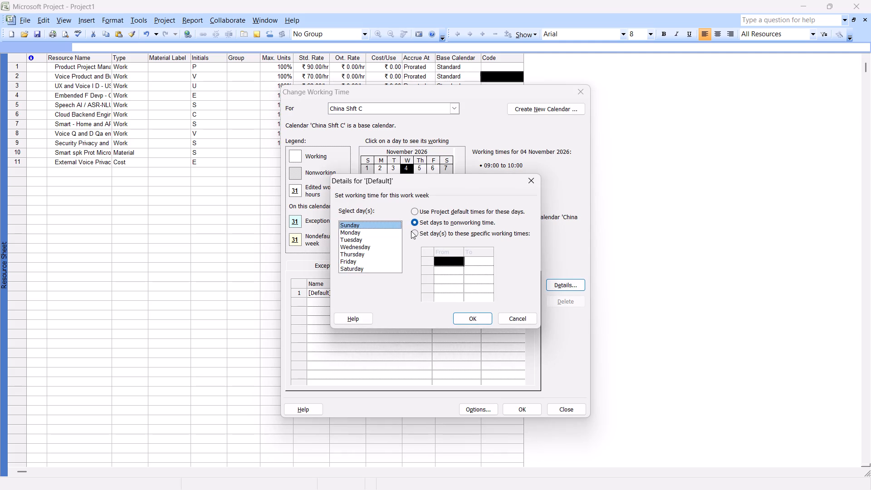
click(411, 231)
drag(371, 231, 377, 259)
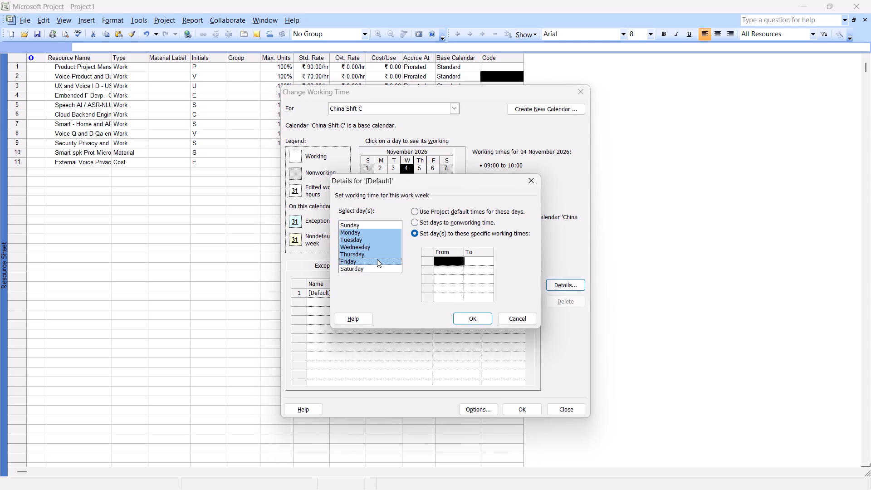
drag(377, 259, 377, 260)
click(484, 261)
key(BackSpace)
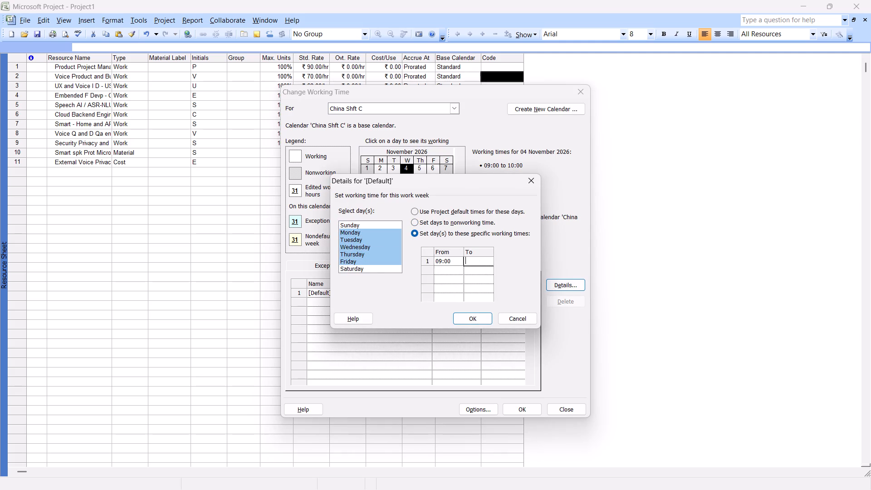
text(17)
text(:00)
key(Return)
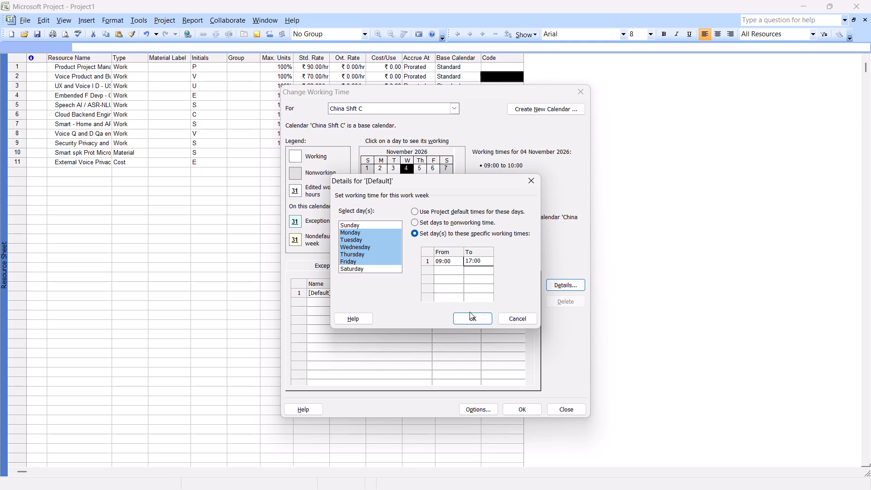
click(468, 316)
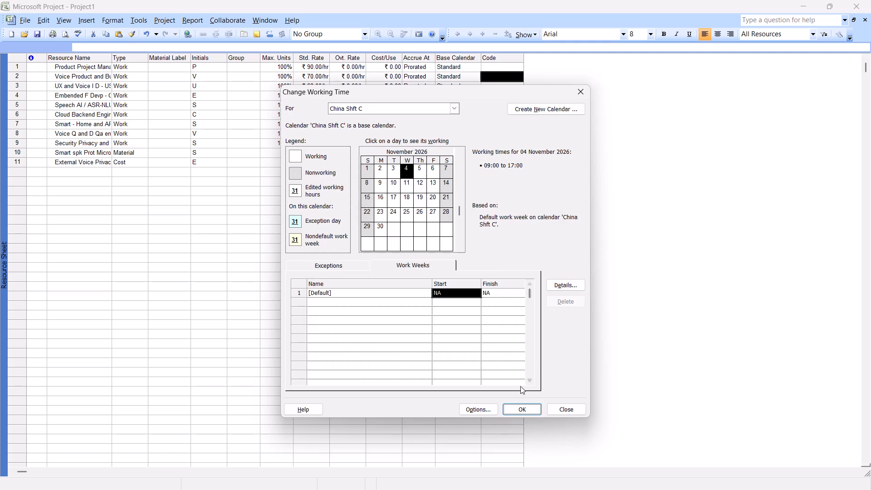
click(518, 412)
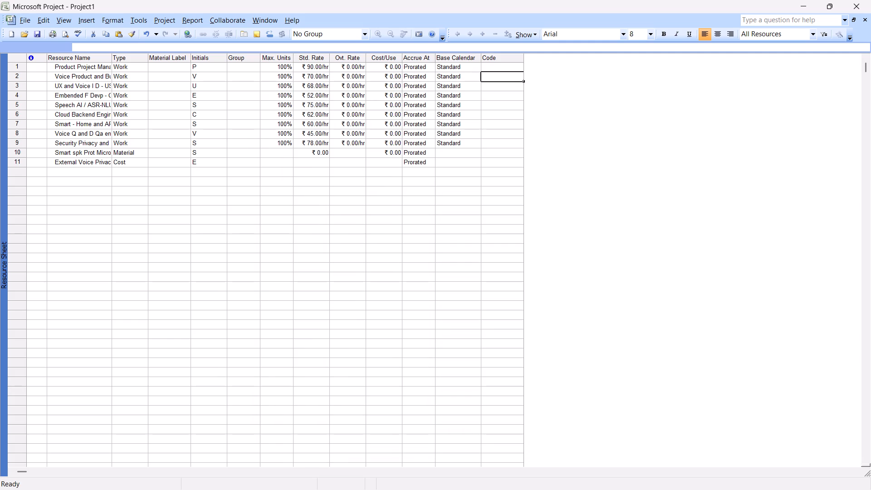
Assign China Shft C as the base calendar of the second resource, Voice Product.
click(469, 75)
click(478, 76)
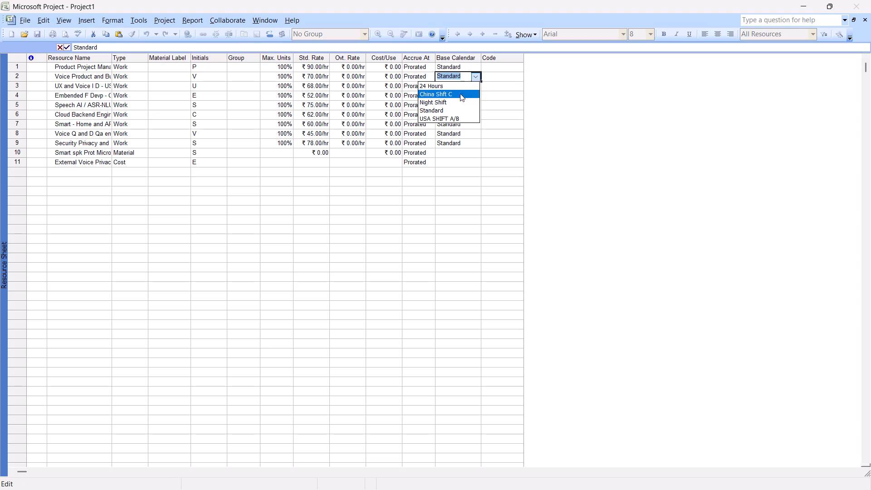
click(458, 96)
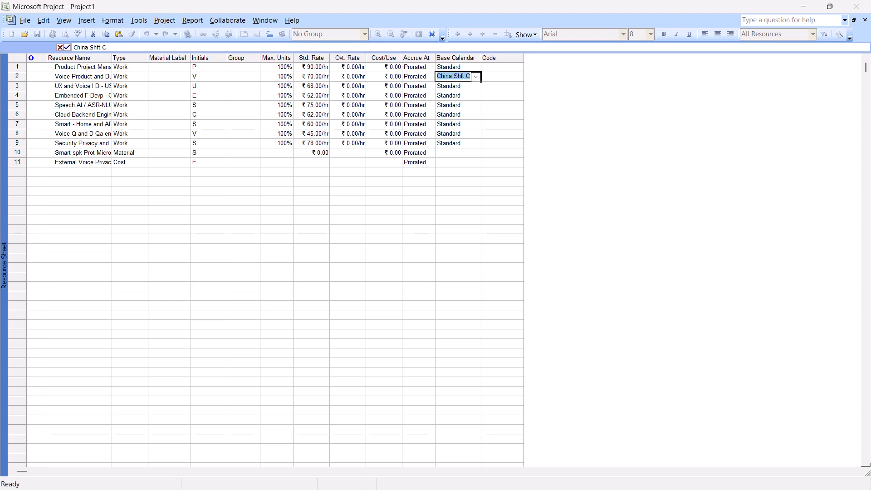
click(472, 84)
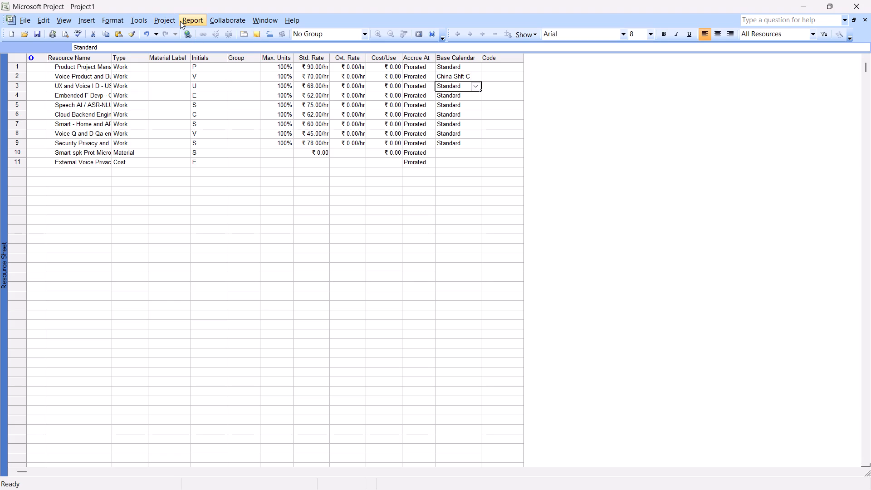
Create a new base calendar named USA shift A in the working time settings, without copying an existing calendar.
click(477, 72)
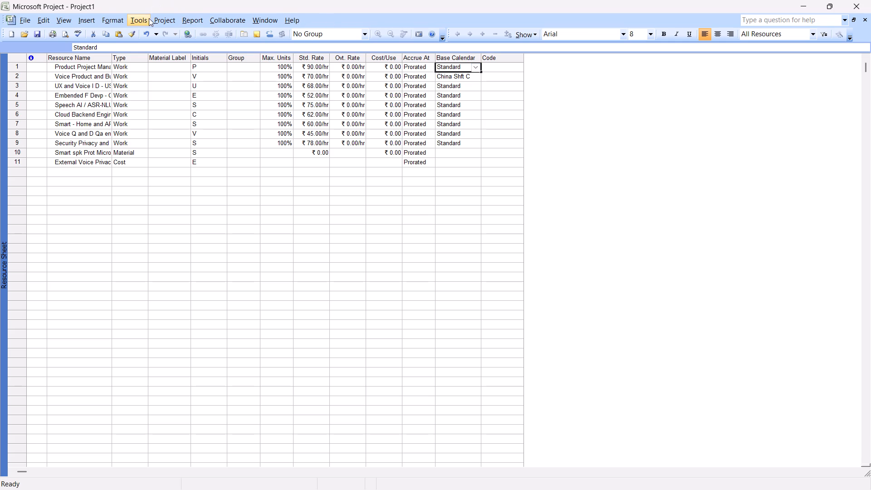
click(147, 18)
click(161, 95)
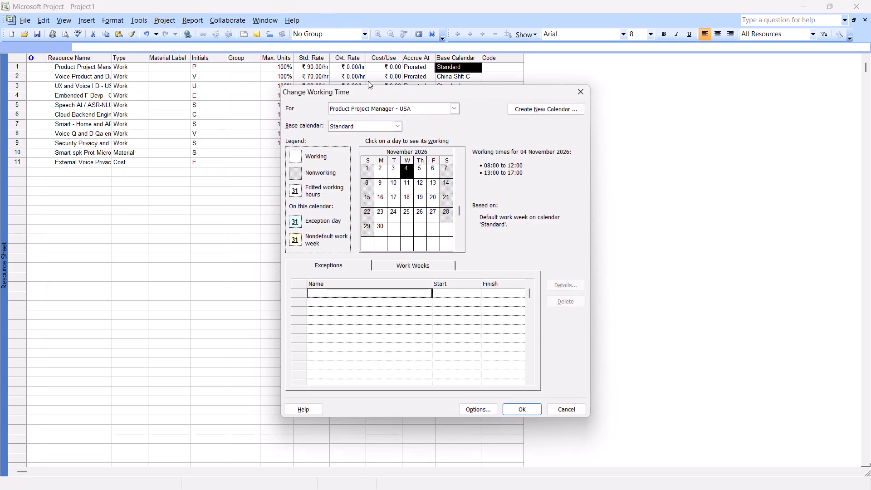
click(547, 107)
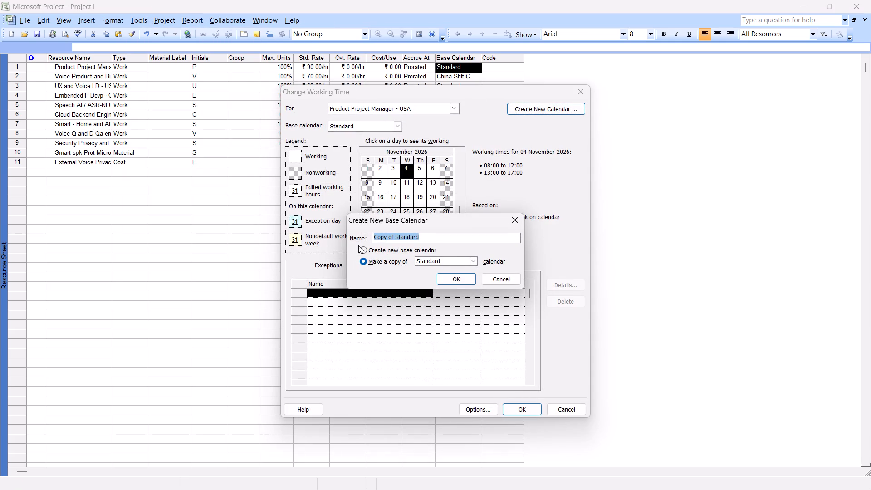
click(364, 247)
click(407, 239)
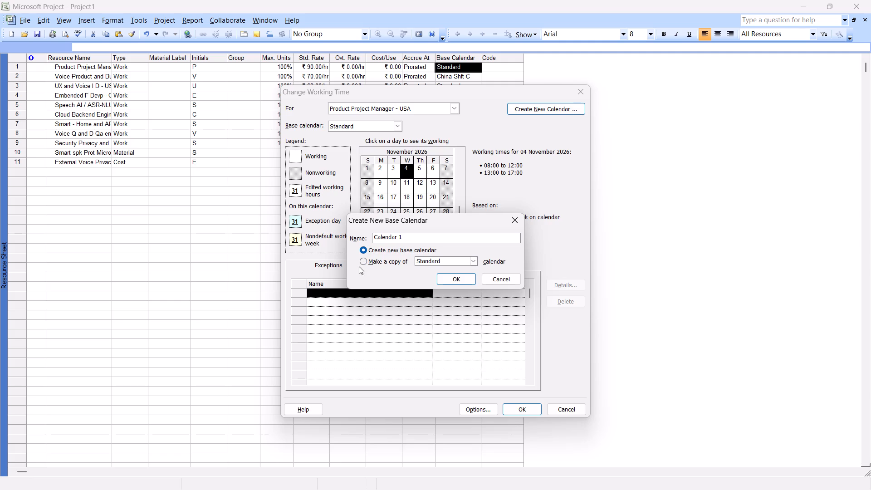
click(439, 264)
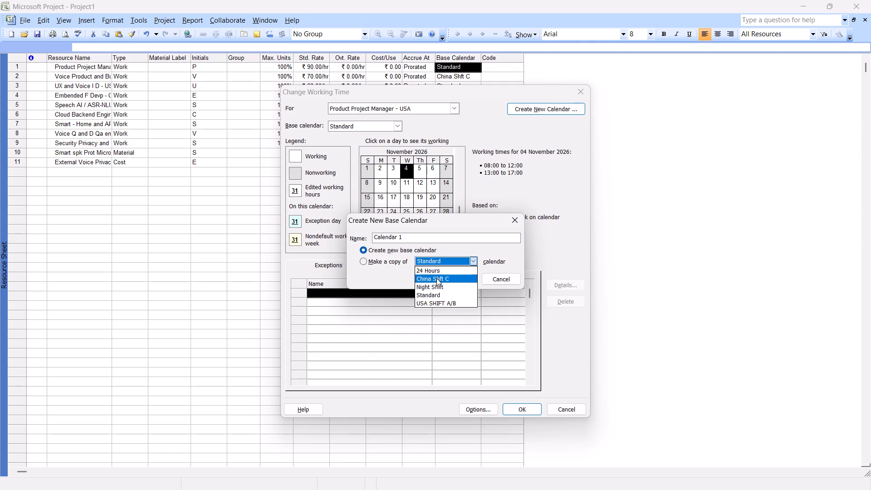
click(419, 240)
key(BackSpace)
key(BackSpace)
key(BackSpace)
key(BackSpace)
key(BackSpace)
key(BackSpace)
key(BackSpace)
key(BackSpace)
key(BackSpace)
key(BackSpace)
key(BackSpace)
key(BackSpace)
key(BackSpace)
key(BackSpace)
key(BackSpace)
key(BackSpace)
key(BackSpace)
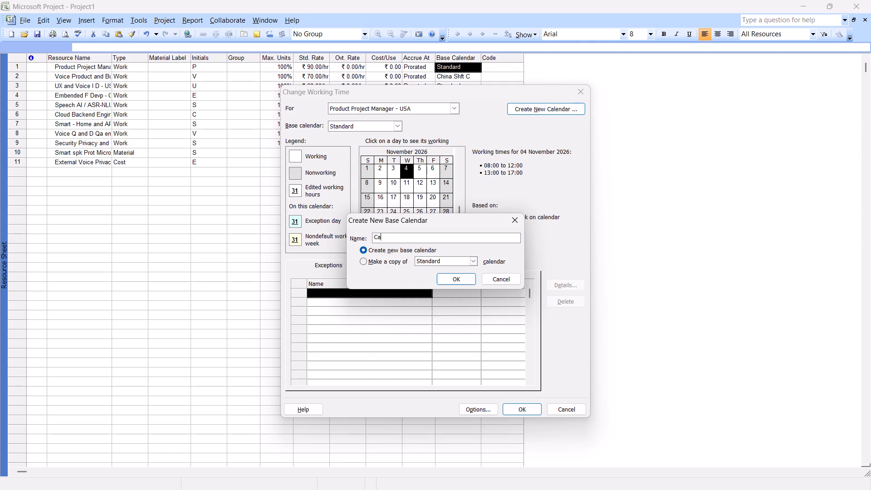
text(USA shift A)
key(space)
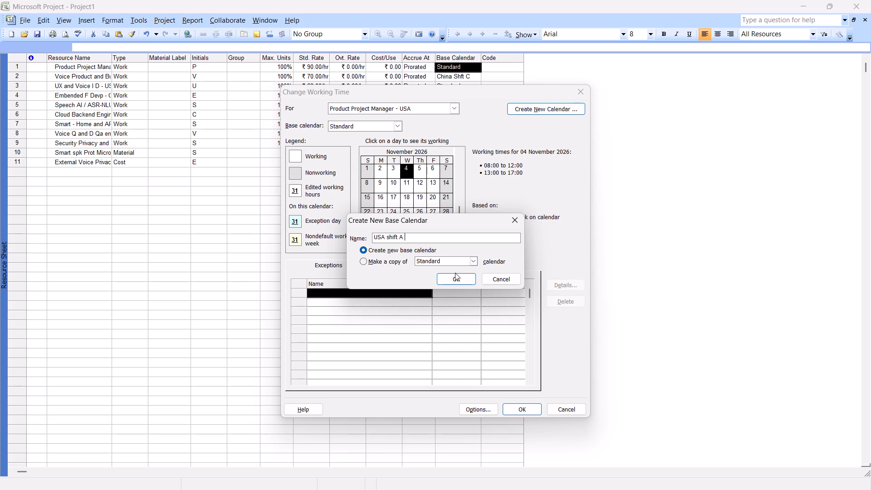
click(456, 274)
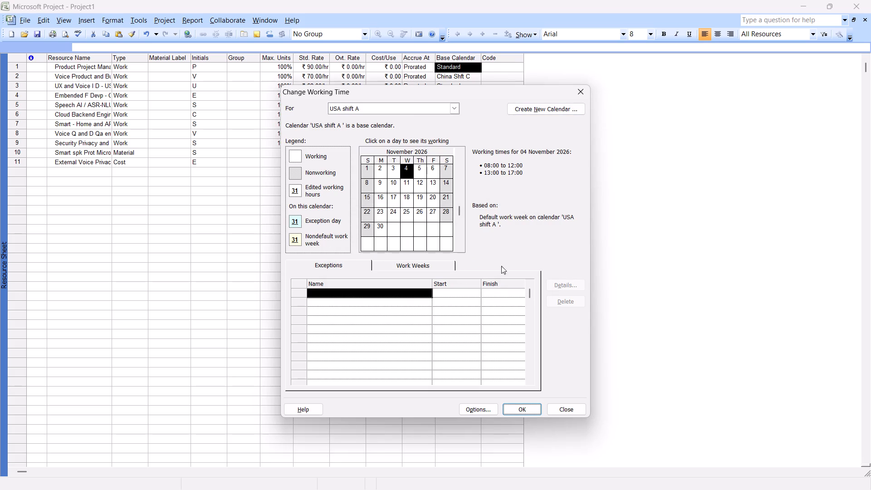
Open the details of USA shift A's default work week and switch Monday to Friday to specific working times.
click(400, 264)
click(457, 295)
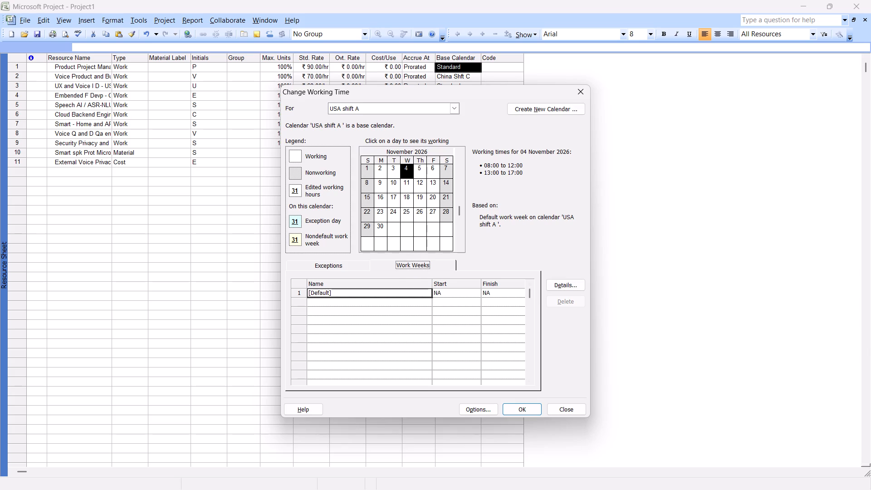
click(553, 287)
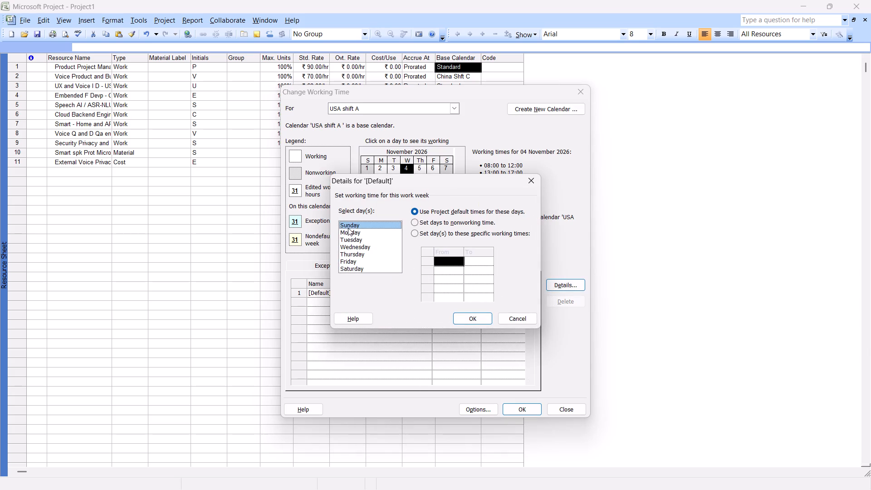
drag(349, 230, 362, 260)
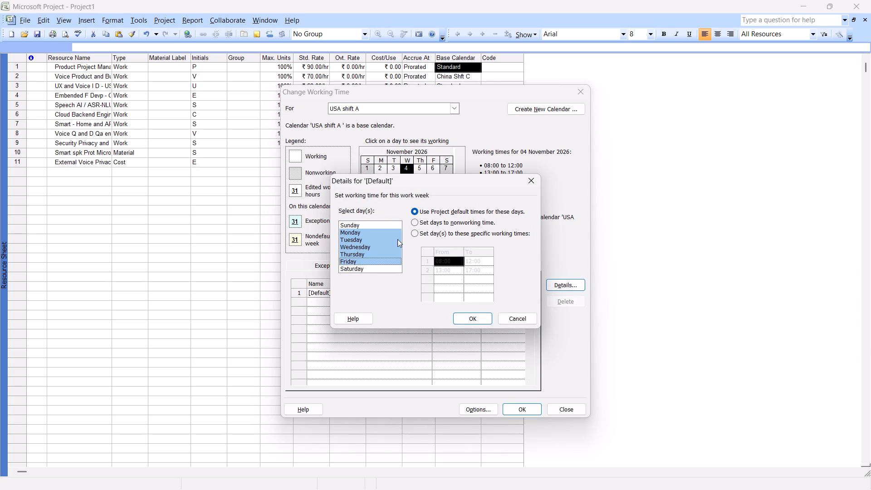
click(415, 233)
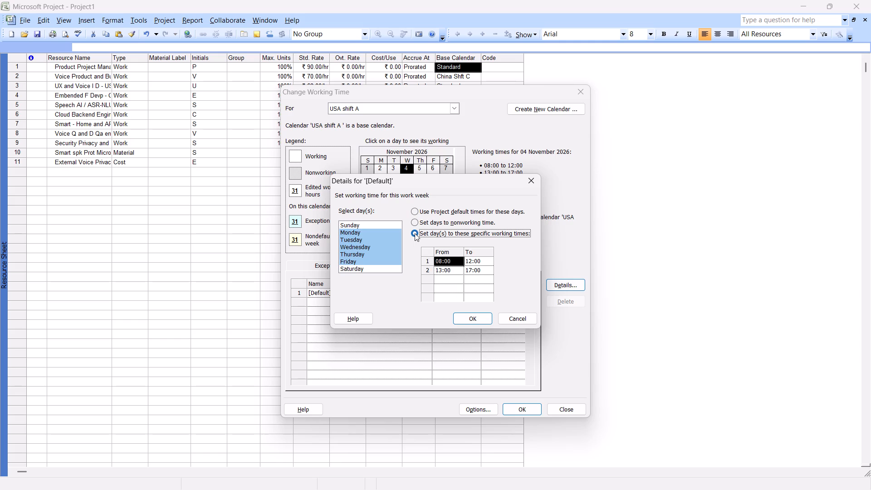
click(417, 223)
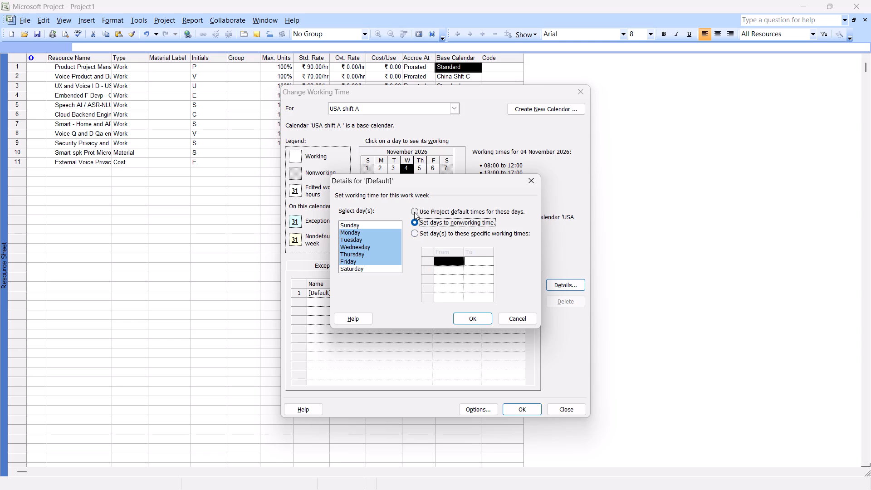
click(414, 212)
click(414, 232)
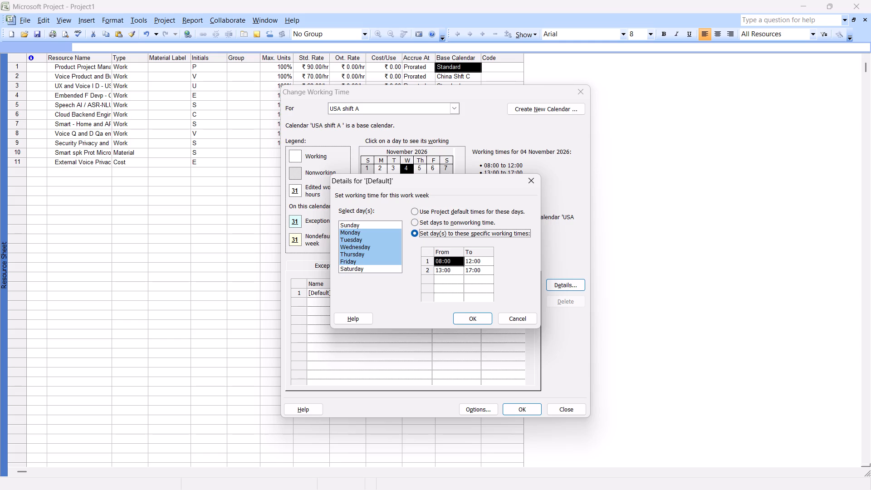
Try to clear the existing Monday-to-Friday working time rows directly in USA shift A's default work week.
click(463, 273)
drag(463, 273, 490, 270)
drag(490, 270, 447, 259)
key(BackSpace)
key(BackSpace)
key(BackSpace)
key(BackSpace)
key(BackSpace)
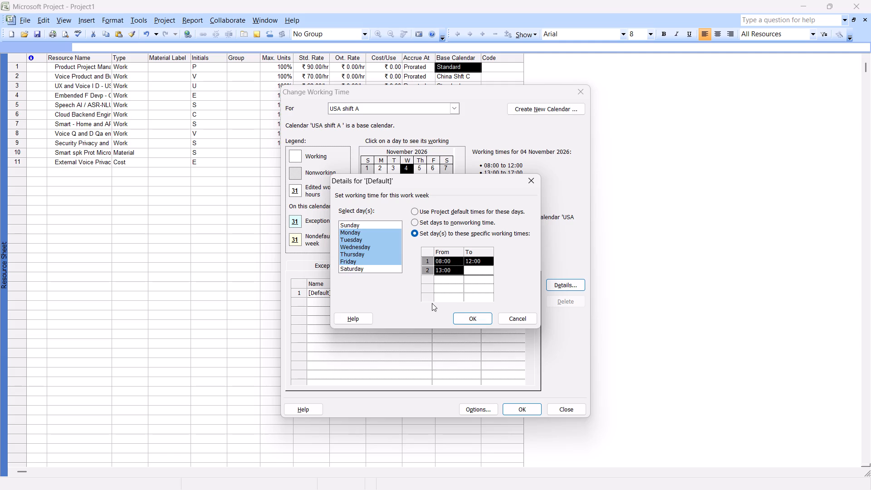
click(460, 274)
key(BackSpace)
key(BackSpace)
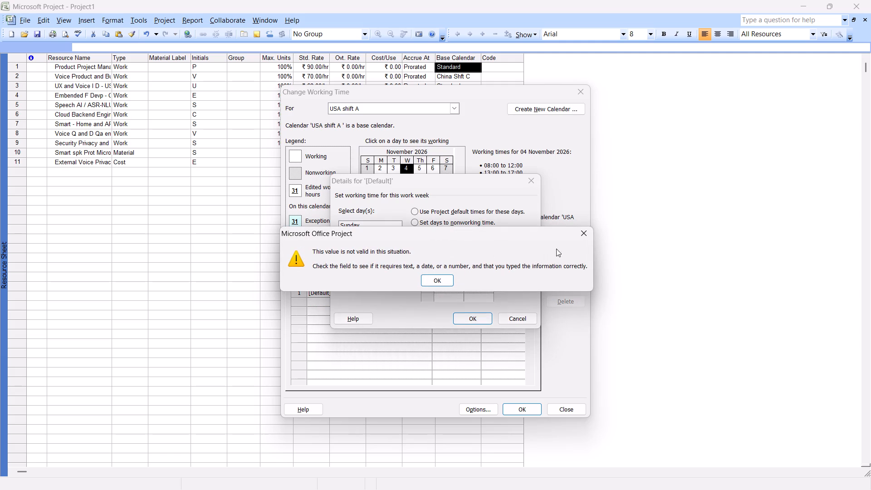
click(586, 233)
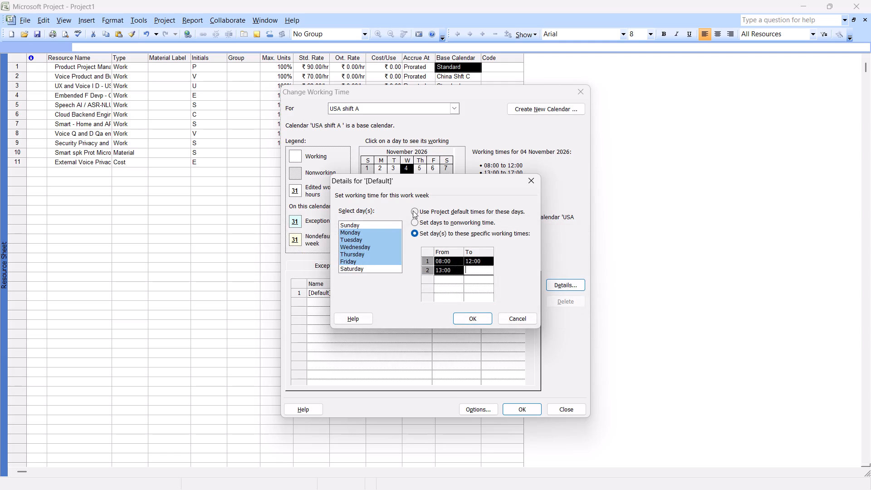
Empty USA shift A's Monday-to-Friday hours by making those days nonworking, and return them to specific working times.
click(413, 211)
click(413, 211)
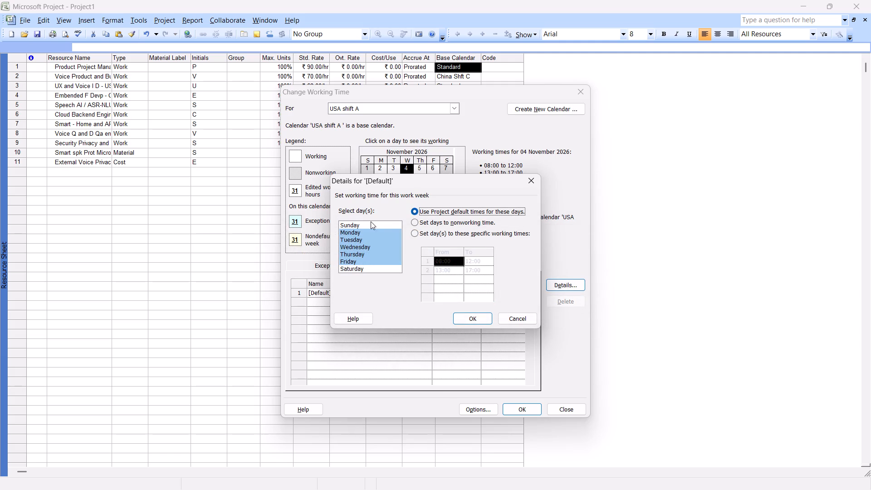
click(408, 219)
click(411, 220)
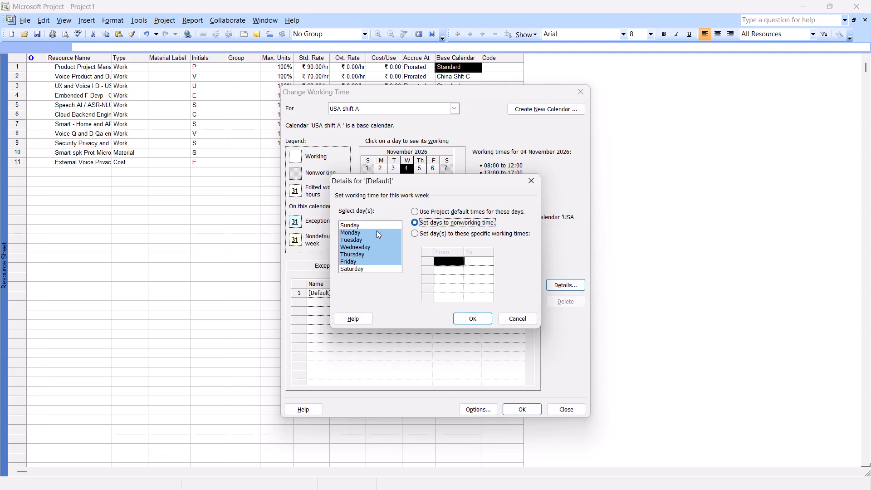
click(447, 262)
click(362, 236)
drag(357, 232, 370, 261)
click(416, 232)
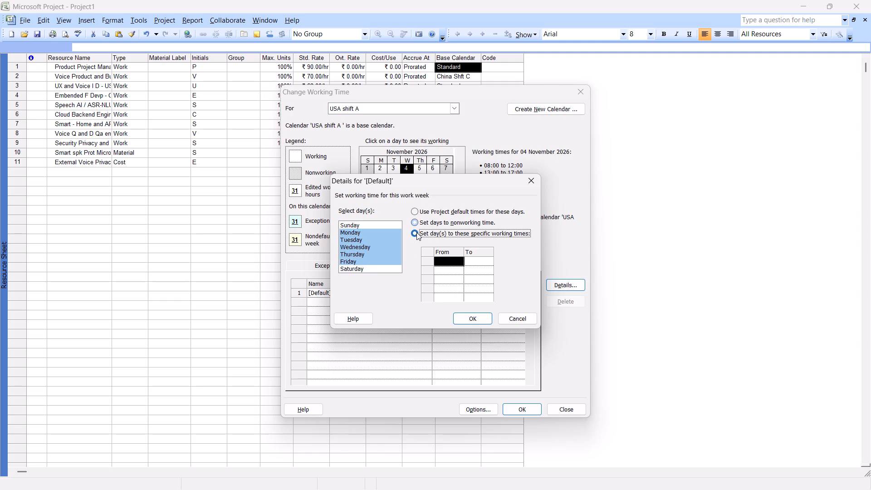
Set USA shift A's Monday-to-Friday working time from 08:00 to 16:00 and save the calendar changes.
click(450, 261)
click(450, 261)
key(0)
key(8)
text(:00)
click(475, 264)
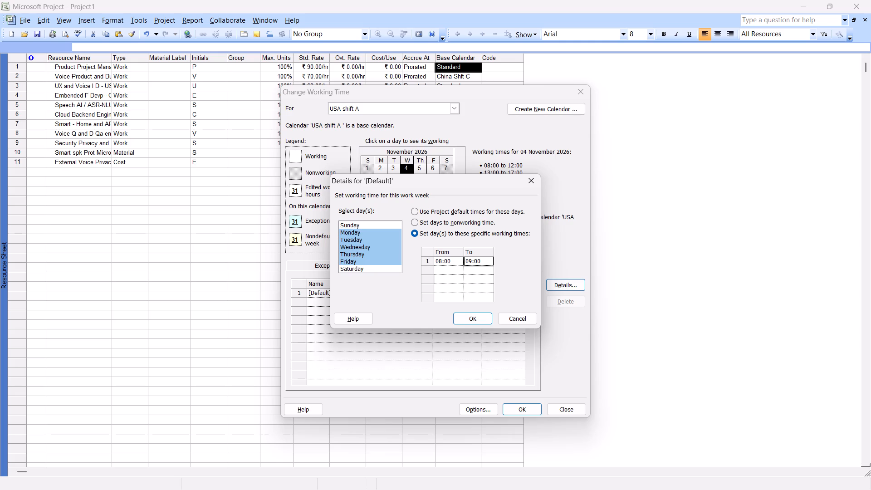
click(472, 261)
key(BackSpace)
text(16)
text(:00)
key(Return)
click(479, 321)
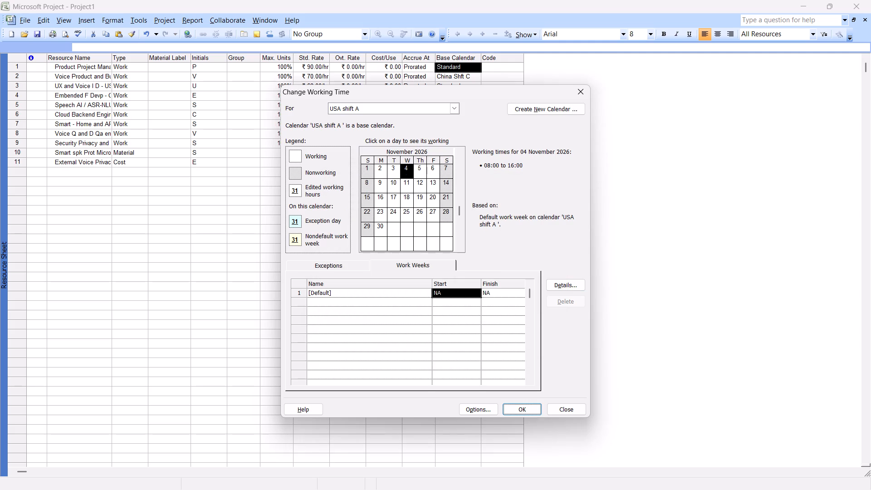
click(523, 410)
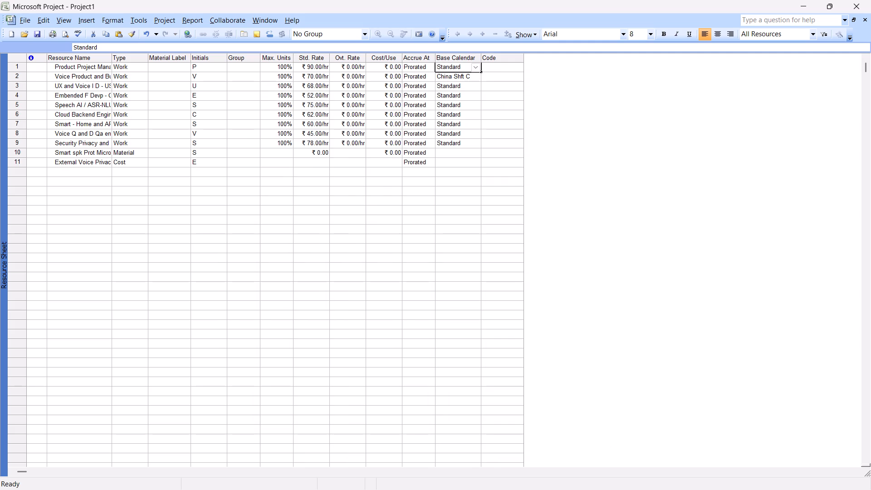
Assign USA shift A as the base calendar of resources 1 and 2, Product Project and Voice Product.
click(476, 64)
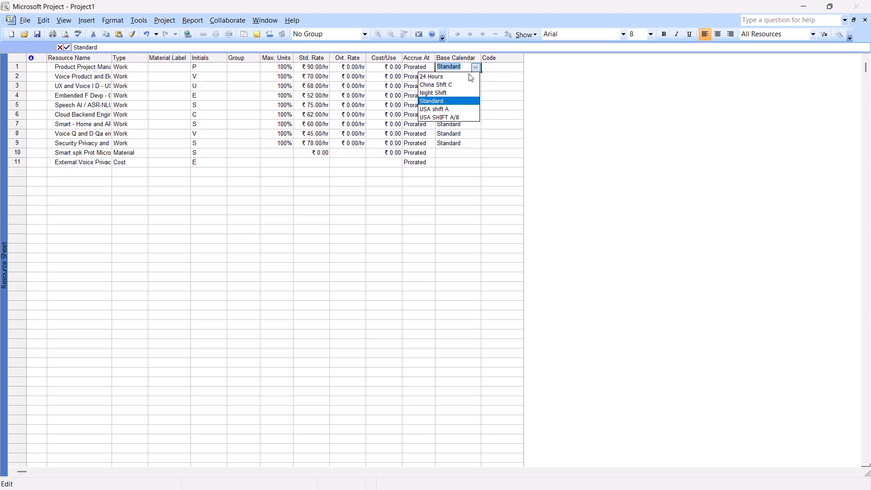
click(460, 108)
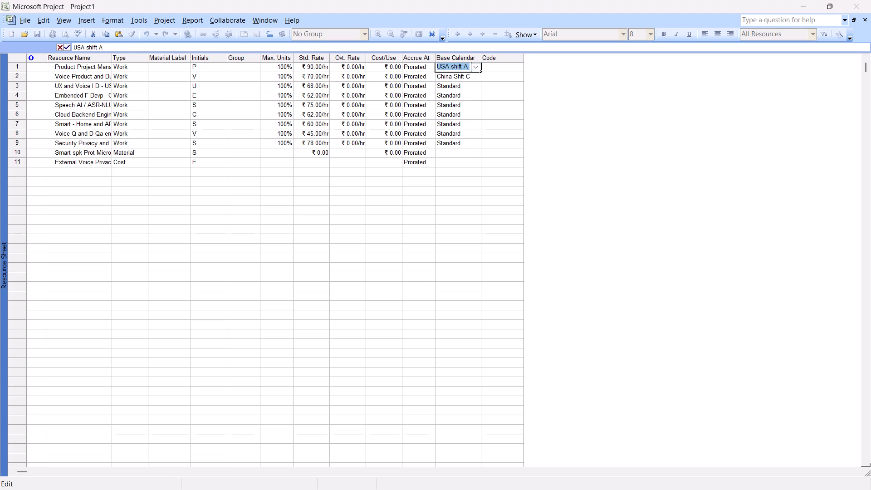
click(476, 76)
click(476, 76)
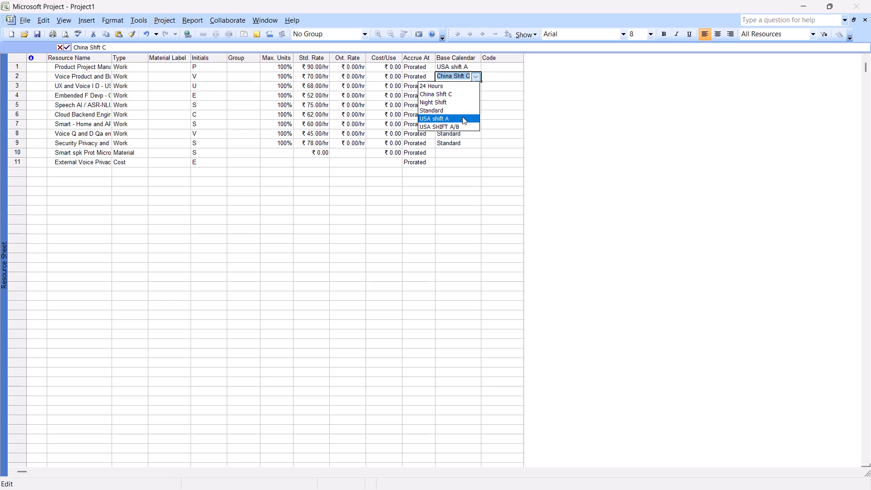
click(462, 117)
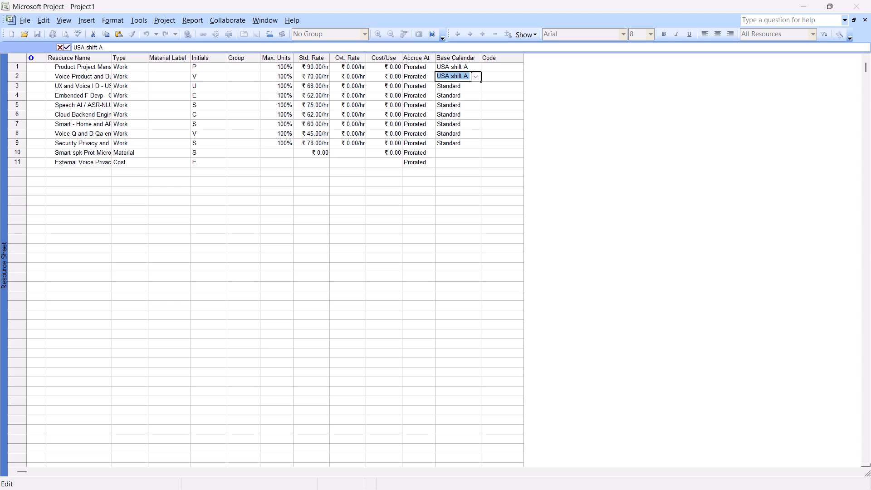
click(468, 88)
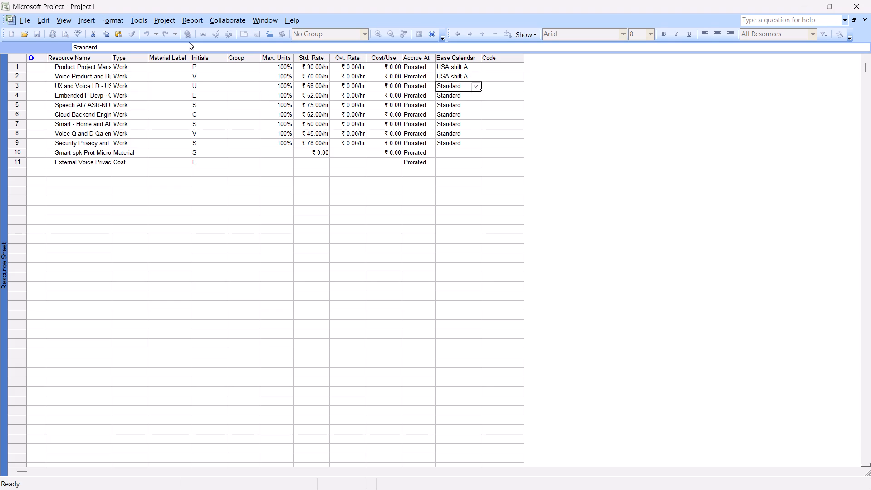
Create a new base calendar named USA shift B in the working time settings, without copying an existing calendar.
click(134, 22)
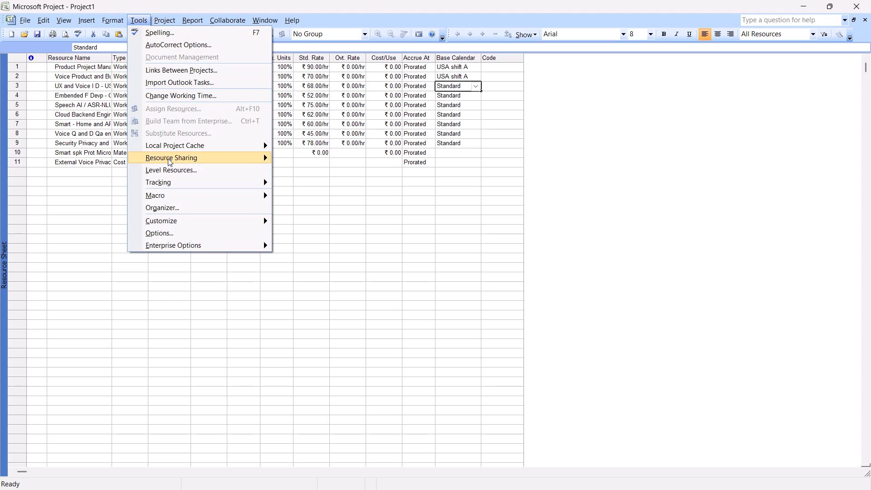
click(166, 100)
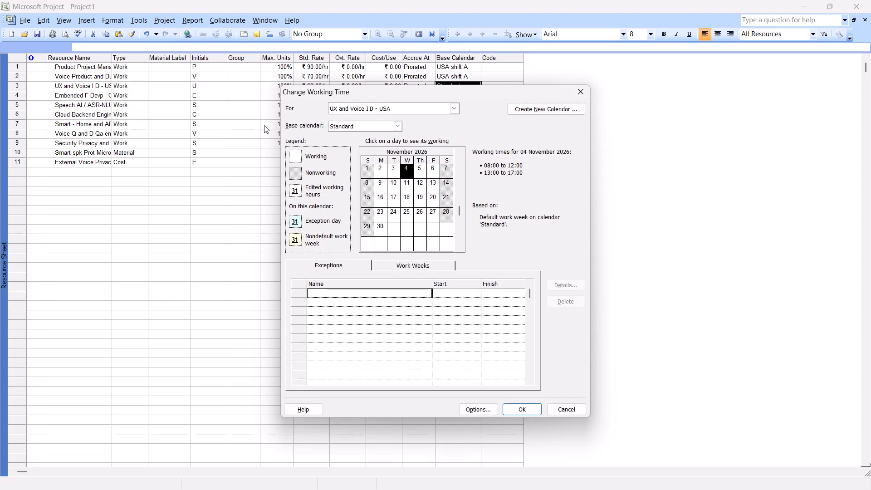
click(524, 114)
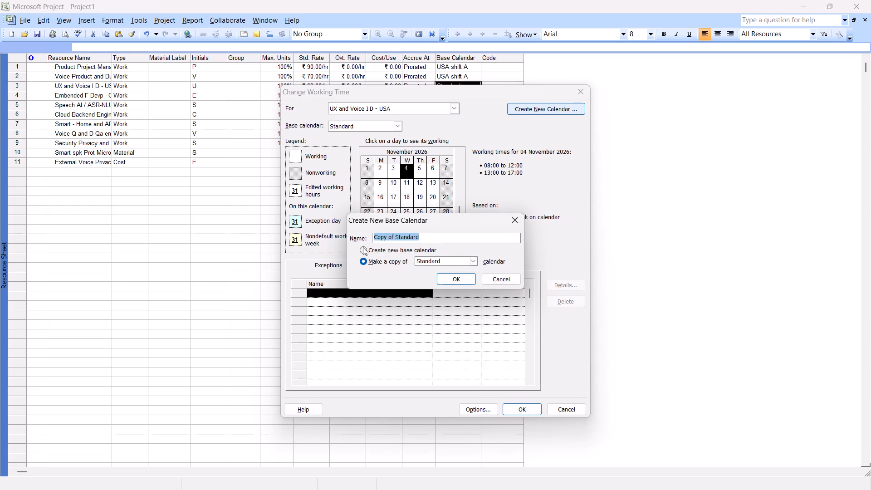
click(363, 247)
drag(416, 236, 379, 236)
key(BackSpace)
key(BackSpace)
key(BackSpace)
text(USA shift B)
click(439, 273)
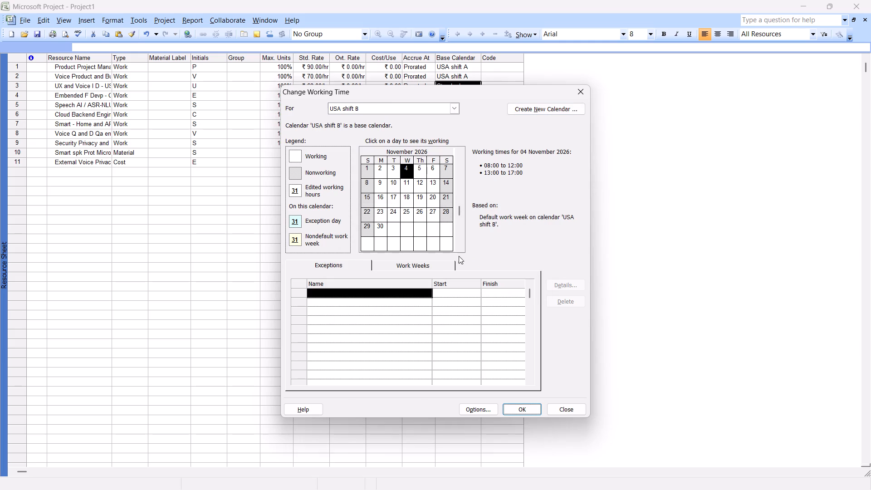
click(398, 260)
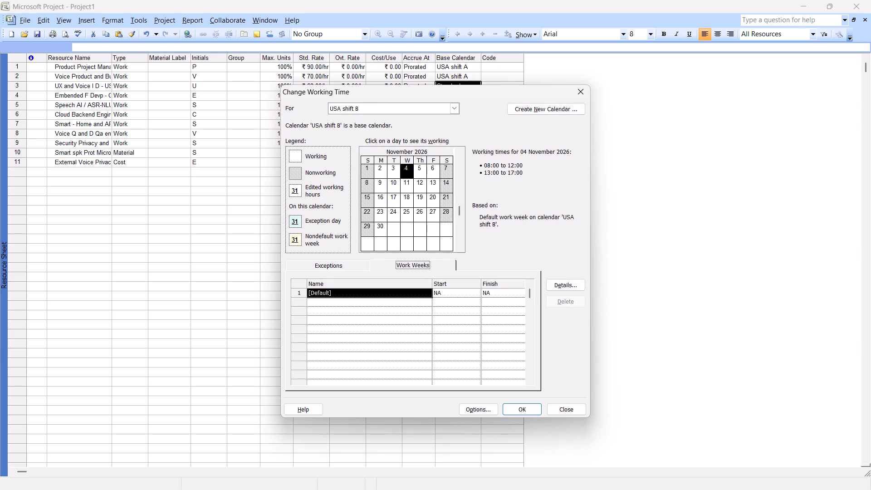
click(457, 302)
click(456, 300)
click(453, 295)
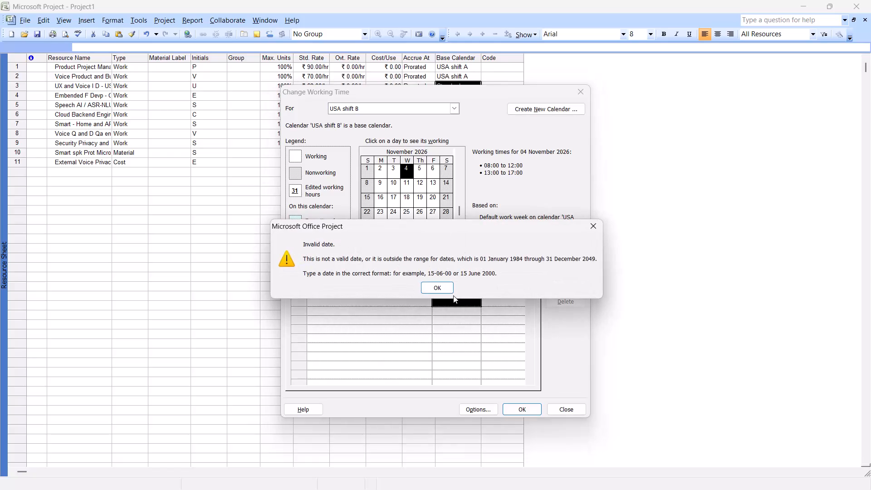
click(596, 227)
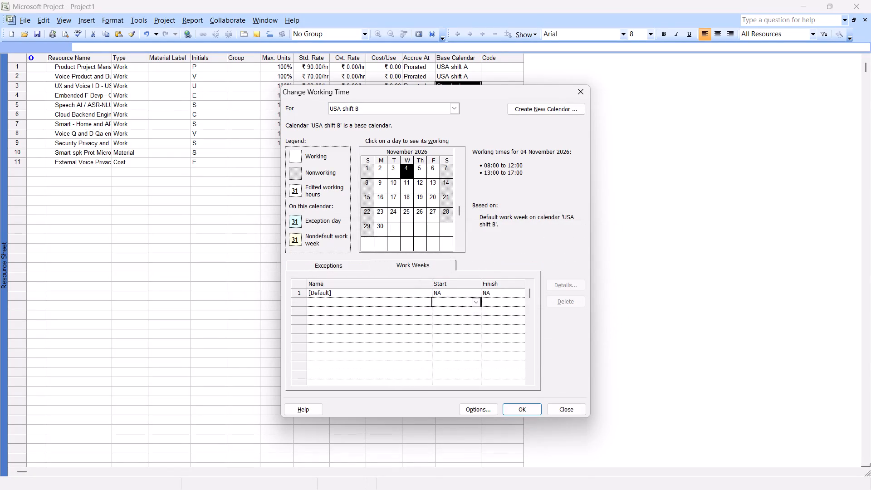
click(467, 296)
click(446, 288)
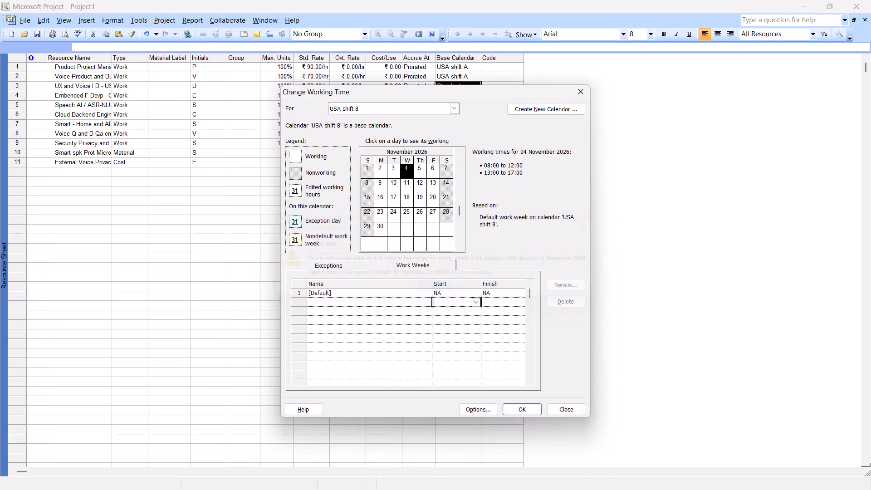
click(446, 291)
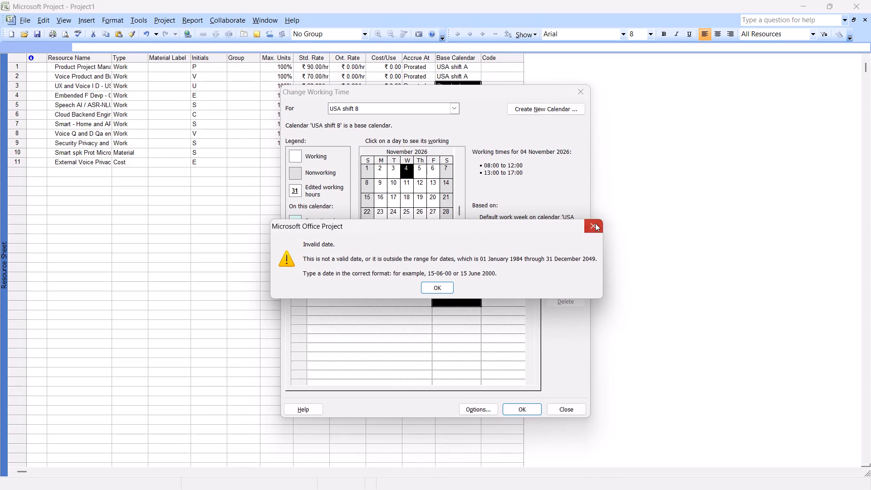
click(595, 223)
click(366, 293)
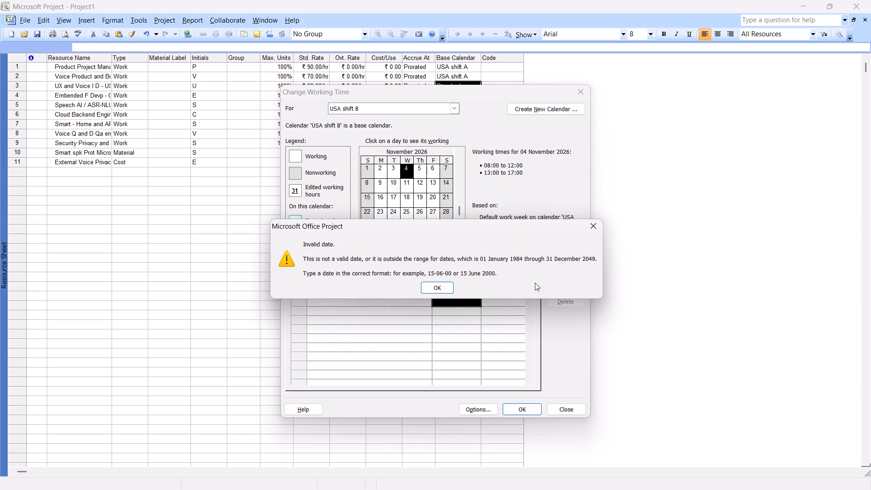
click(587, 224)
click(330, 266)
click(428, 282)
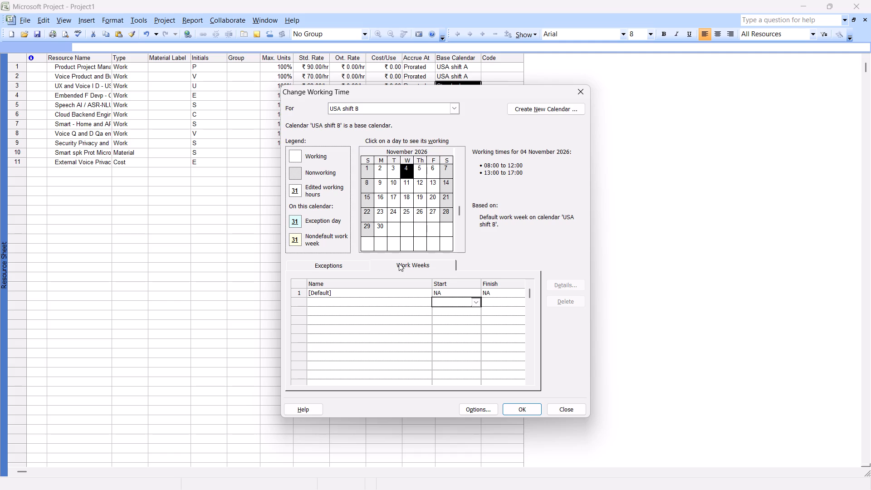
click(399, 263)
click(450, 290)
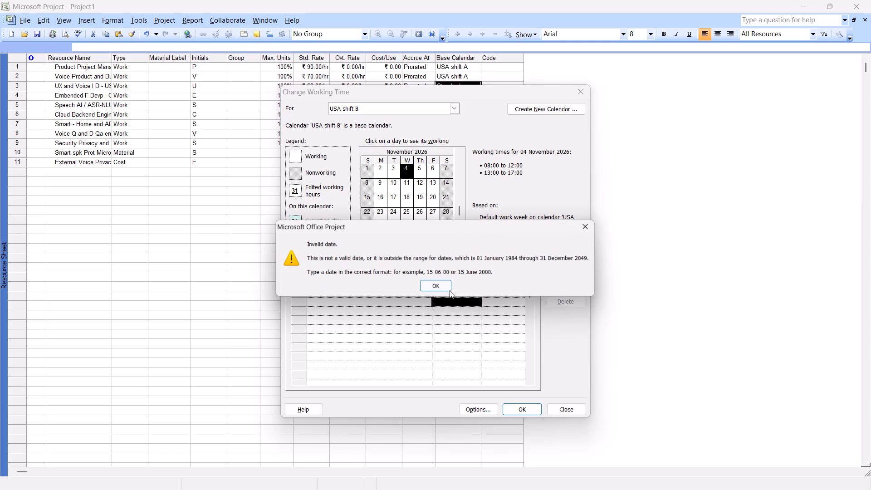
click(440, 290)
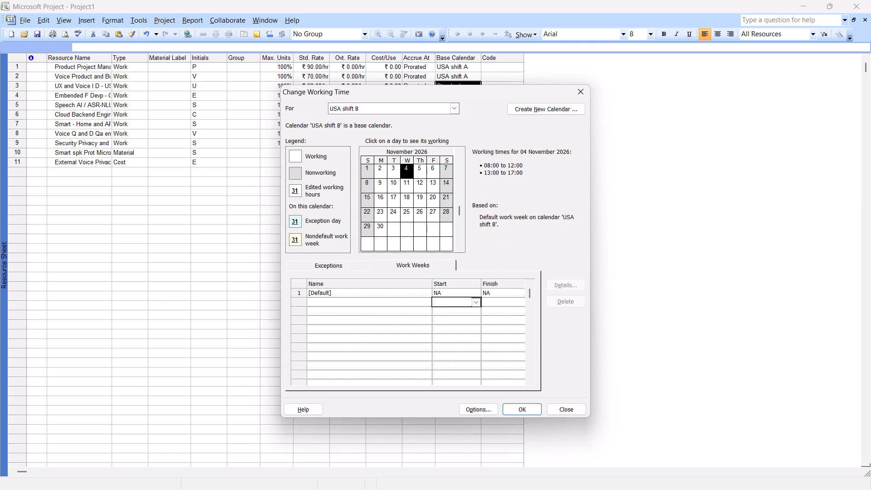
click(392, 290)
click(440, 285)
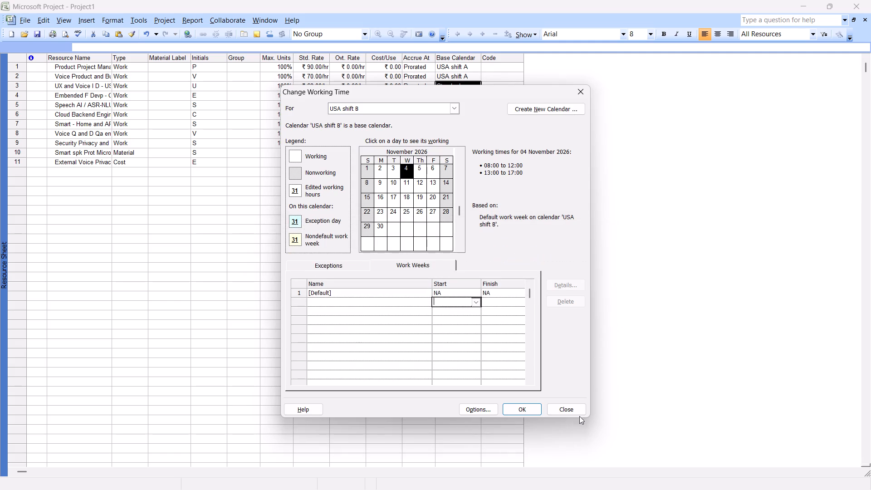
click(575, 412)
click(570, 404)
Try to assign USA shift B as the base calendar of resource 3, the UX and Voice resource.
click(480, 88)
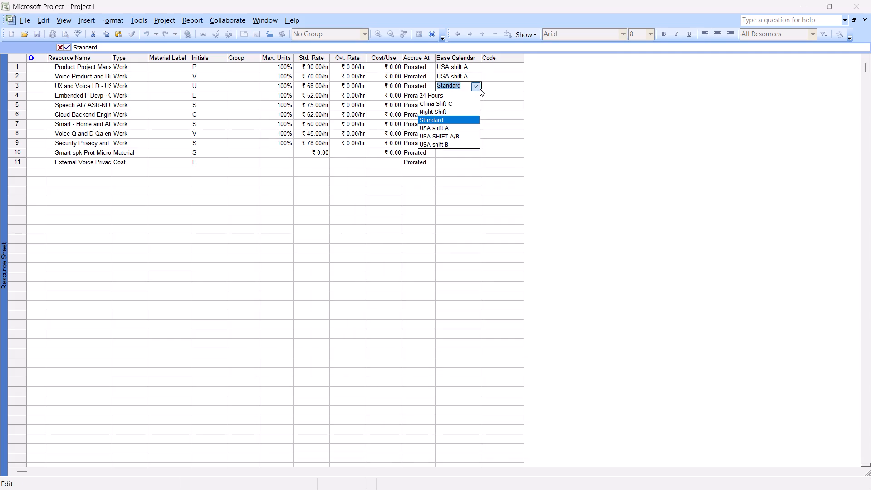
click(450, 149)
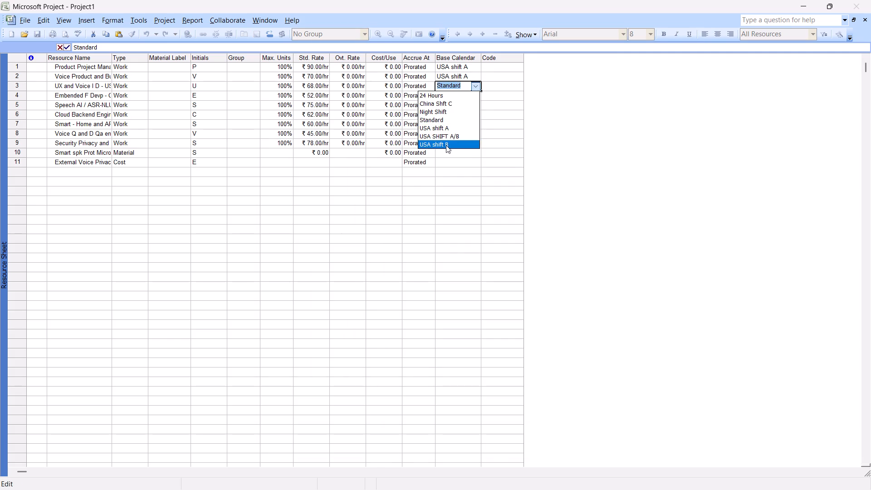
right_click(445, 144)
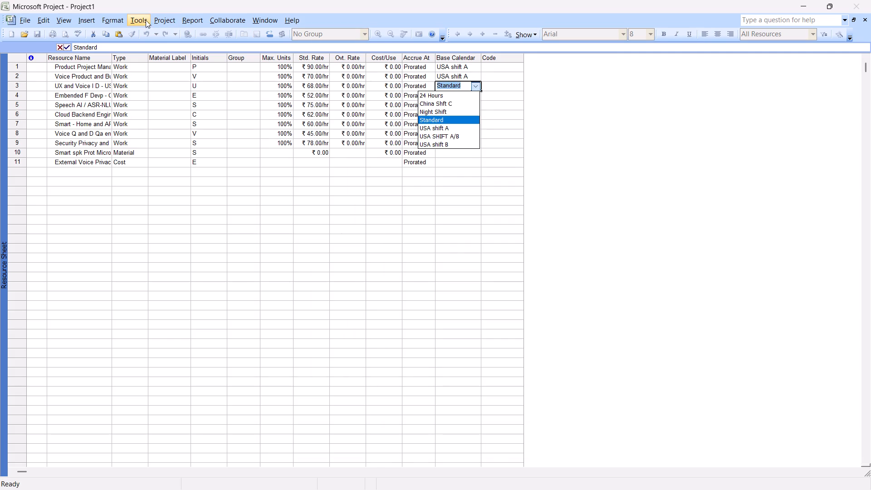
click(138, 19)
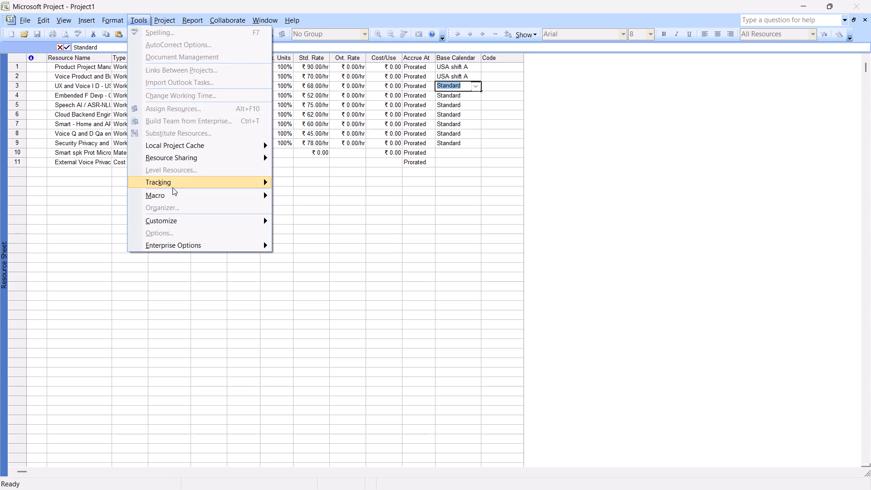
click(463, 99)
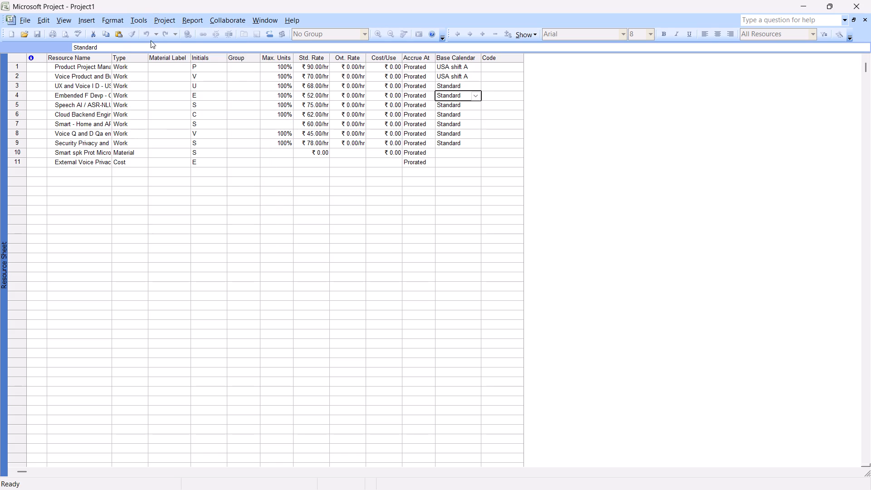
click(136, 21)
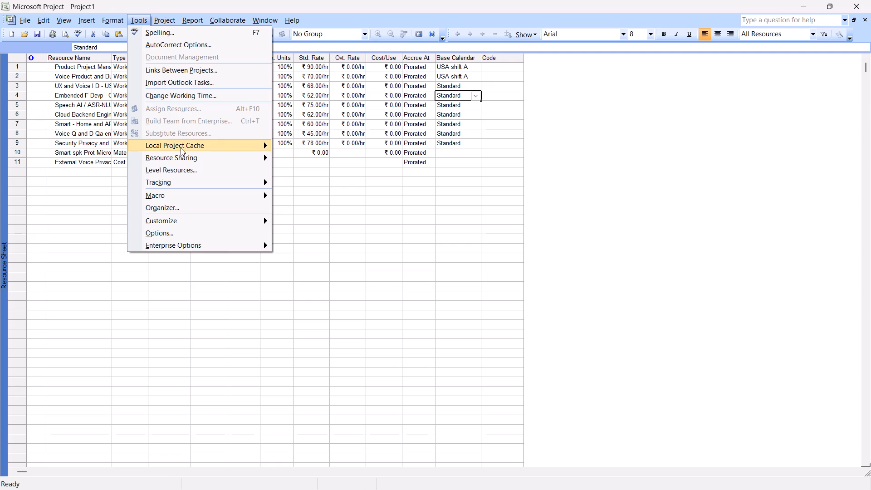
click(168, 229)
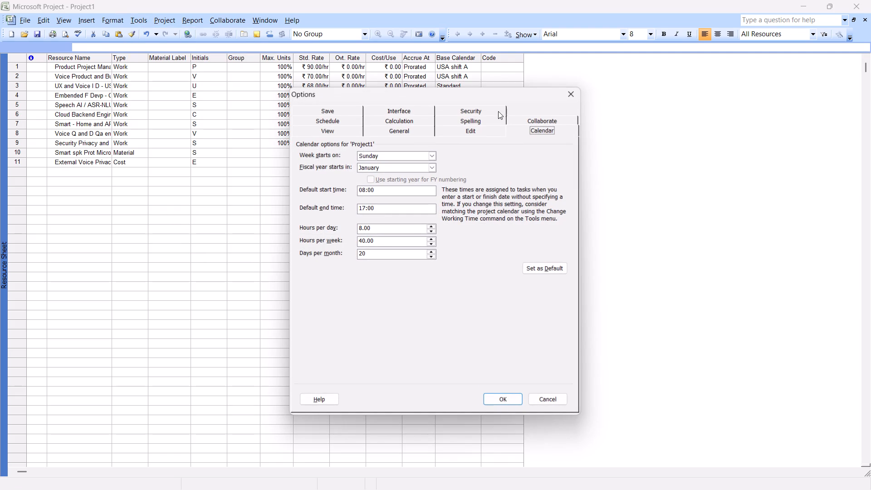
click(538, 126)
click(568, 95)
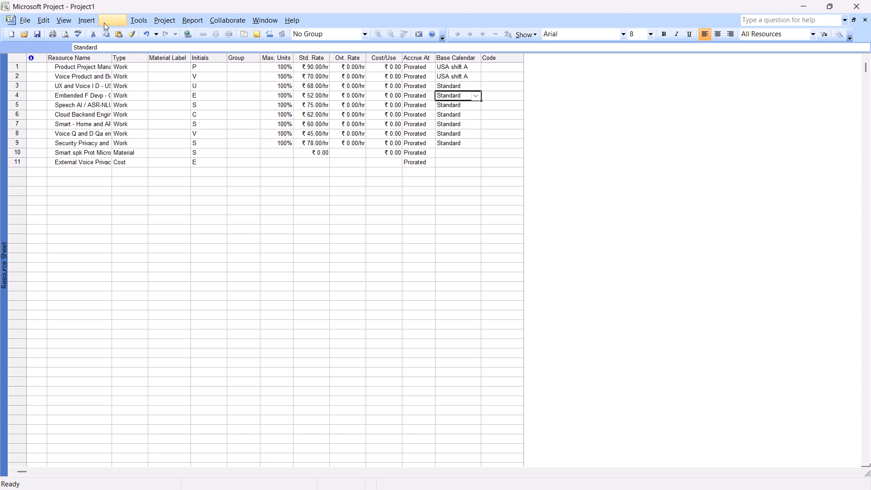
Start creating another base calendar from the working time settings.
click(127, 22)
click(153, 91)
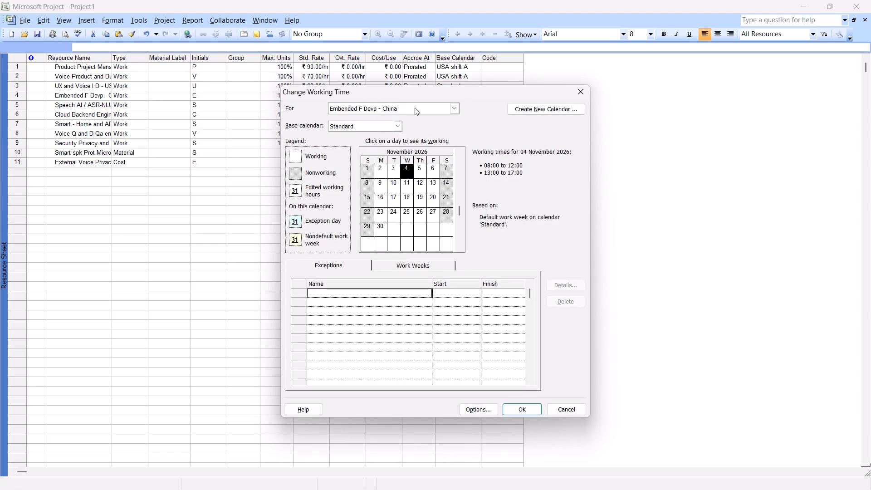
click(519, 106)
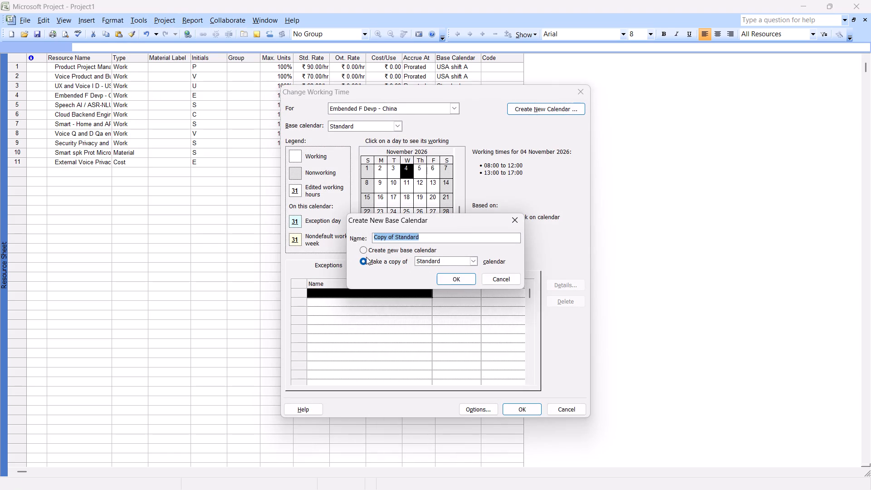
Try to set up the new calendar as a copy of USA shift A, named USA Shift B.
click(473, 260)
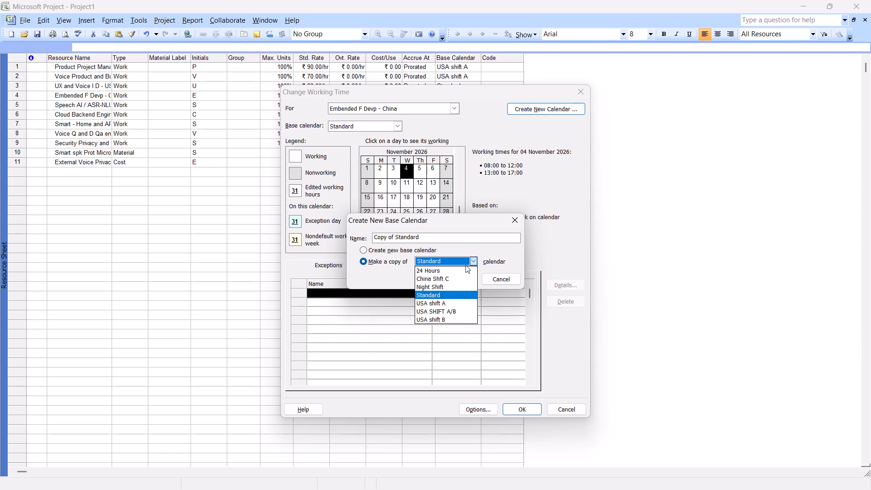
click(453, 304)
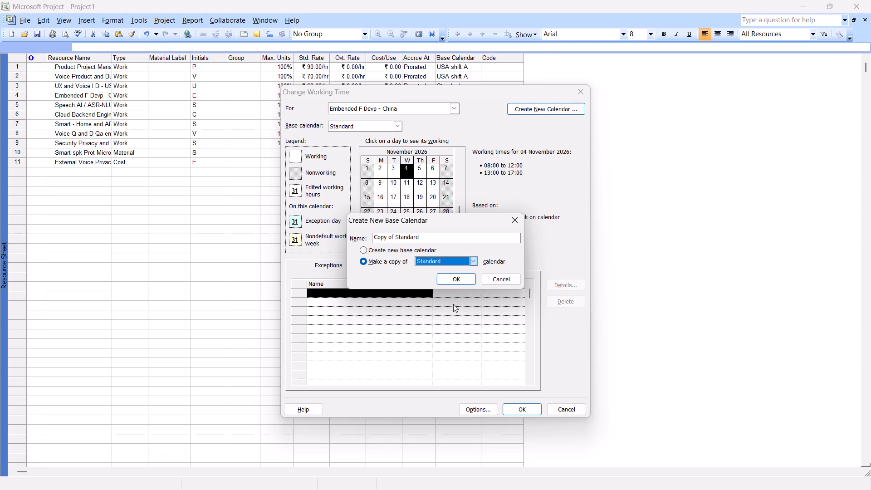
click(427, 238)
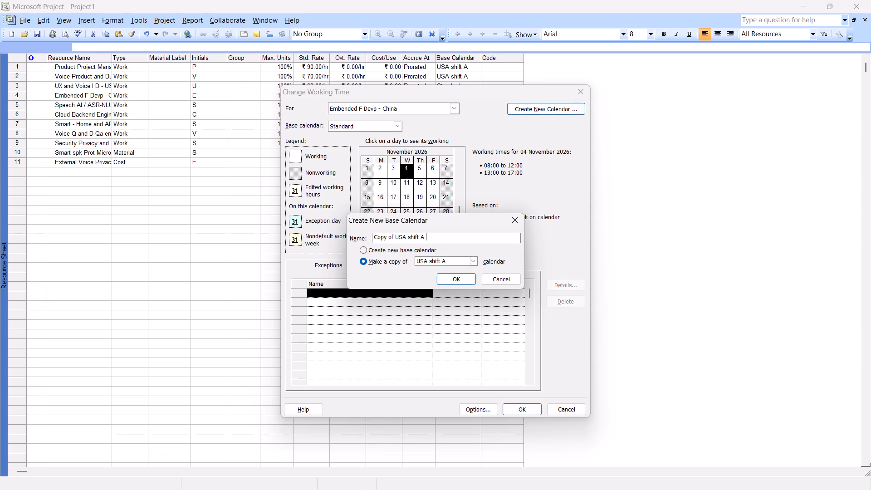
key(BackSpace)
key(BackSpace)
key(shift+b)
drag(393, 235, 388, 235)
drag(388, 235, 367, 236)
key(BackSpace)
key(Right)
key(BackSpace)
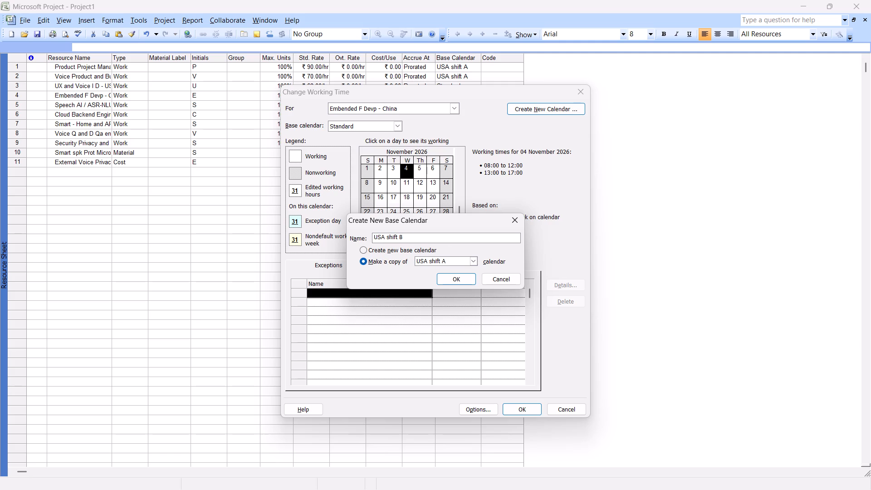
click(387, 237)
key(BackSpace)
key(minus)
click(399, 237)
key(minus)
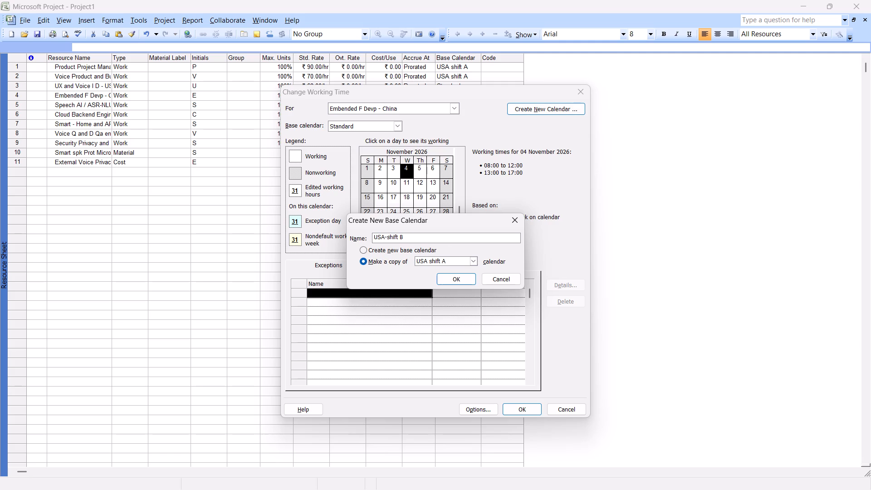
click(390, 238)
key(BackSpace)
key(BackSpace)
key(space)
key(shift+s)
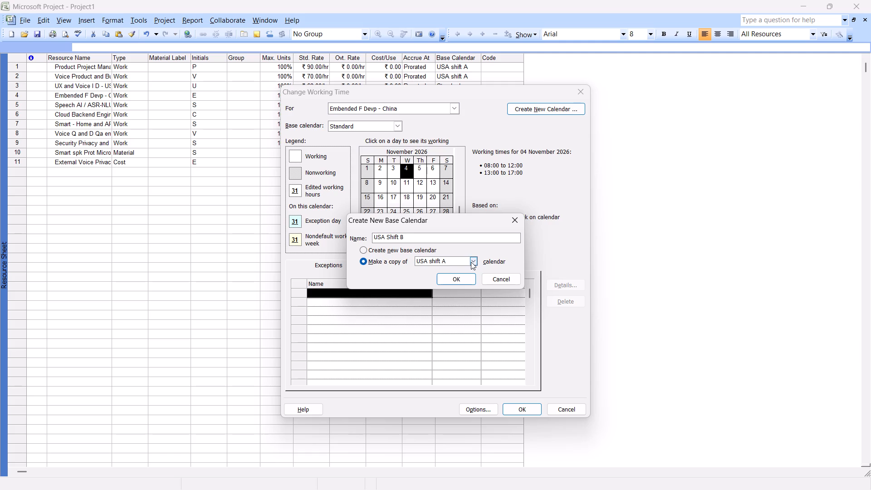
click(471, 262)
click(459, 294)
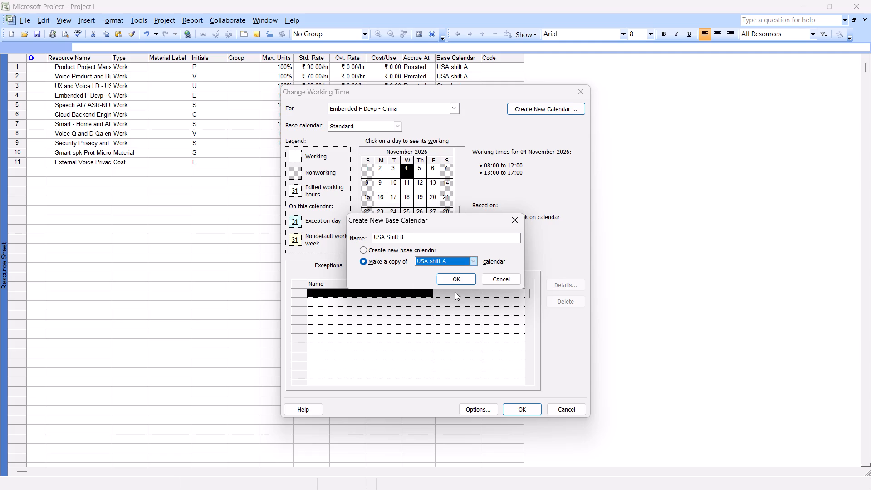
Create the calendar as a new base calendar named USA Shift -B instead of copying an existing one.
click(362, 252)
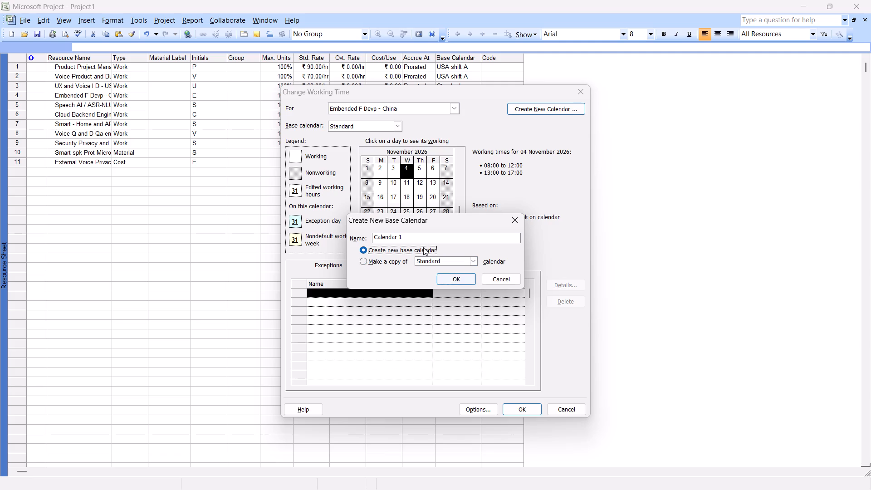
drag(415, 239, 324, 247)
key(BackSpace)
text(USA Shift -B)
click(446, 282)
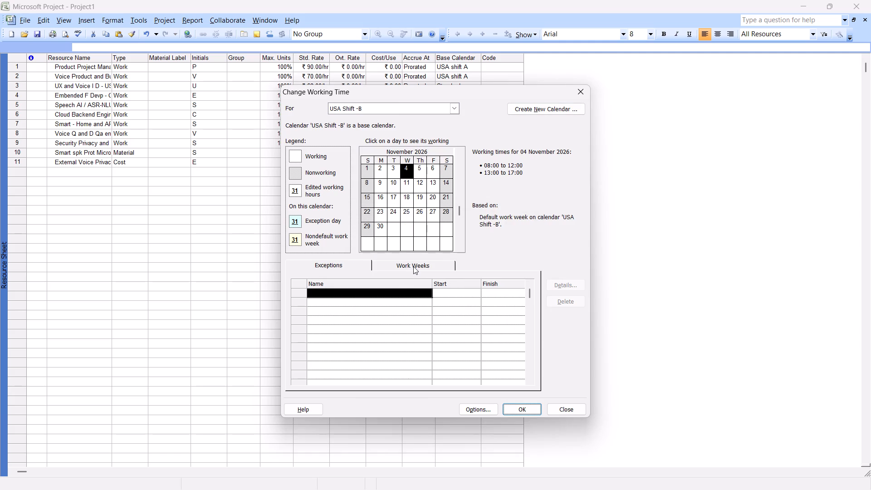
Set Sunday to nonworking time in the default work week of USA Shift -B.
click(413, 266)
click(452, 292)
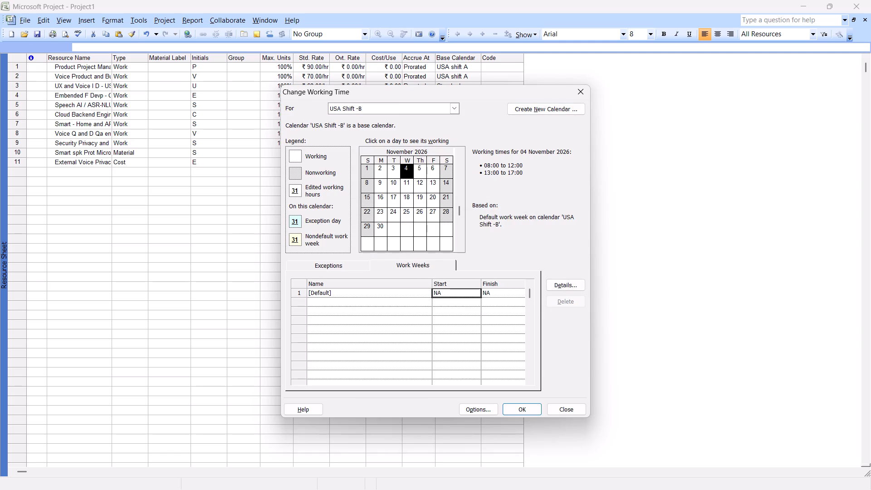
click(556, 283)
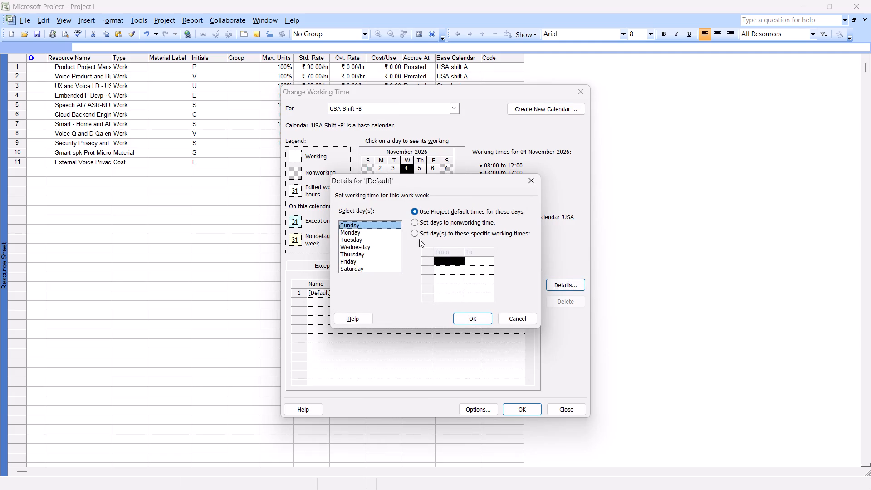
click(413, 220)
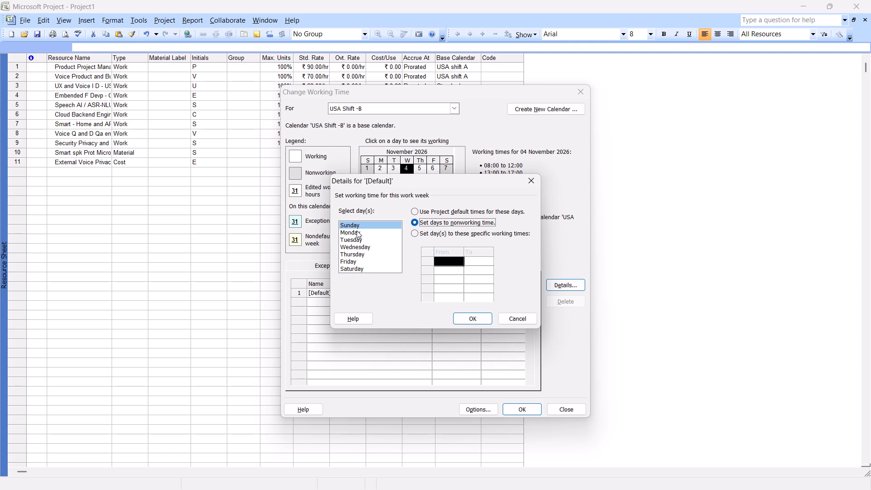
Set specific working times from 16:00 to 00:00 for Monday to Friday in USA Shift -B's default work week.
drag(357, 230, 364, 260)
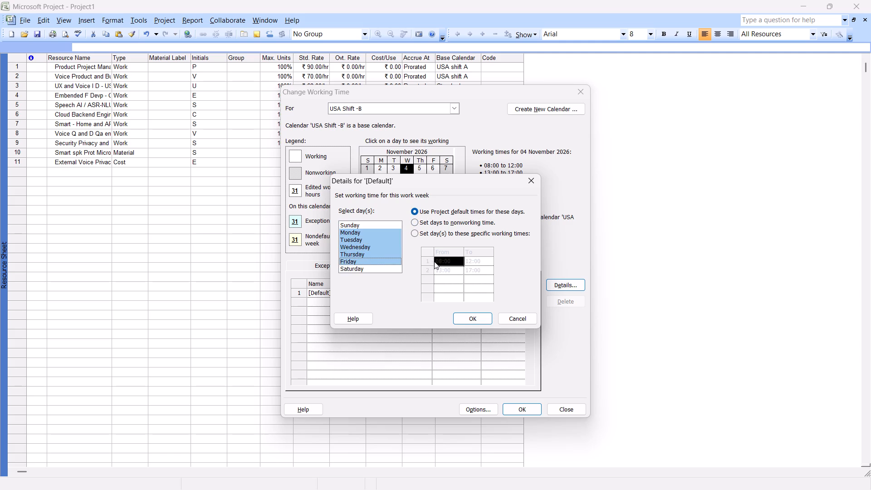
click(417, 231)
click(416, 224)
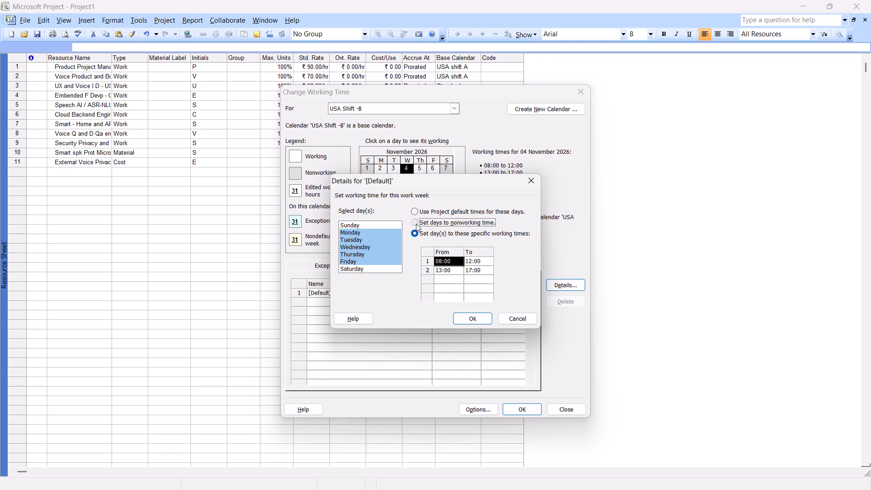
click(359, 233)
drag(359, 233, 364, 260)
click(414, 231)
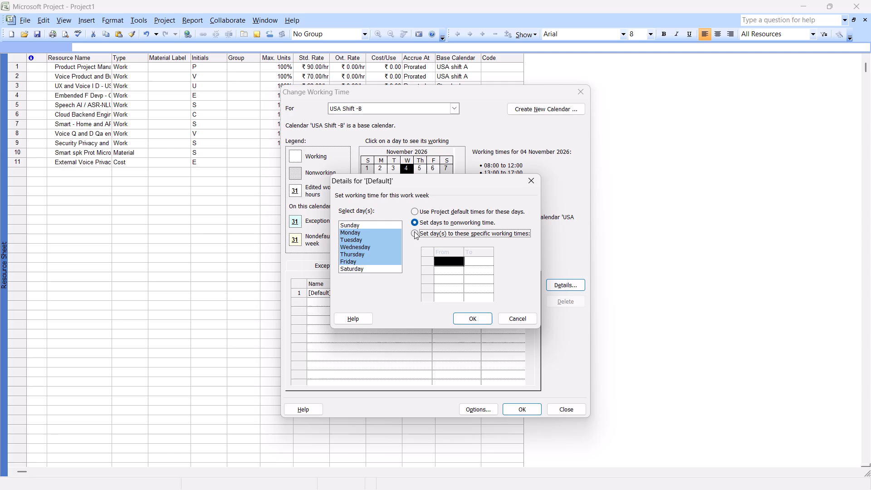
click(446, 263)
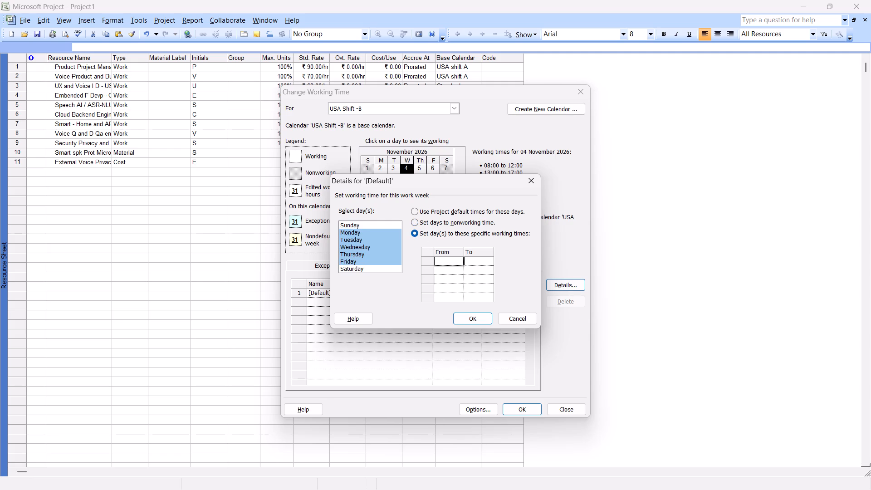
text(16)
key(shift+colon)
text(00)
click(474, 260)
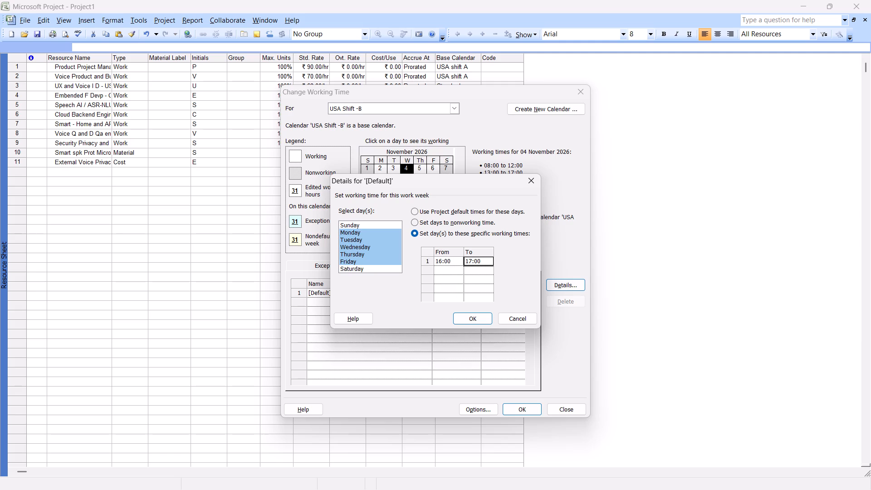
click(471, 261)
key(BackSpace)
text(00)
text(:00)
Enter 16:01 as the Monday-to-Friday start time of USA Shift -B and save the calendar changes.
click(454, 260)
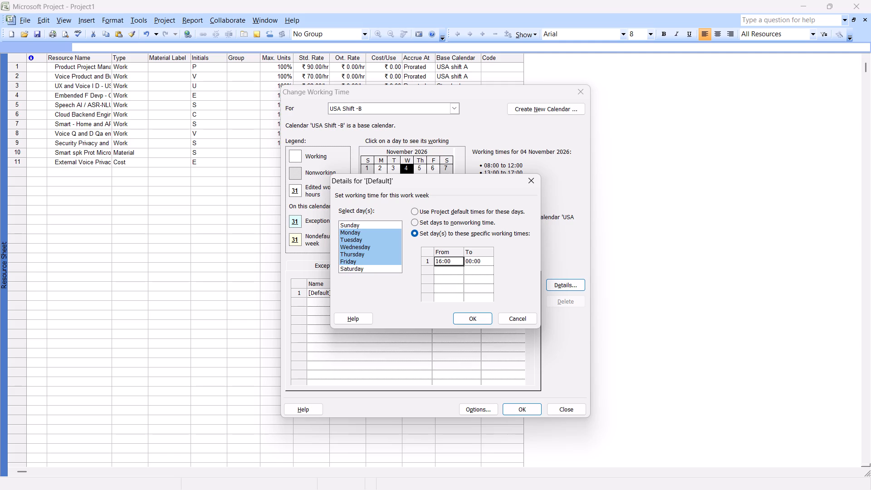
click(453, 260)
key(BackSpace)
text(16:01)
click(471, 317)
click(471, 317)
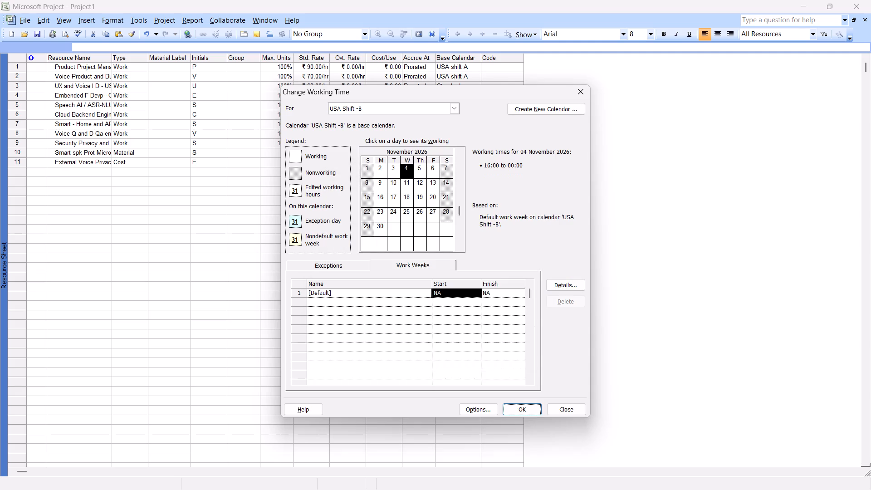
click(528, 408)
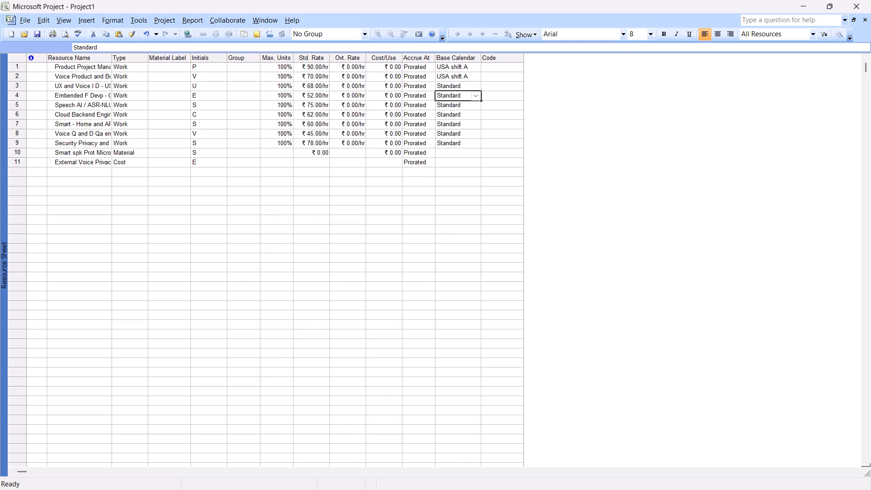
Assign the USA Shift -B base calendar to the UX and Voice resource in row 3.
click(475, 97)
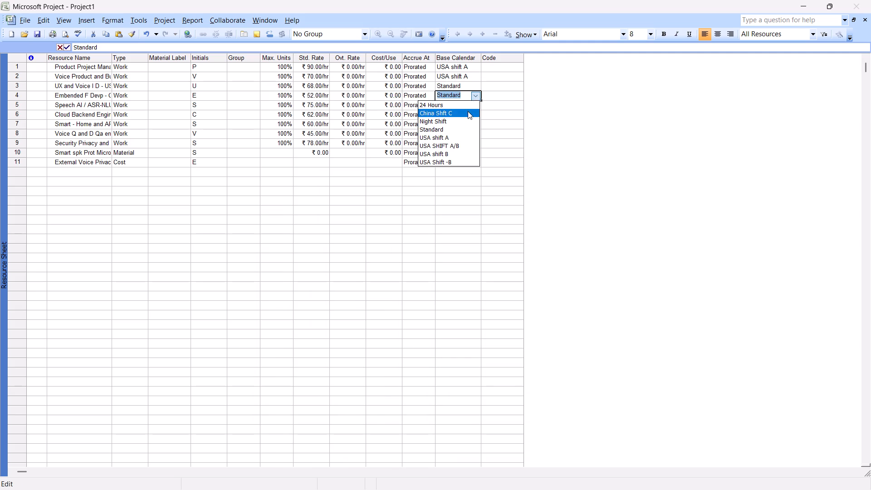
click(468, 88)
click(474, 88)
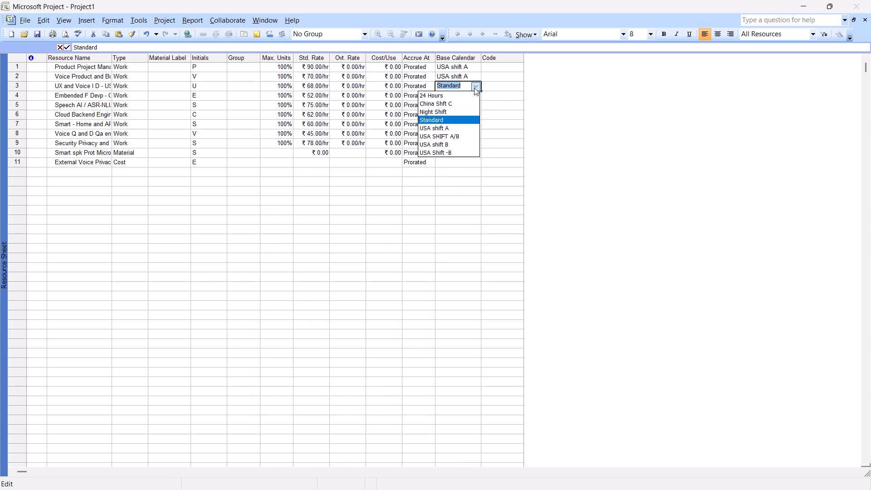
click(451, 150)
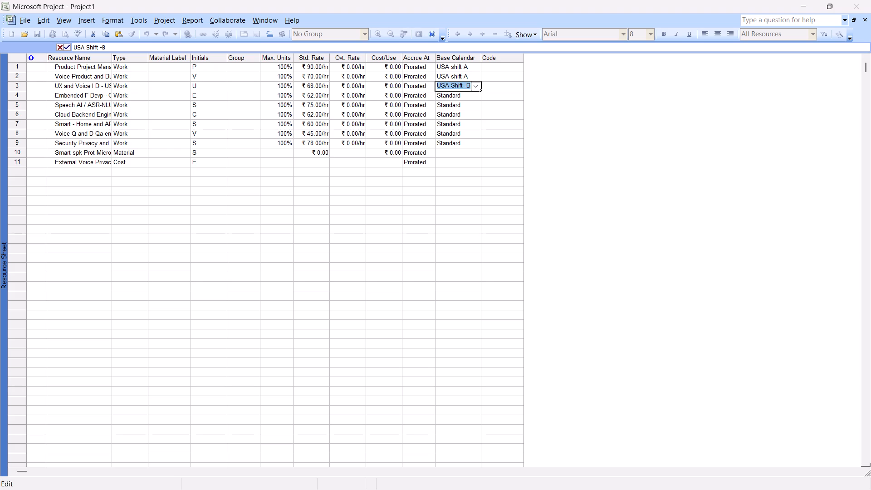
Assign the China Shft C base calendar to the Embended F Devp resource in row 4.
click(476, 96)
click(476, 96)
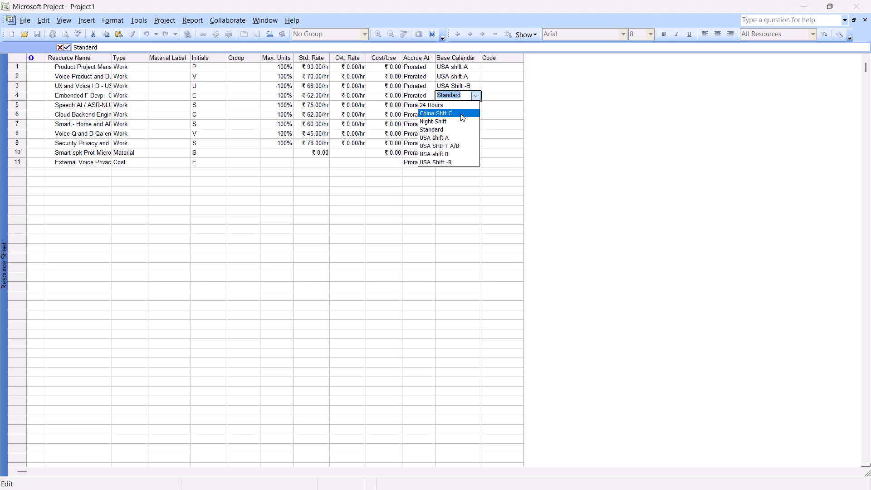
click(460, 113)
click(468, 106)
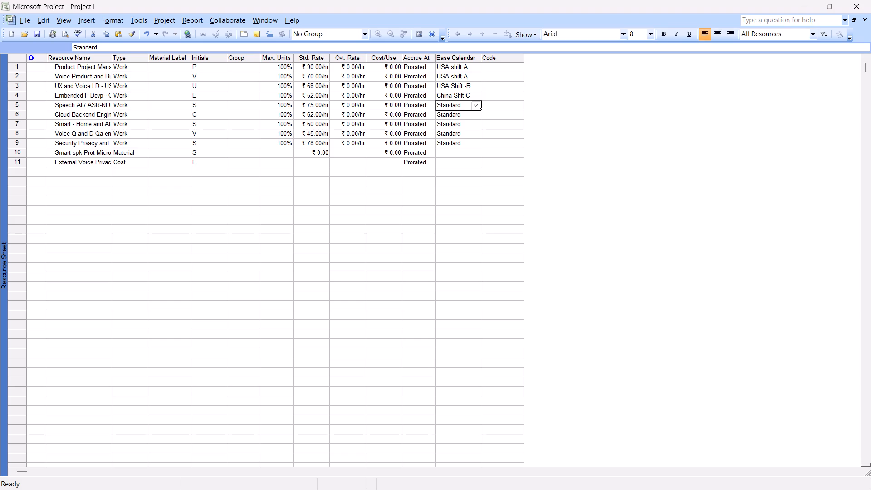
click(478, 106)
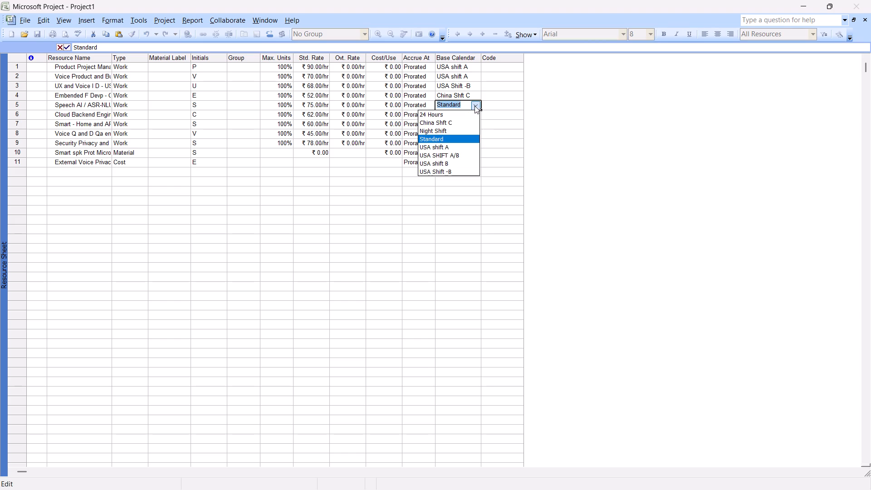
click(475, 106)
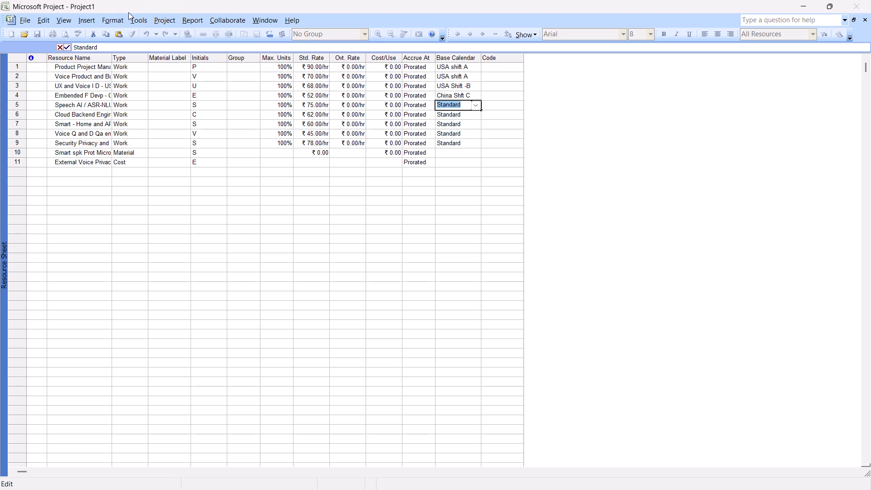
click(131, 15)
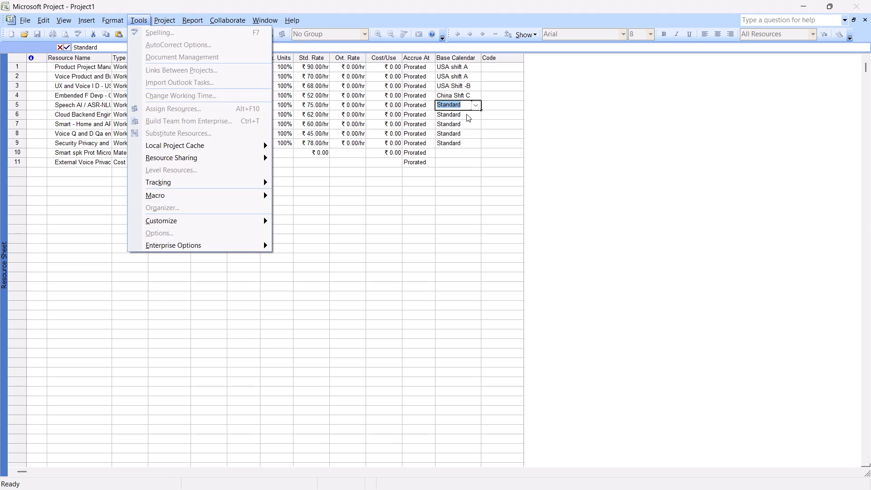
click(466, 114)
Create a new base calendar named China Shift D through Change Working Time, without copying an existing calendar.
click(138, 16)
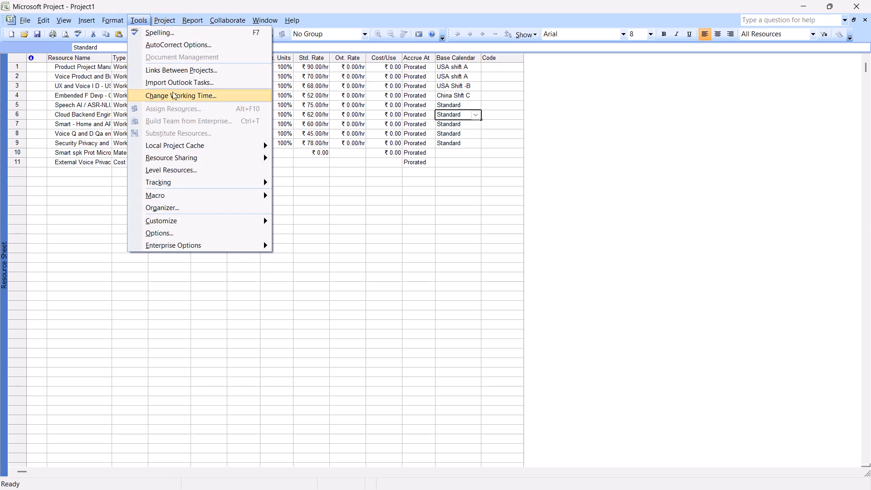
click(163, 93)
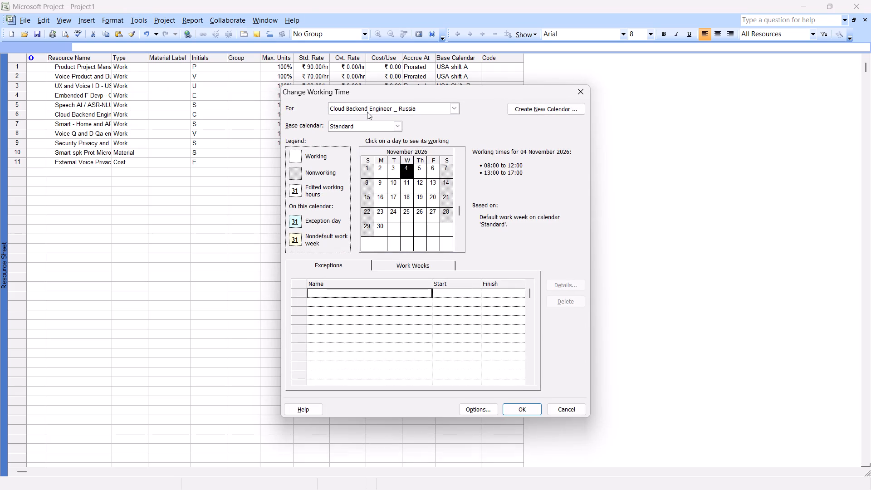
click(514, 105)
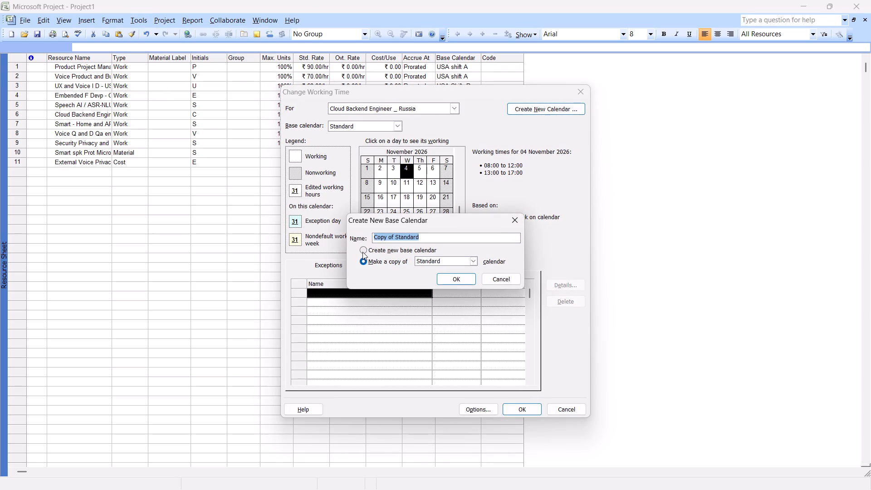
click(362, 252)
drag(423, 240, 339, 238)
key(BackSpace)
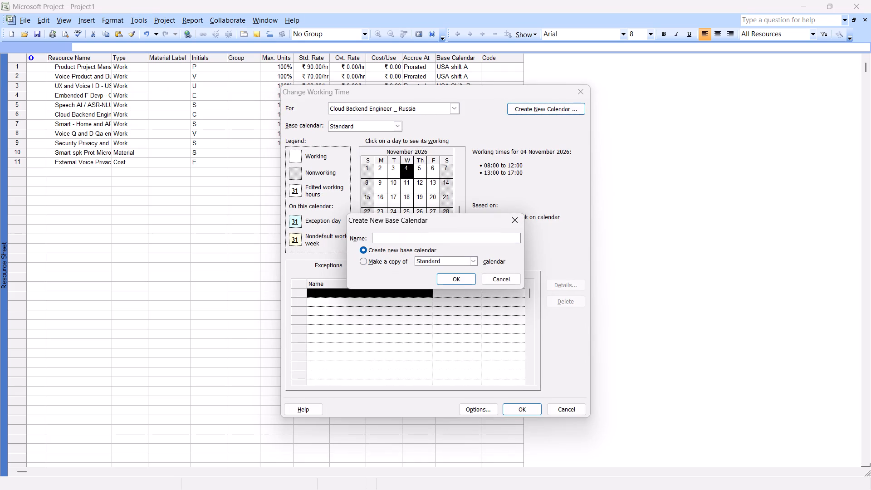
text(China Shift D)
click(444, 275)
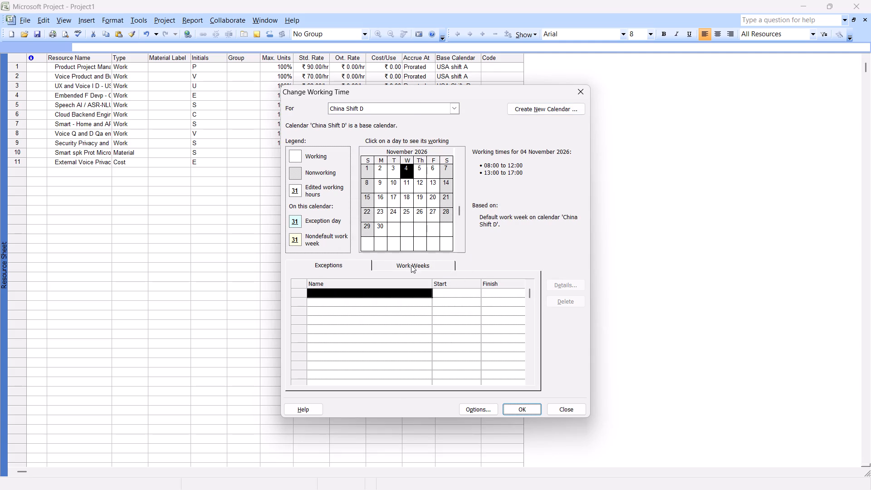
Set Sunday to nonworking time in the default work week of China Shift D.
click(411, 265)
click(449, 295)
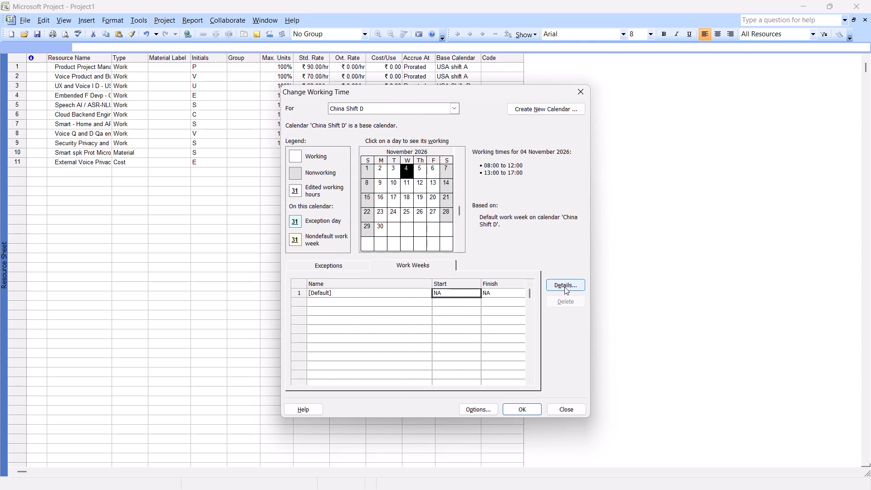
click(565, 287)
click(413, 223)
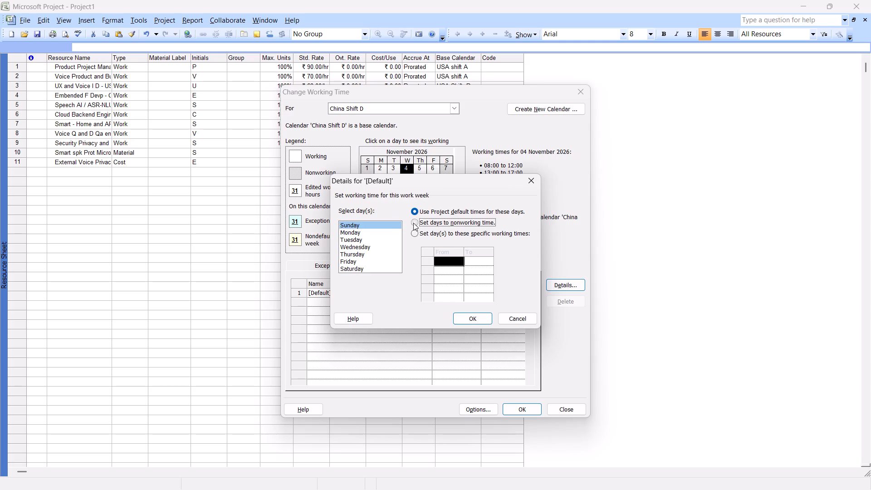
Give Monday to Friday specific working times starting at 17:01 in China Shift D's default work week.
drag(368, 232, 370, 261)
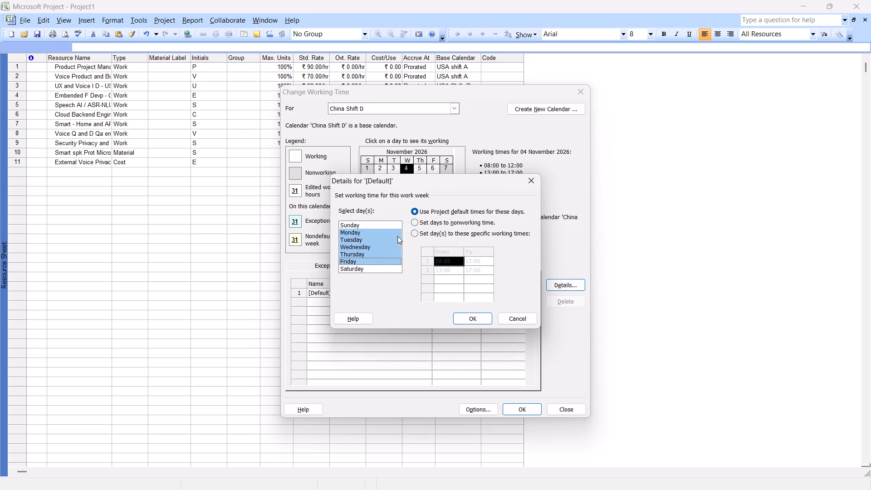
click(414, 223)
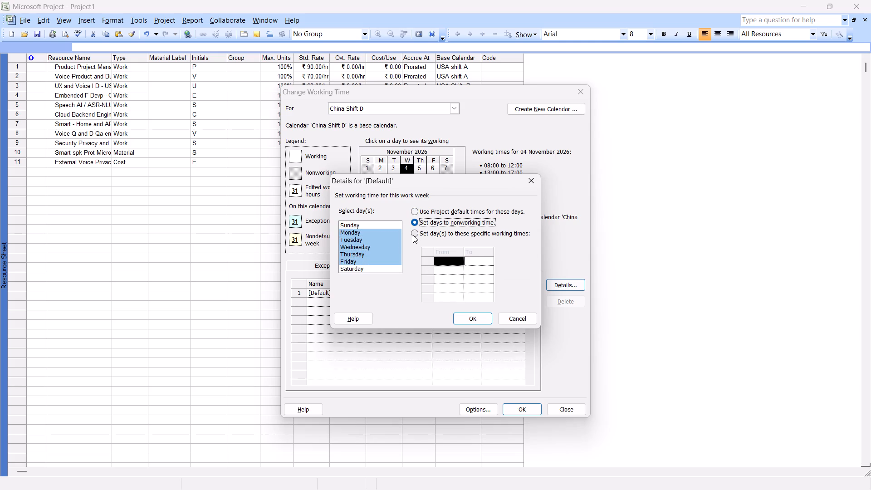
click(413, 235)
click(445, 264)
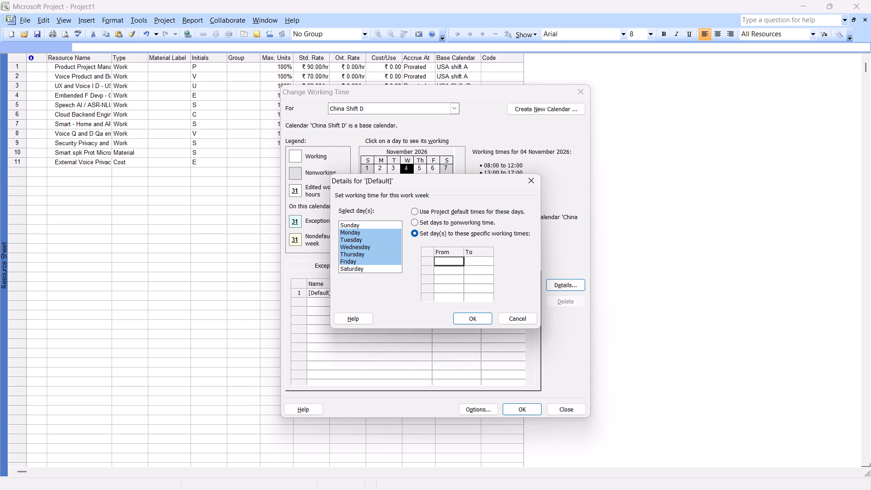
text(17)
text(:01)
Set the Monday-to-Friday end time of China Shift D to 01:00 and save the calendar changes.
click(482, 267)
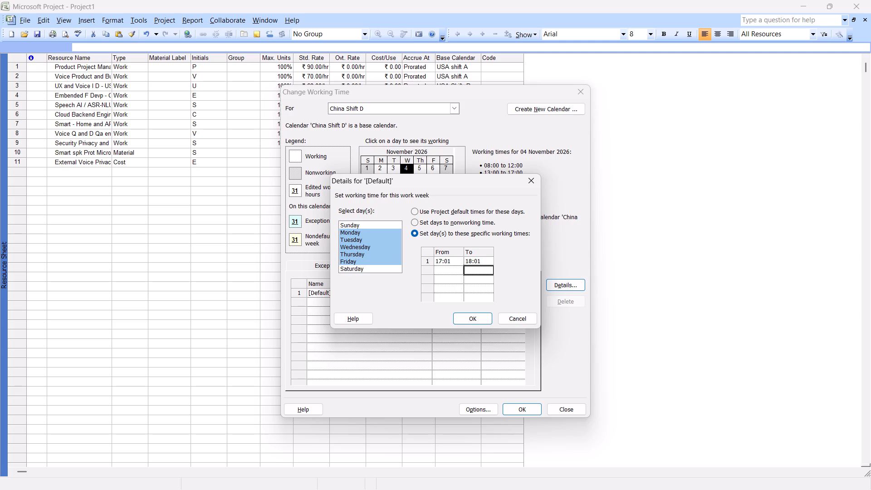
click(483, 265)
click(482, 264)
key(BackSpace)
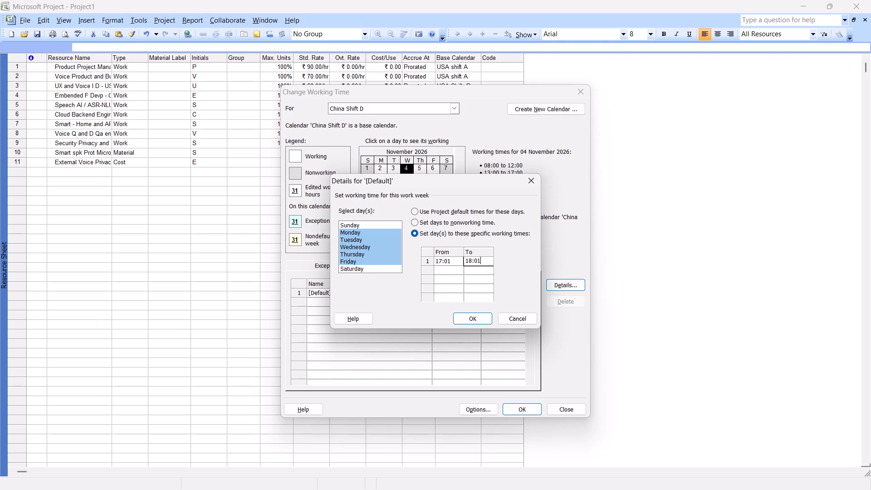
double_click(474, 261)
key(BackSpace)
key(BackSpace)
key(BackSpace)
key(BackSpace)
text(01:00)
click(475, 322)
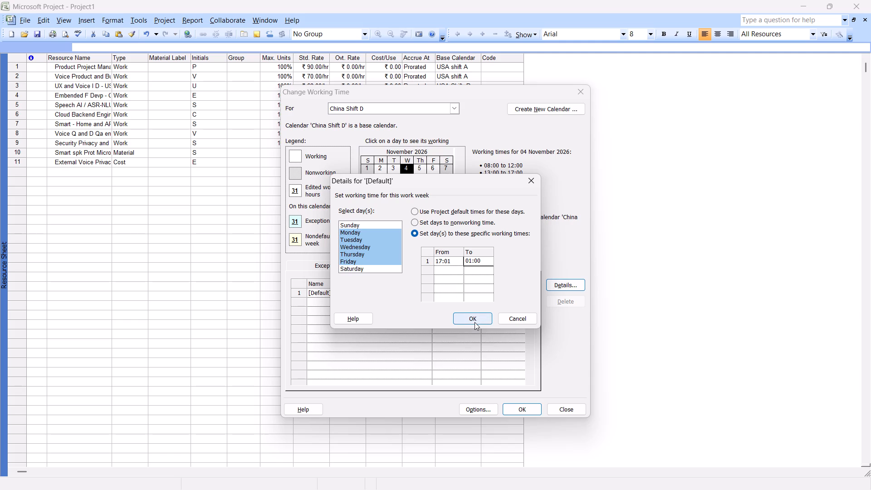
click(475, 322)
click(522, 412)
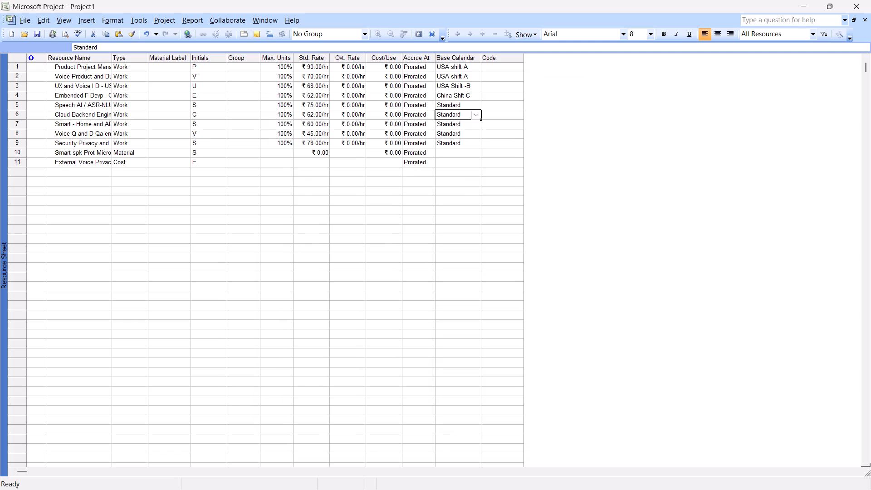
Assign the China Shift D base calendar to the Speech AI / ASR-NLU resource in row 5.
click(477, 104)
click(477, 104)
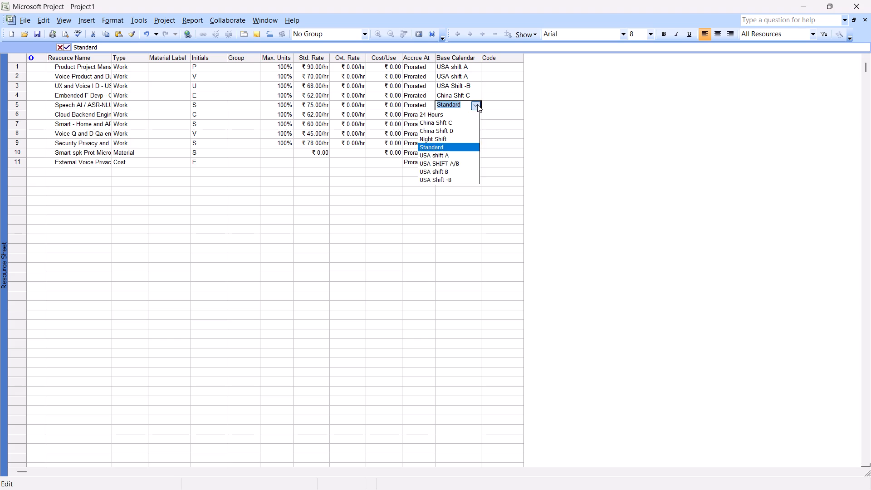
click(463, 132)
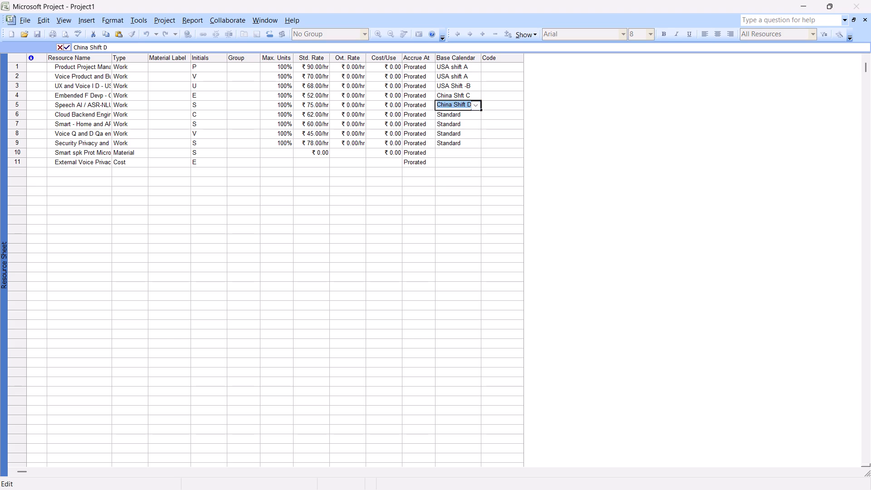
click(475, 120)
click(477, 113)
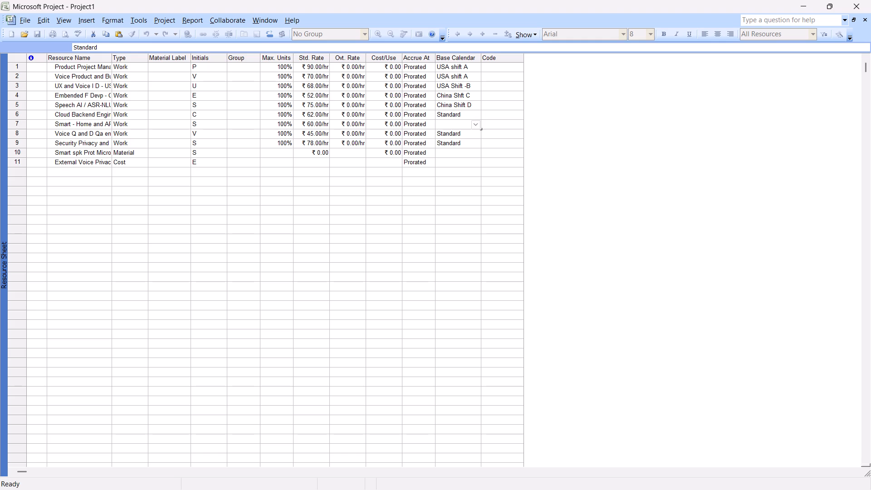
Create a new base calendar named Moscow Shift E through Change Working Time, without copying an existing calendar.
click(143, 22)
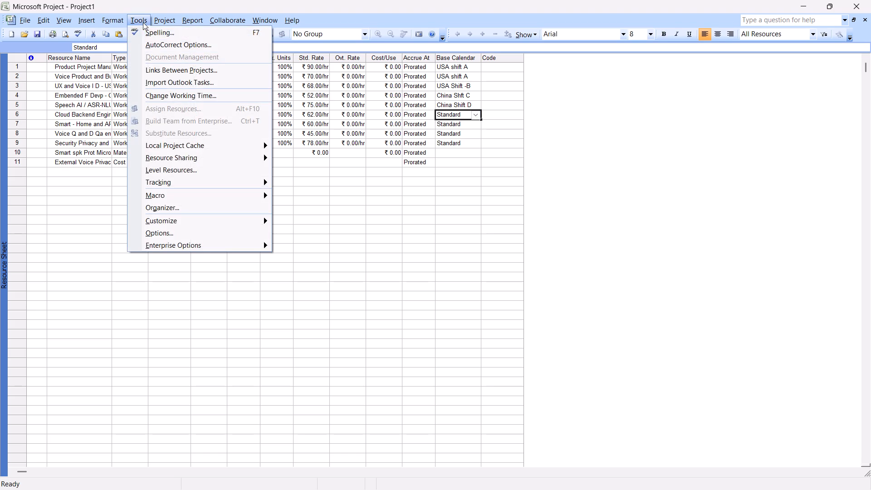
click(196, 96)
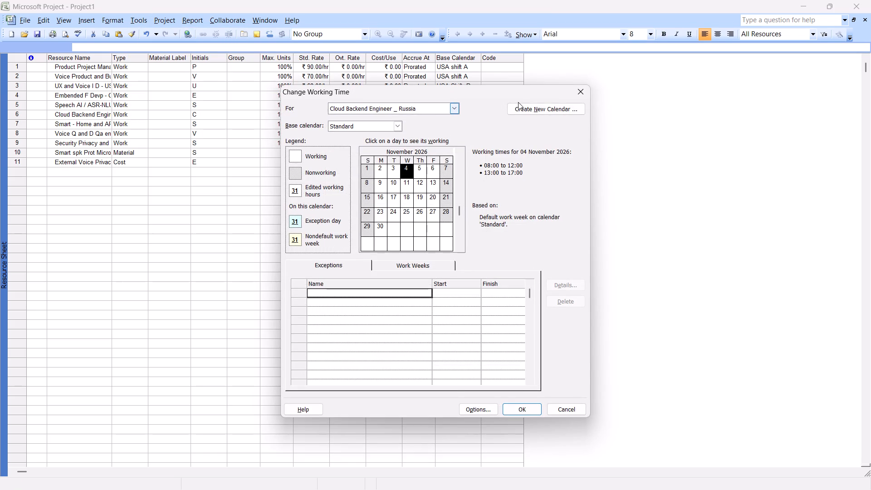
click(518, 102)
click(520, 109)
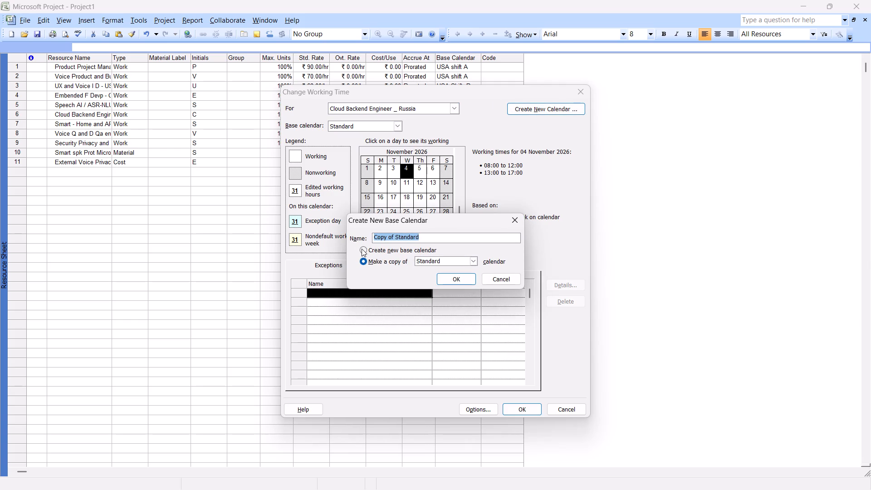
click(426, 259)
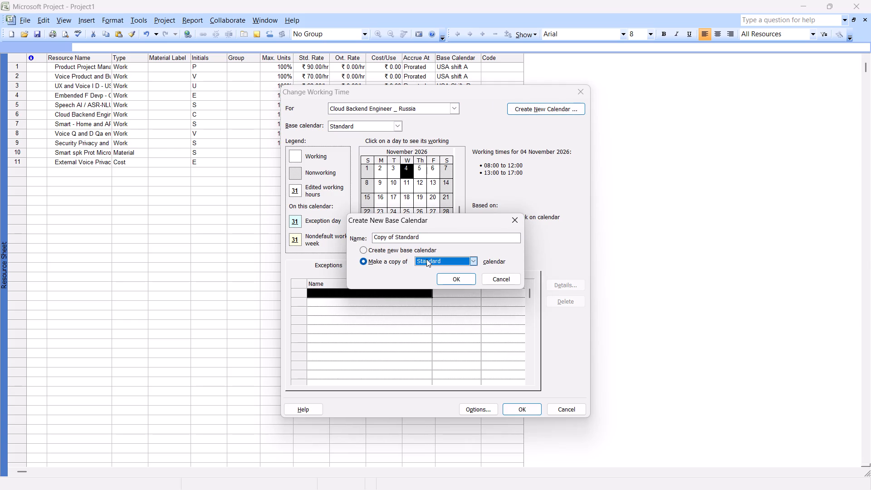
click(426, 259)
click(360, 250)
drag(419, 237, 376, 236)
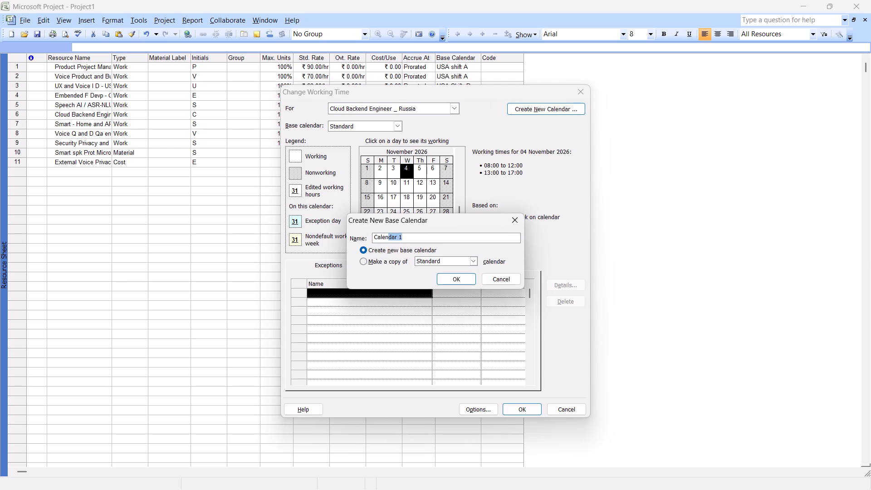
drag(376, 236, 340, 240)
key(BackSpace)
text(Moscow)
key(space)
text(Shift E)
click(449, 276)
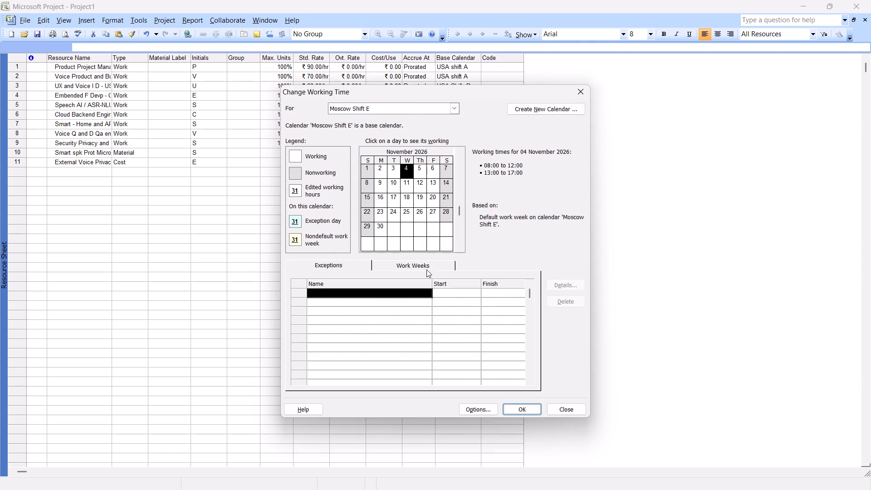
Give Monday to Friday specific working times from 09:00 to 17:00 in Moscow Shift E's default work week.
click(422, 267)
click(448, 294)
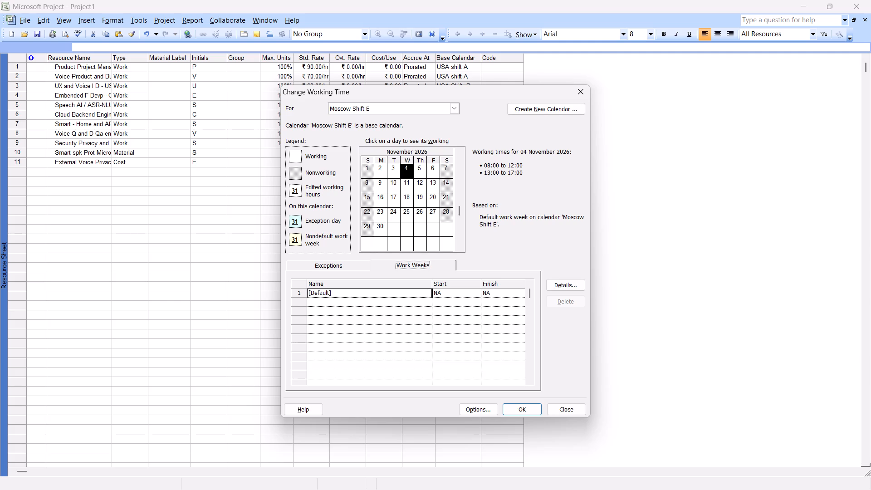
click(560, 285)
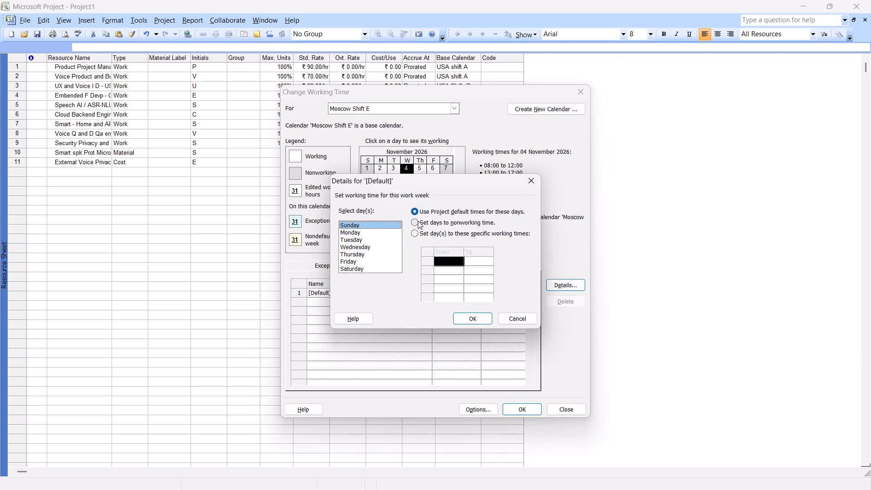
click(418, 221)
drag(363, 232, 361, 259)
click(416, 220)
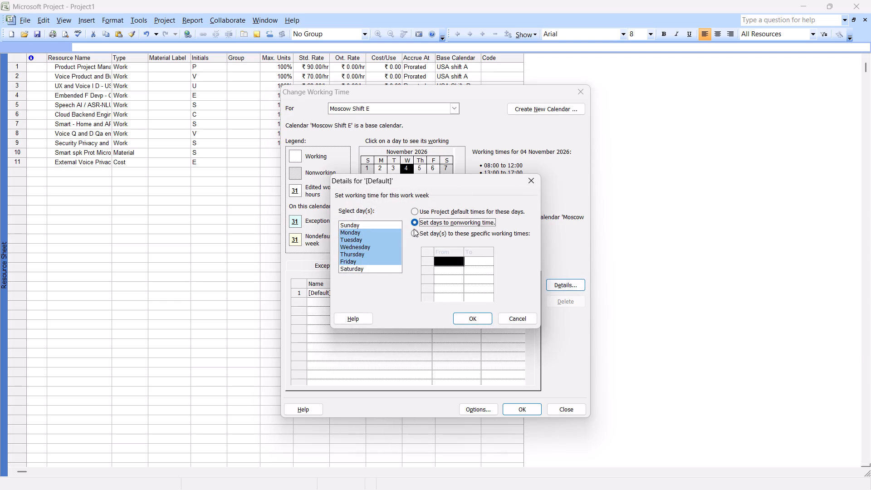
click(414, 229)
click(445, 262)
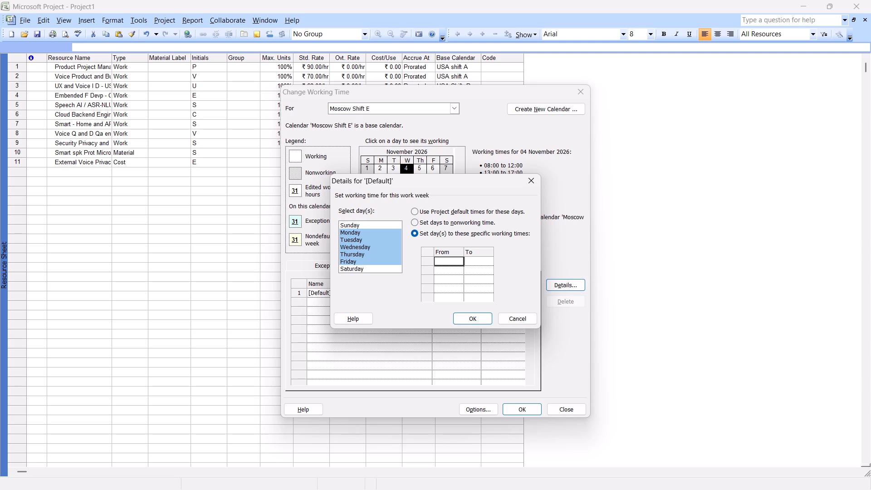
text(09:00)
click(470, 262)
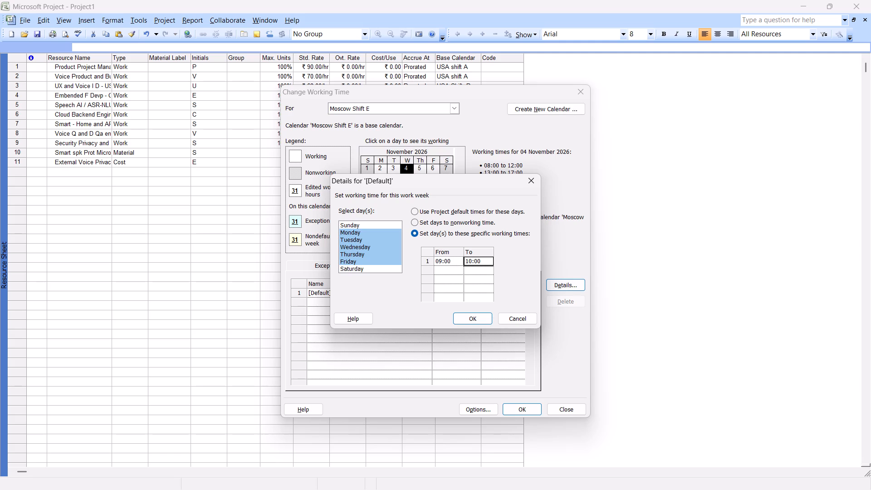
click(470, 262)
key(BackSpace)
text(17:00)
click(469, 319)
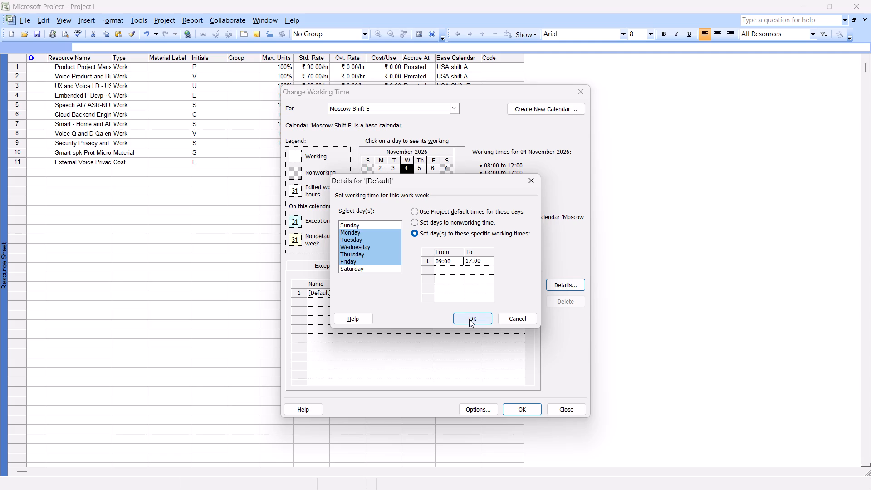
click(469, 319)
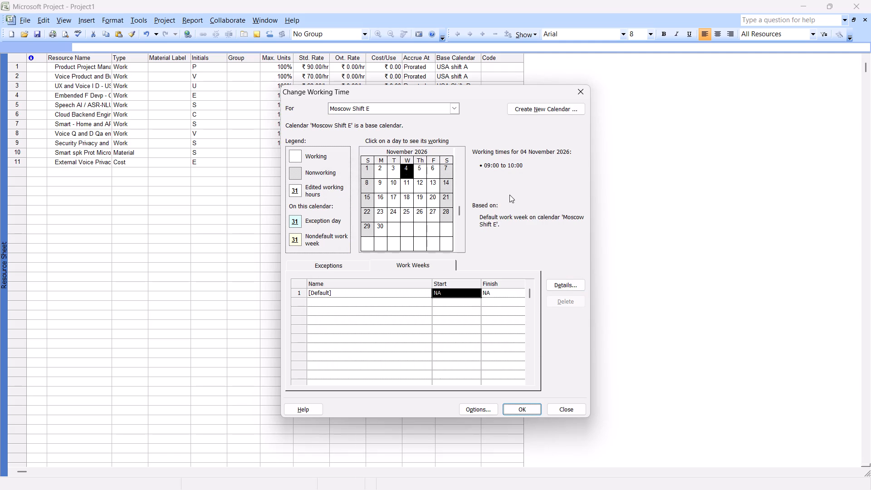
Set the Monday-to-Friday end time of Moscow Shift E to 17:00 and save the calendar changes.
click(552, 285)
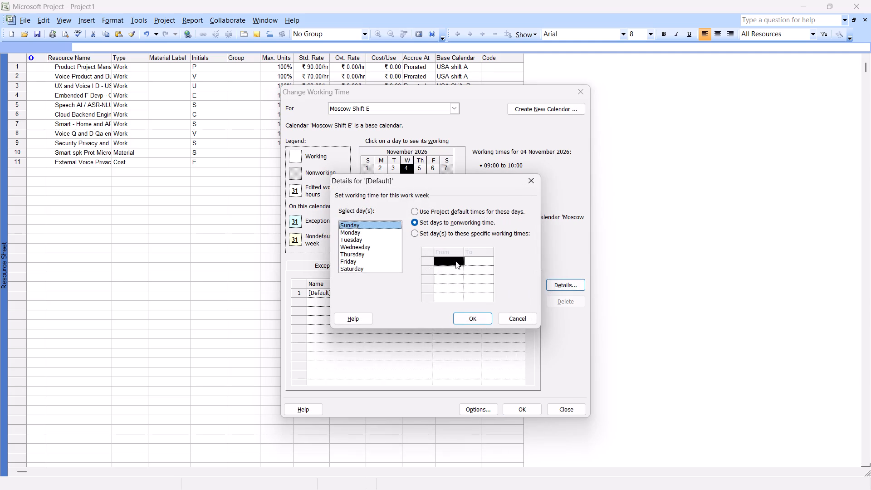
drag(362, 232, 372, 259)
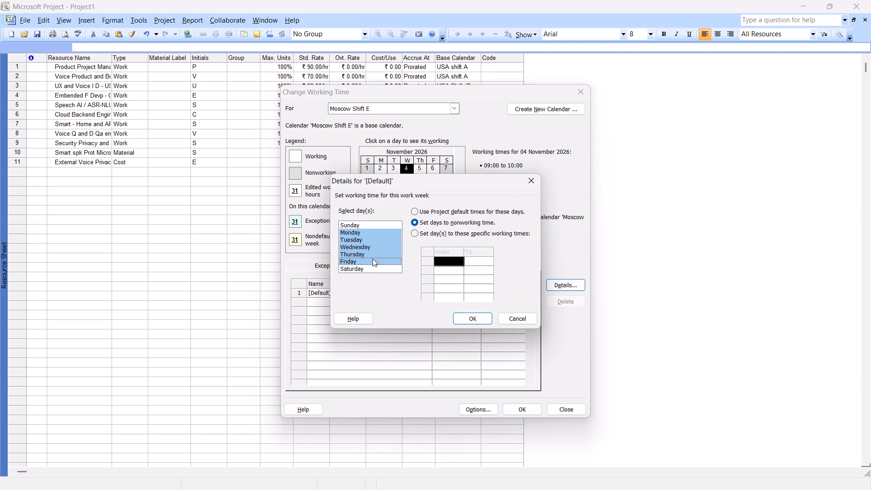
drag(372, 259, 372, 259)
click(479, 259)
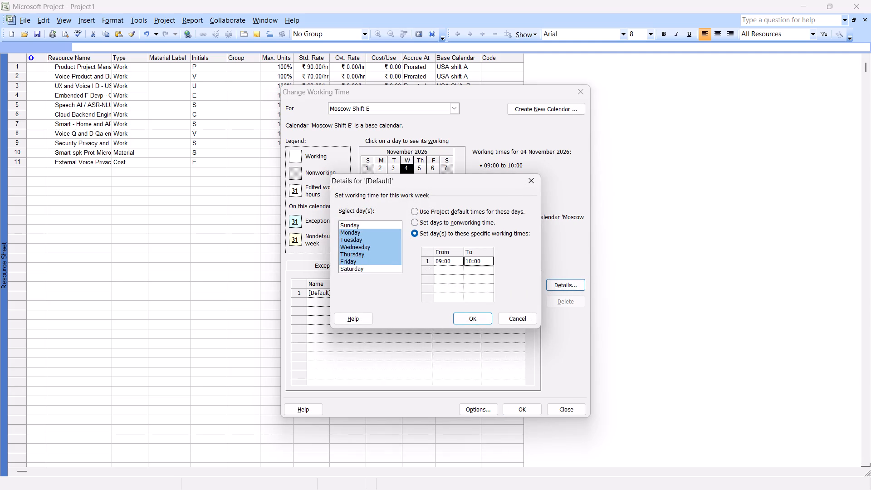
click(473, 260)
click(469, 260)
key(Right)
key(BackSpace)
key(7)
click(481, 260)
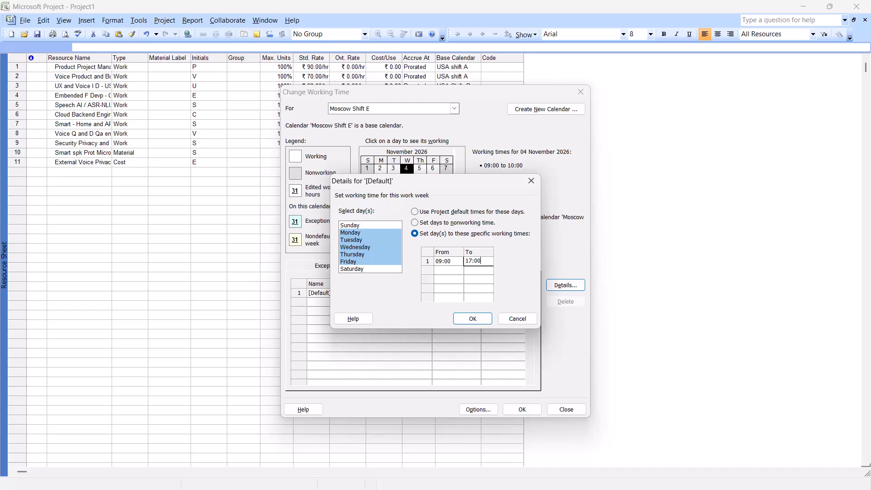
key(Return)
click(472, 318)
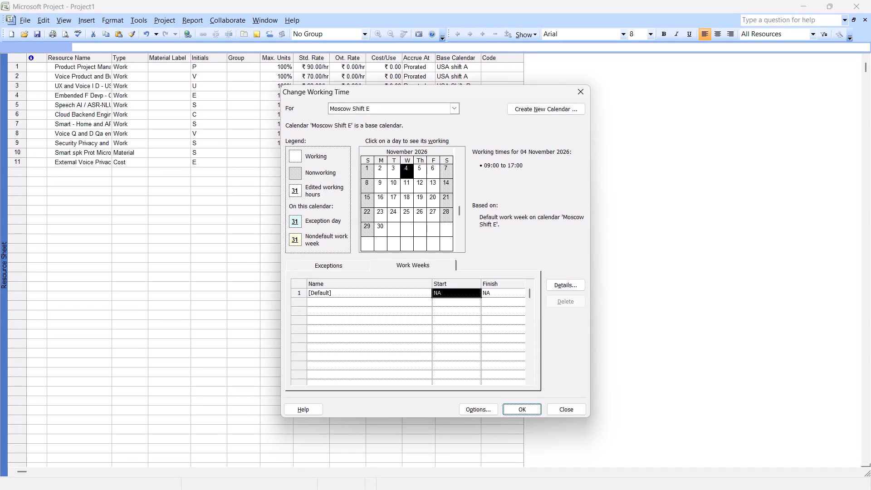
click(515, 408)
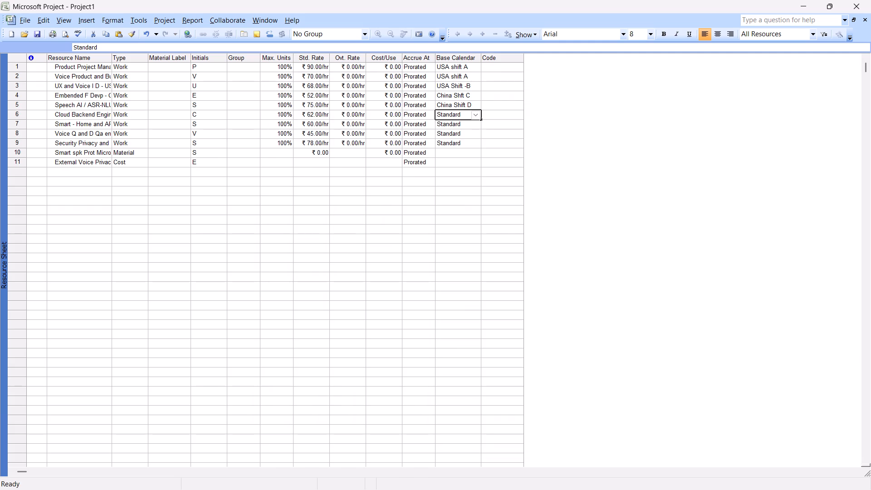
Assign the Moscow Shift E base calendar to the Cloud Backend engineer resource in row 6.
click(474, 117)
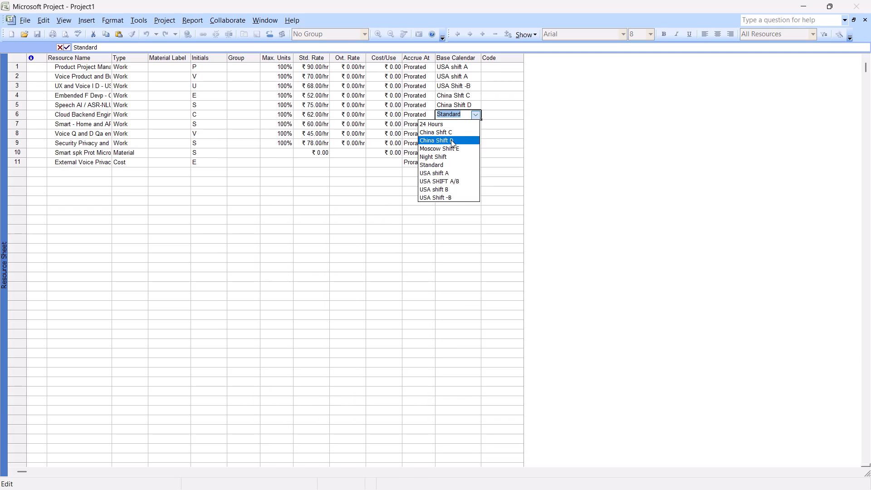
click(449, 147)
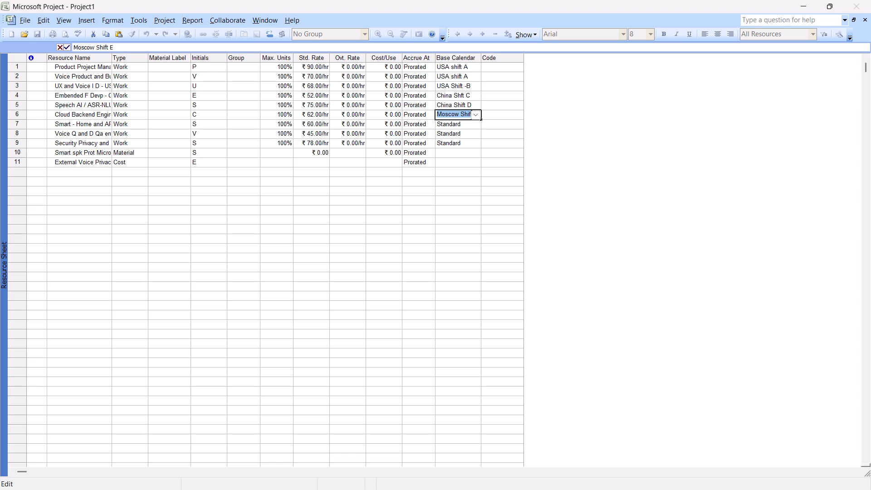
Assign the China Shft C base calendar to the Smart - Home resource in row 7.
click(476, 123)
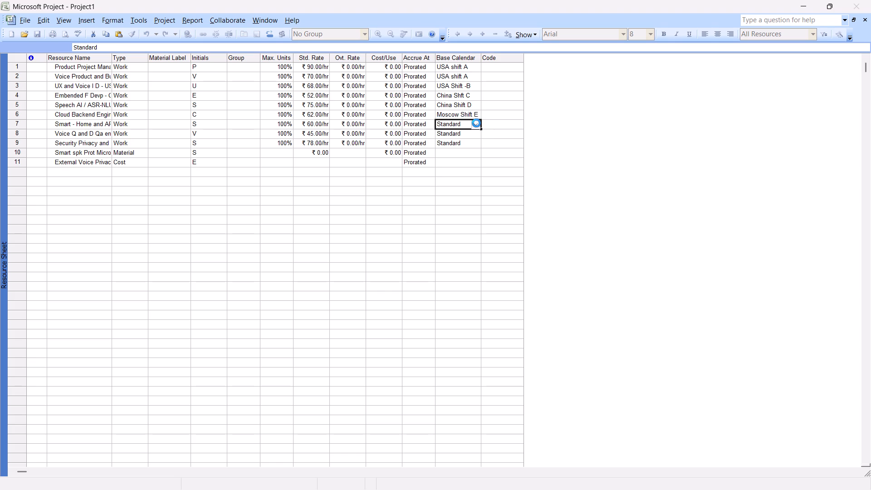
click(476, 123)
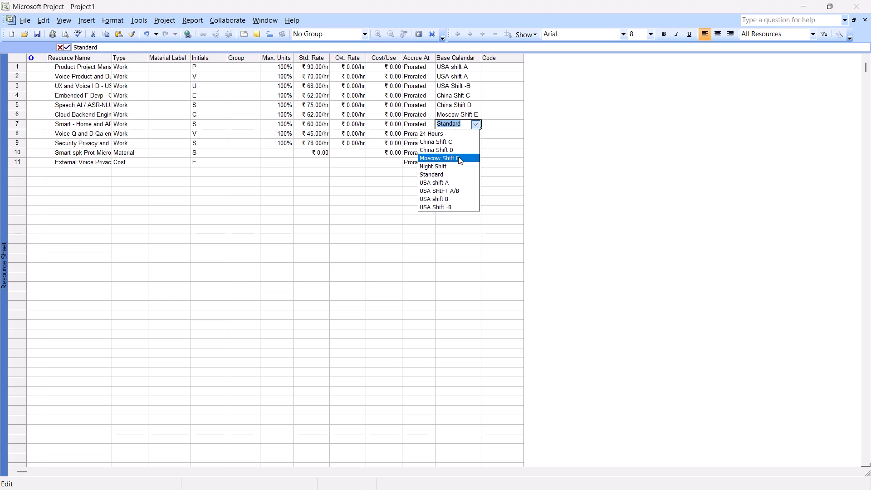
click(458, 157)
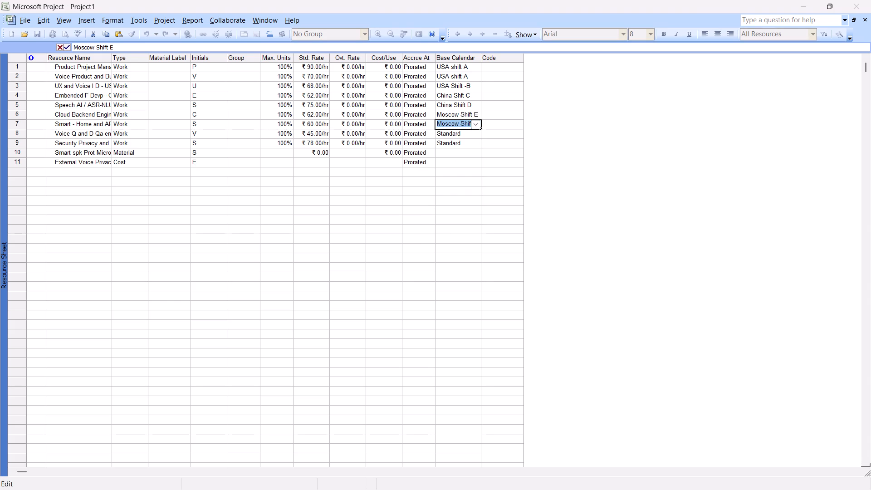
click(478, 127)
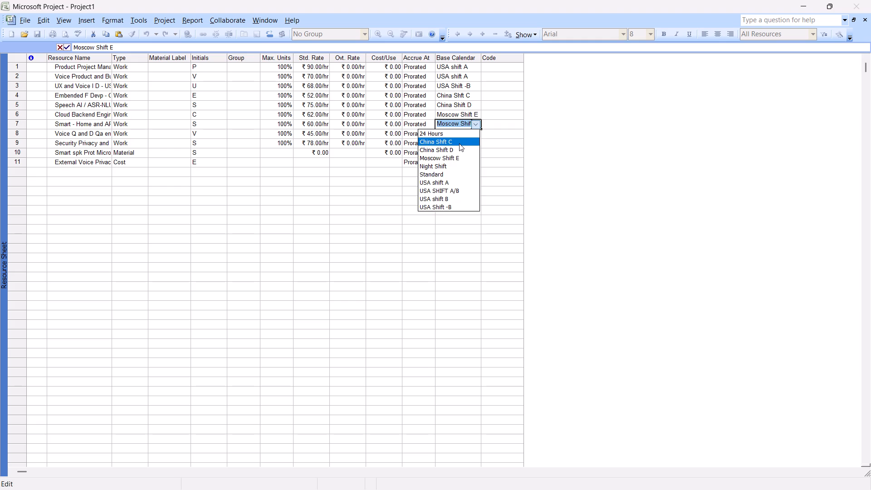
click(459, 143)
Assign the USA Shift -B base calendar to the Voice Q and D Qa resource in row 8.
click(475, 132)
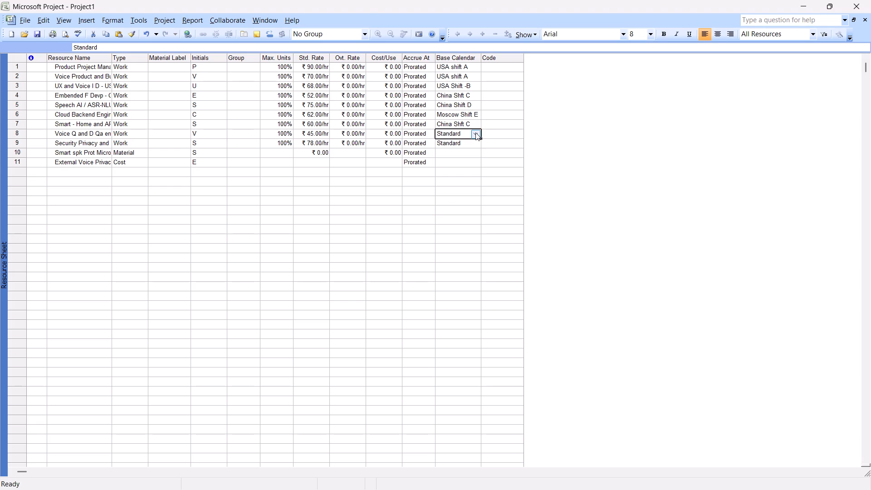
click(476, 134)
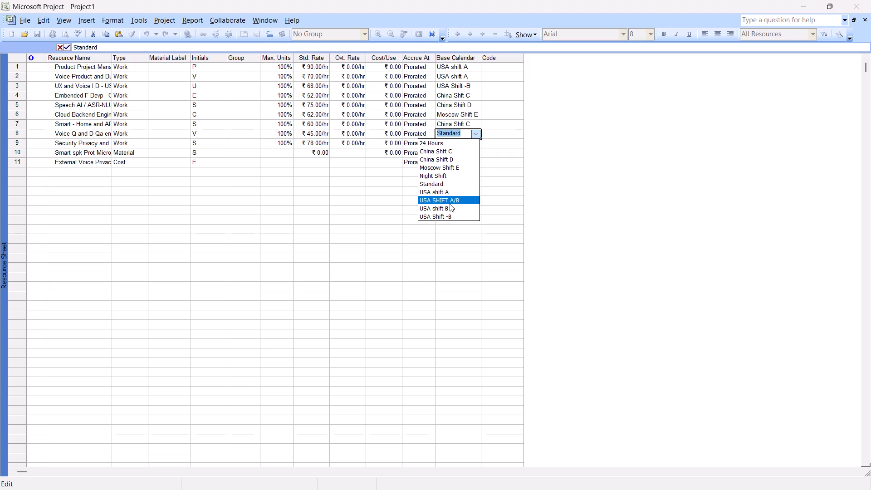
click(449, 215)
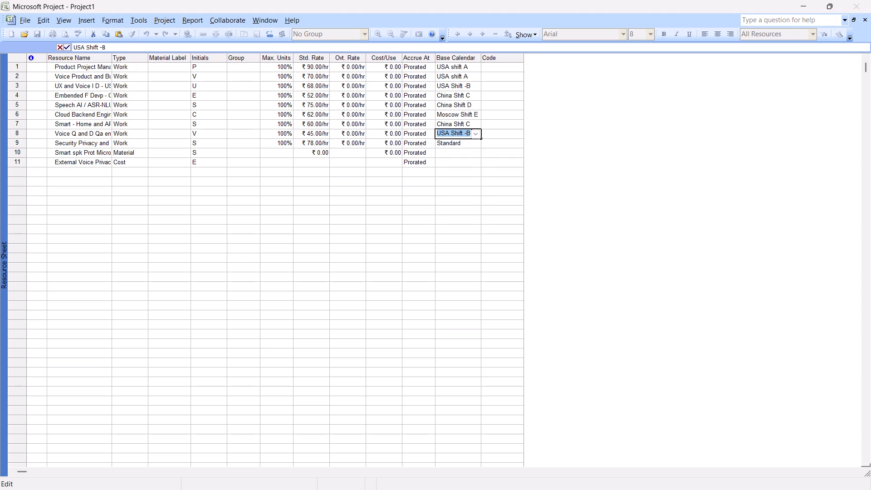
click(520, 159)
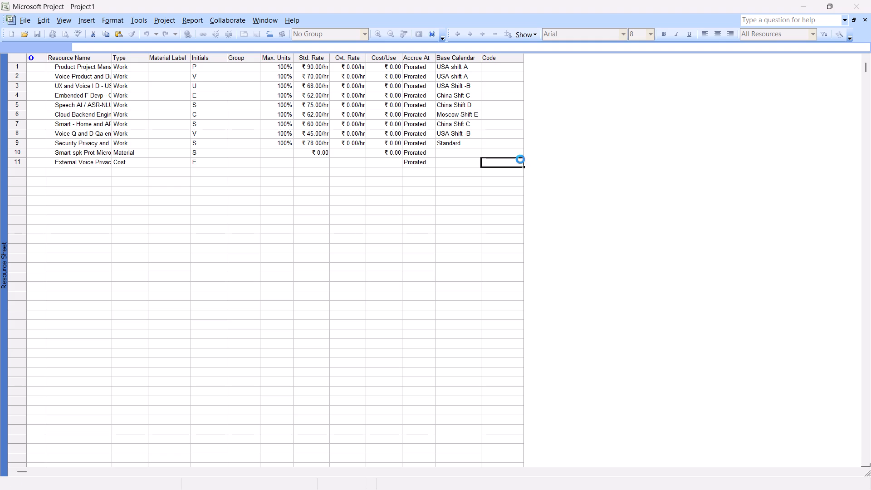
Switch from the resource sheet to the Gantt Chart view.
click(65, 20)
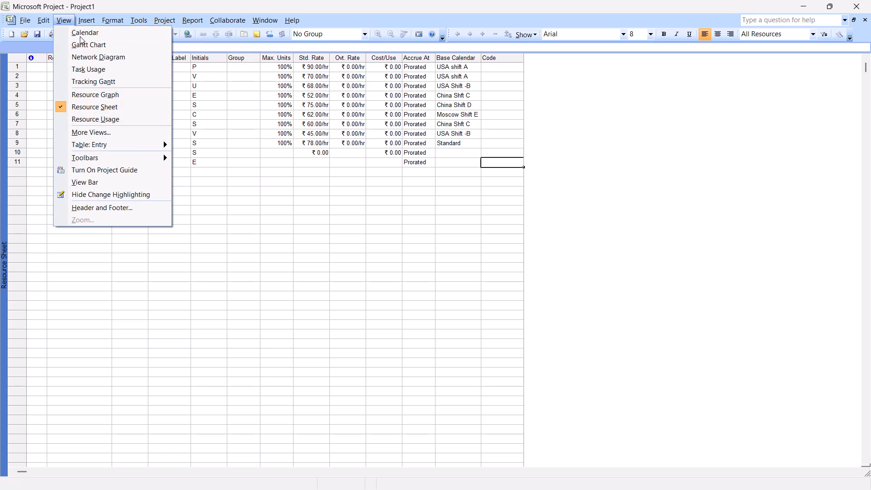
click(80, 42)
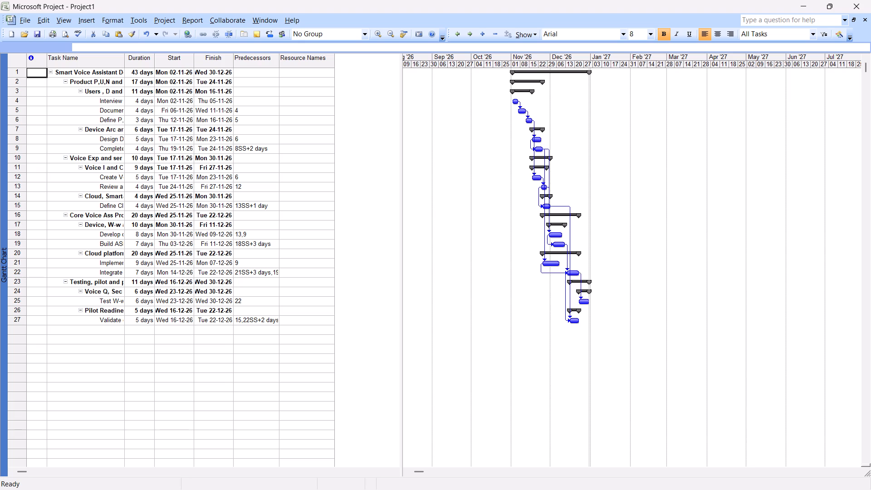
Select the three tasks in rows 4 to 6, from Interview U and DV-AUC through the Define task.
click(88, 105)
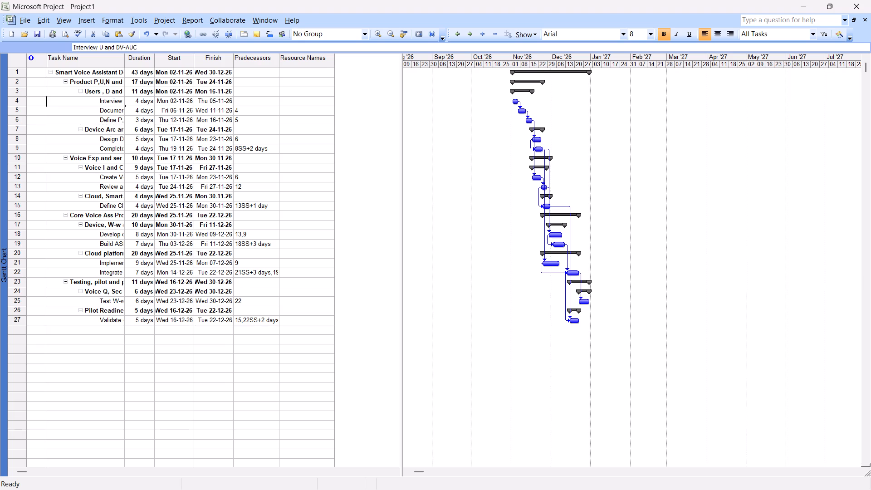
click(92, 102)
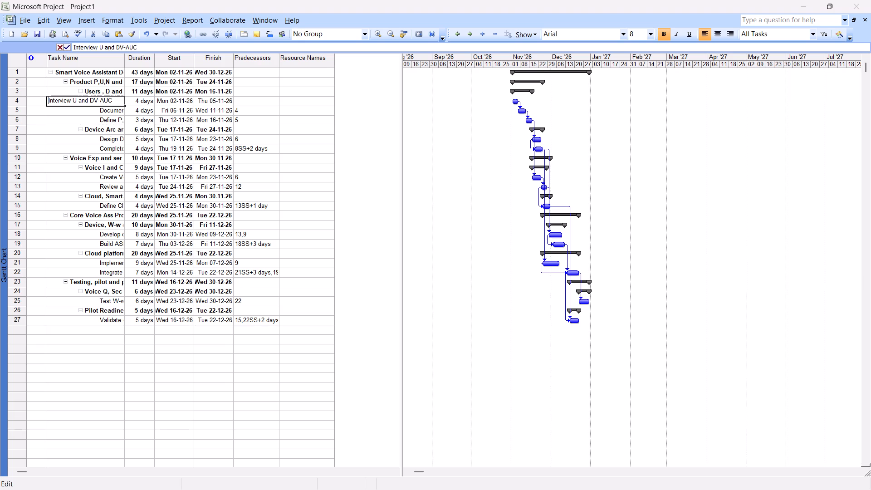
key(shift+Down)
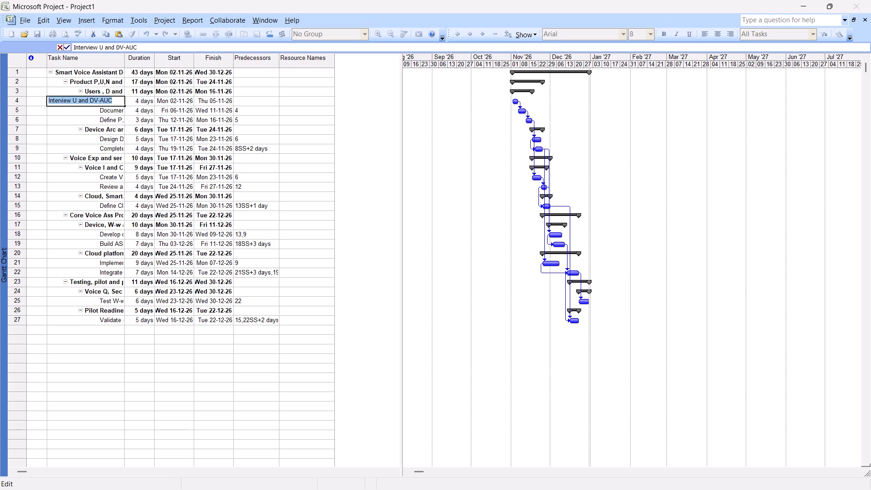
click(93, 113)
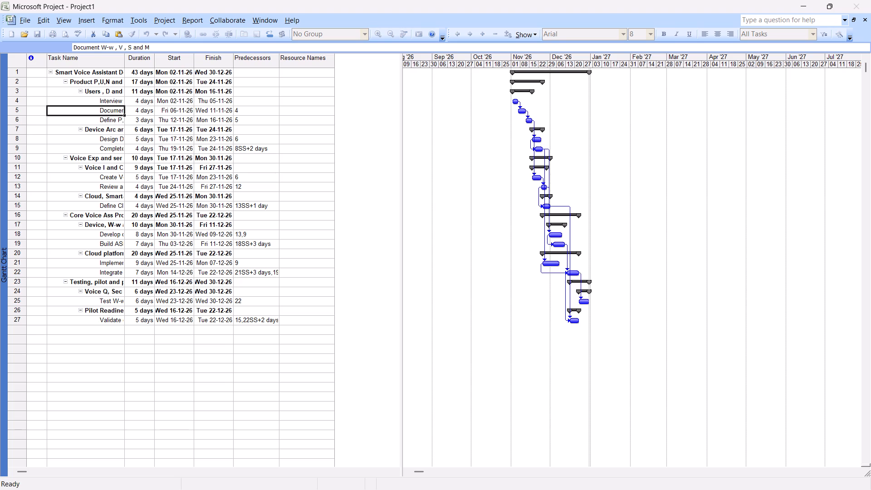
click(93, 103)
key(shift+Down)
key(shift+Down)
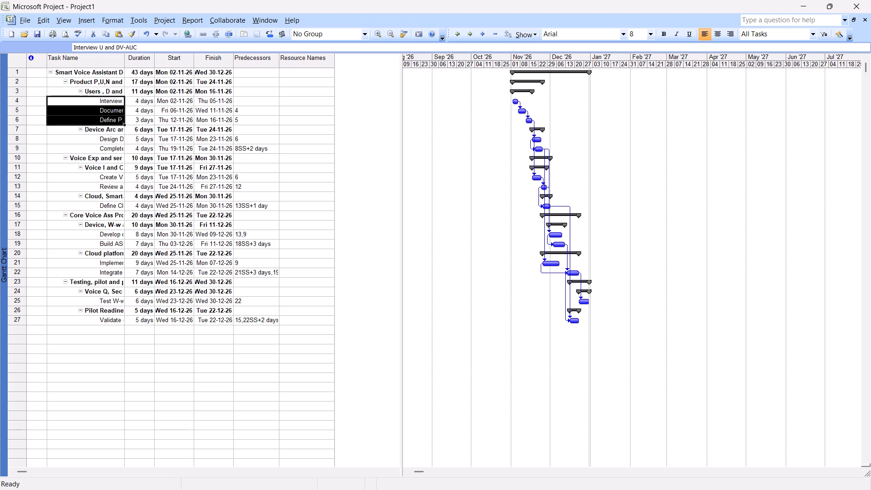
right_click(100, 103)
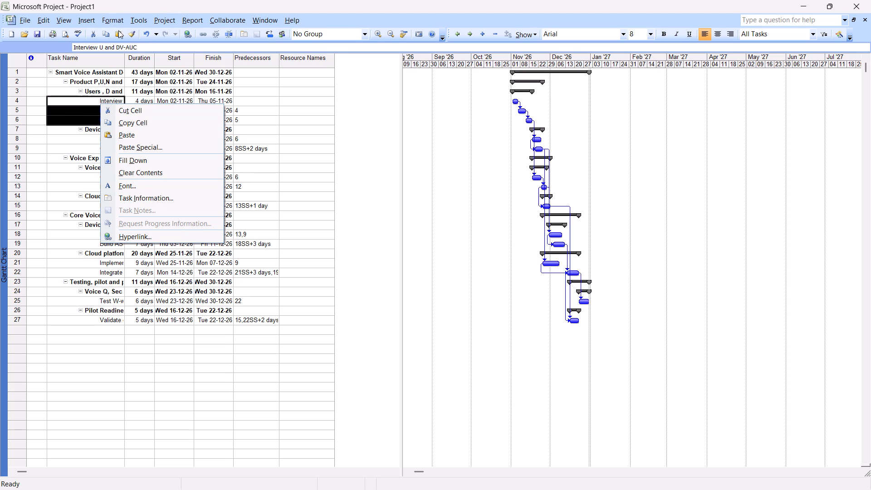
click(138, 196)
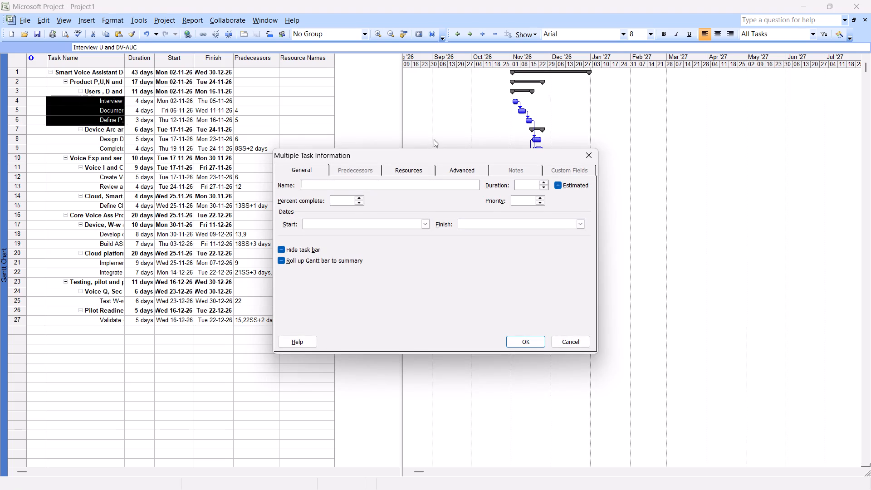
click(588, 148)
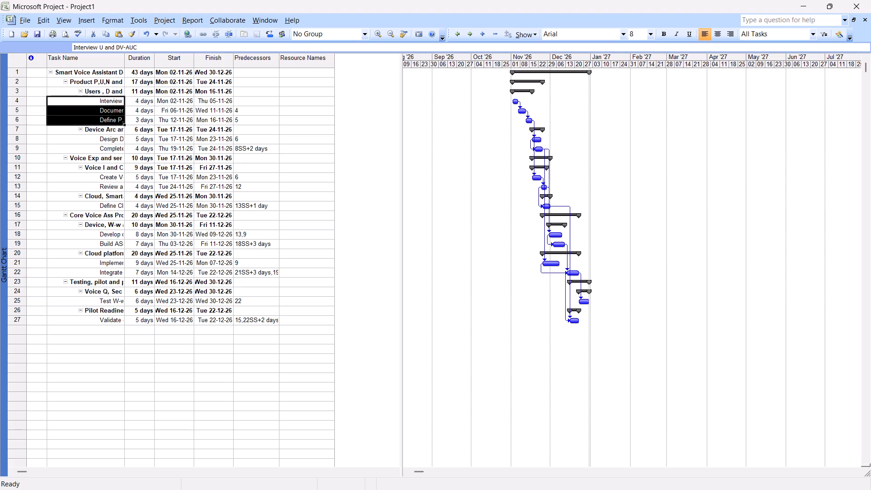
Using Assign Resources, assign Product Project Manager - USA to the three tasks in rows 4 to 6.
click(295, 120)
click(137, 22)
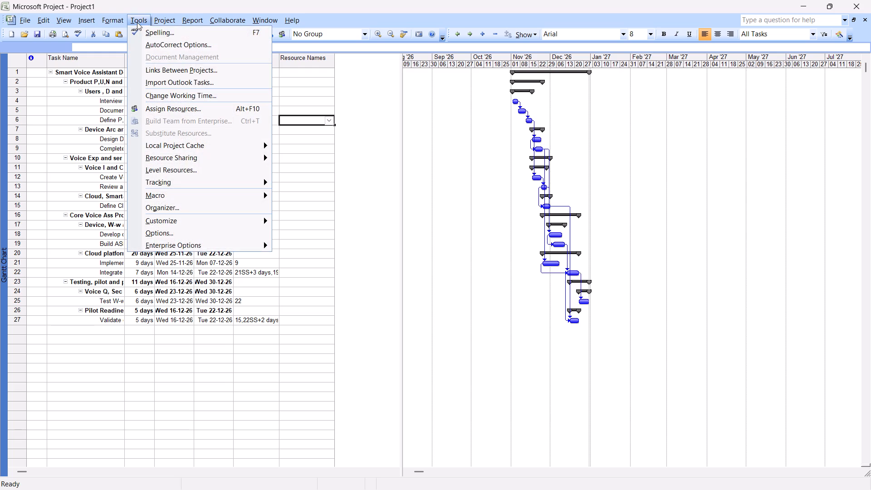
click(161, 105)
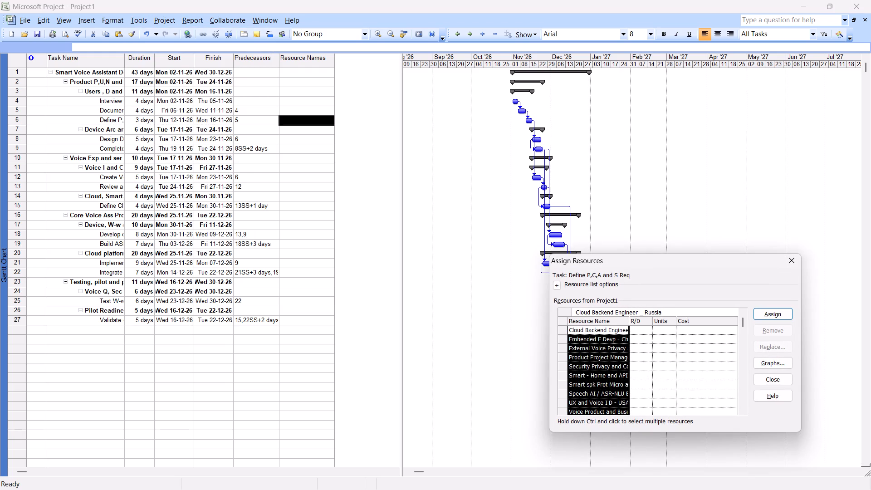
scroll(639, 345, down, 1)
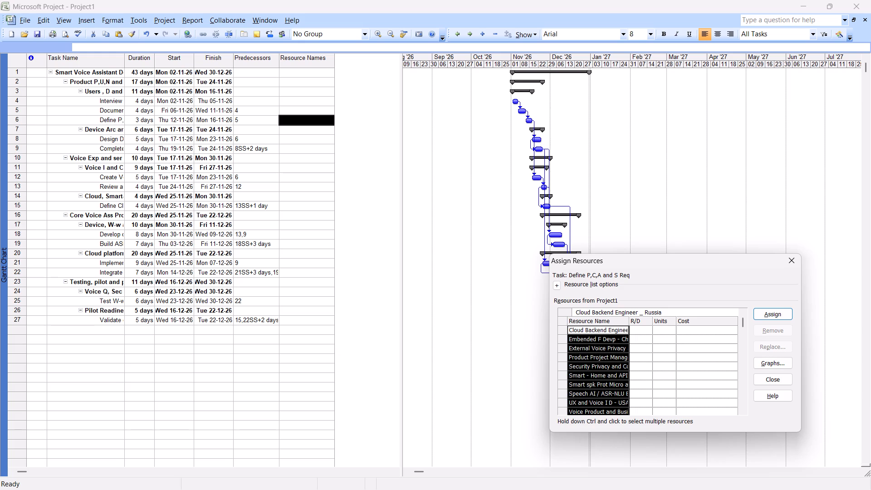
scroll(639, 345, down, 1)
scroll(598, 393, down, 1)
scroll(598, 393, up, 1)
click(86, 101)
key(shift+Down)
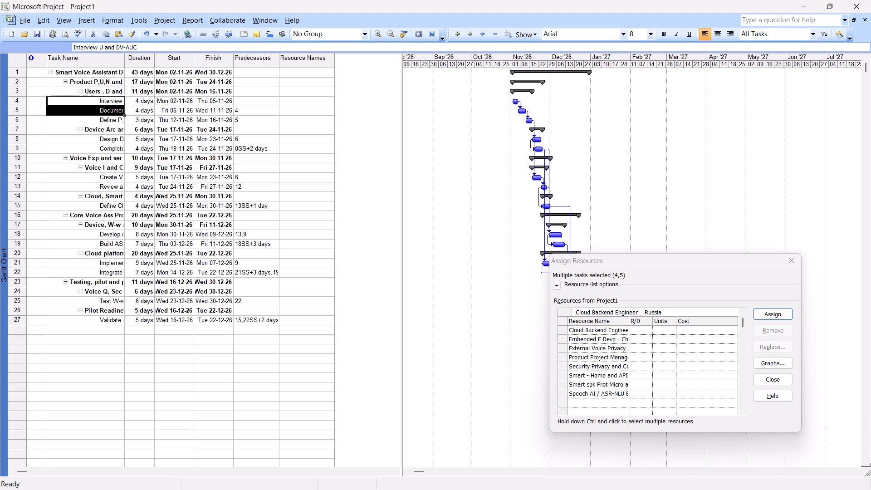
key(shift+Down)
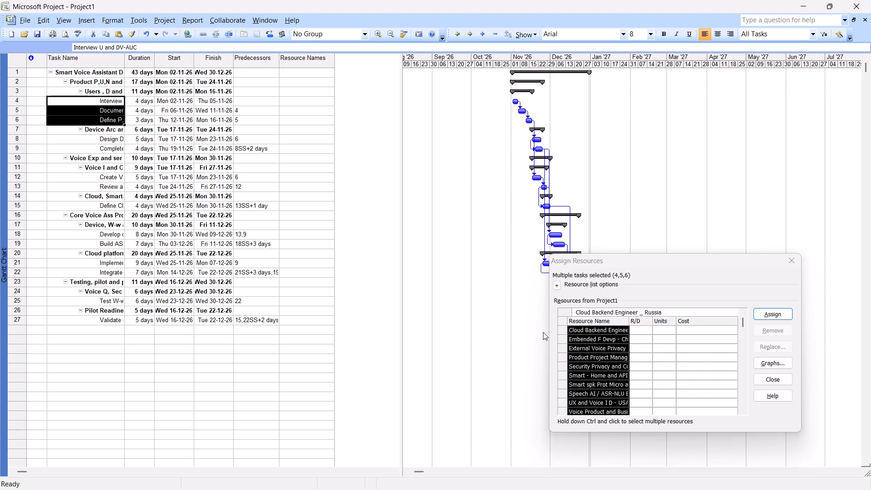
click(578, 359)
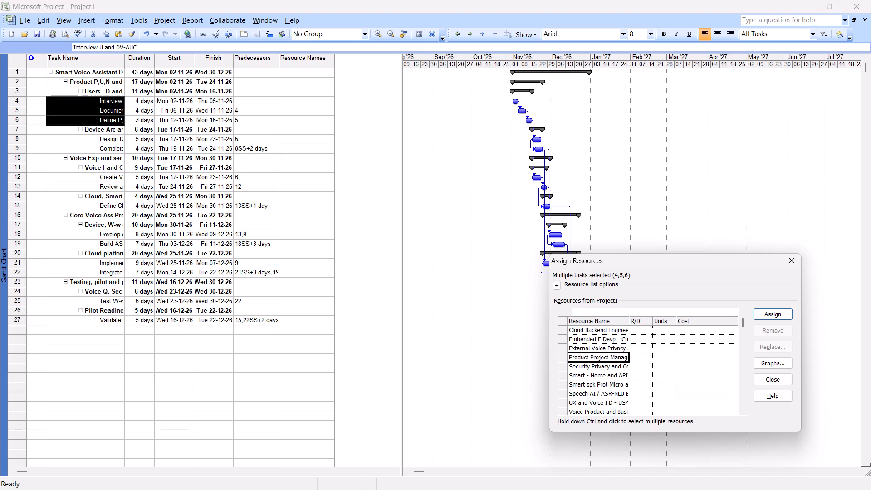
click(578, 359)
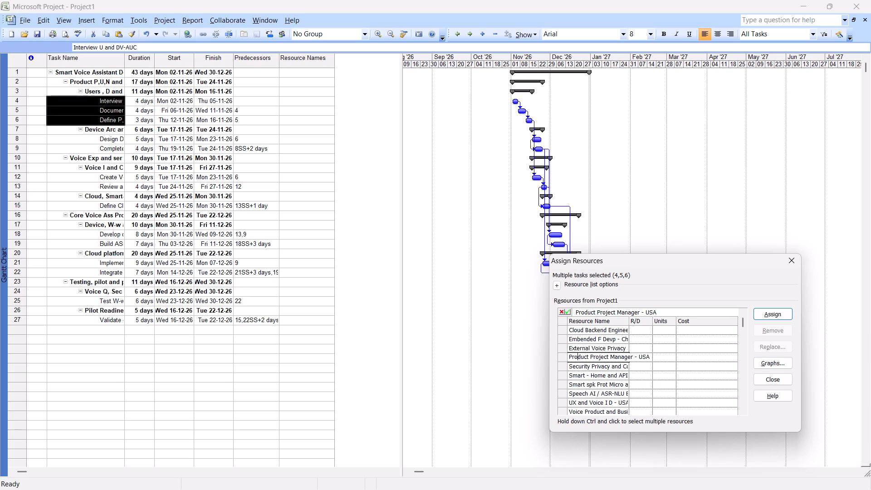
click(582, 410)
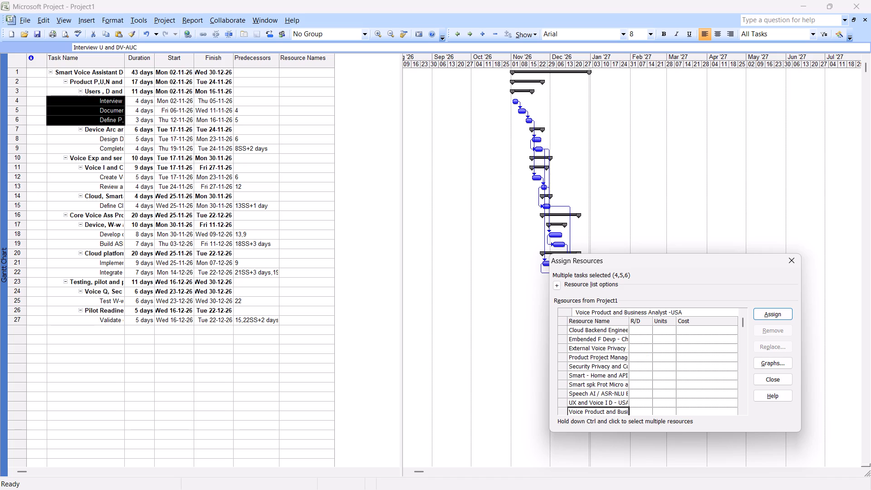
drag(582, 410, 626, 412)
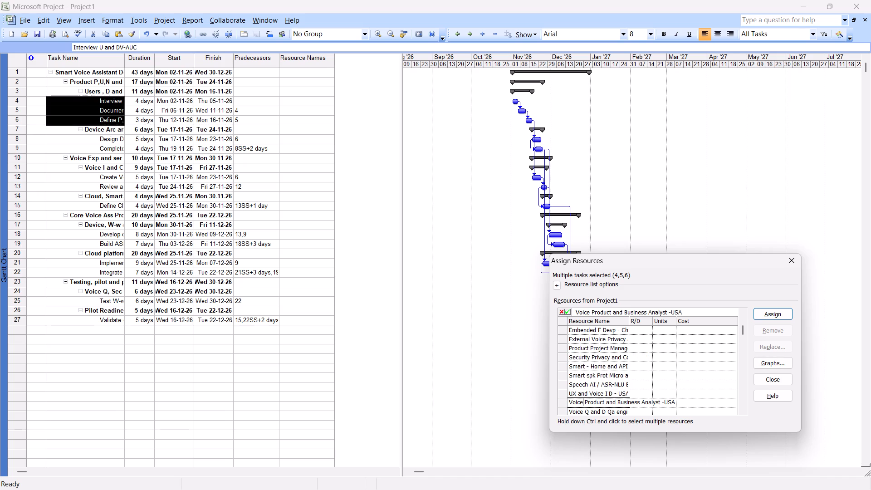
click(585, 351)
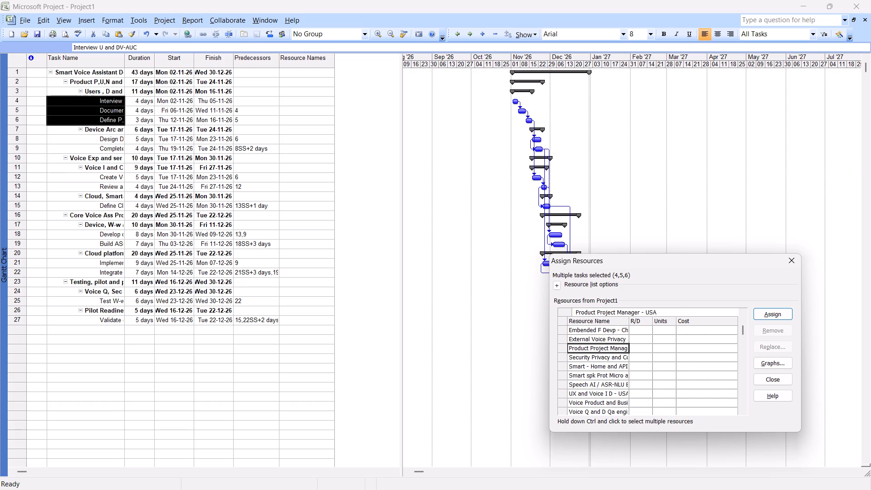
click(759, 316)
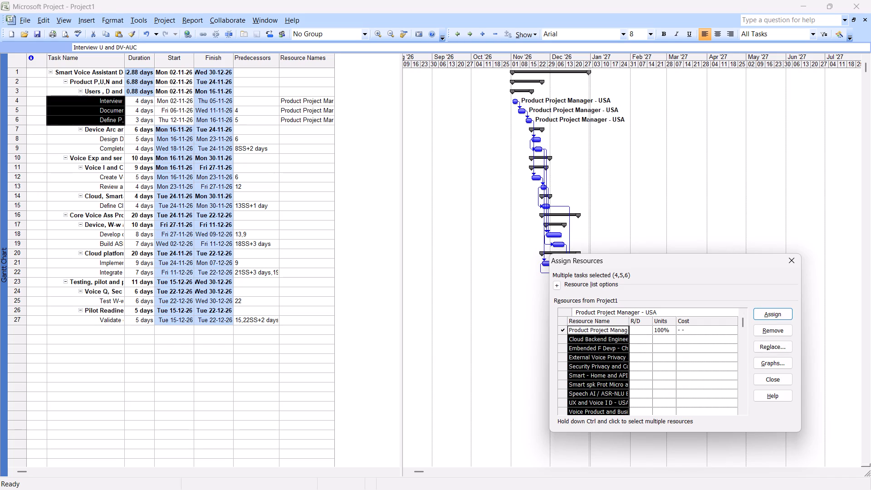
Assign Voice Product and Business Analyst -USA as an additional resource to the three tasks in rows 4 to 6.
click(593, 414)
click(593, 414)
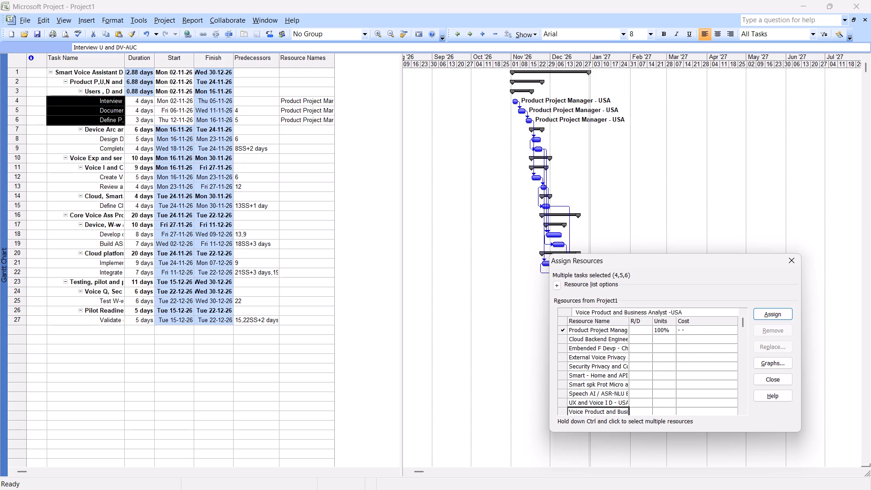
click(777, 316)
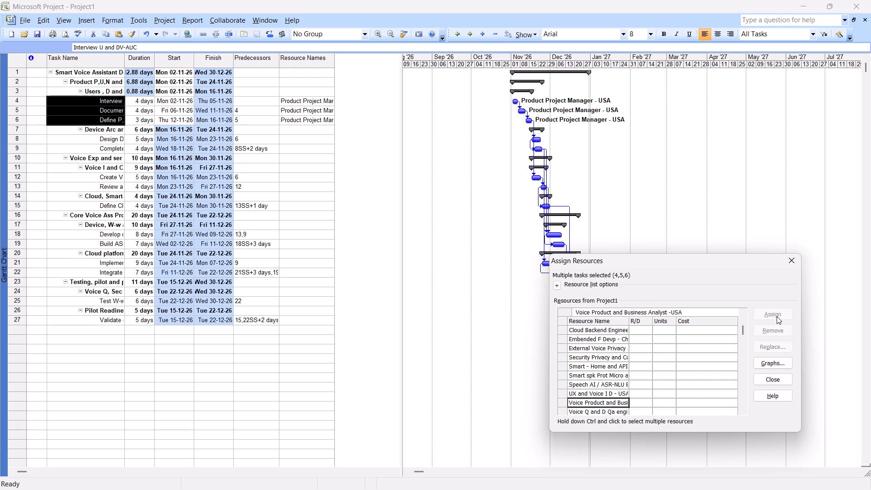
scroll(616, 357, down, 3)
click(584, 403)
click(763, 315)
scroll(639, 364, down, 2)
scroll(572, 174, down, 1)
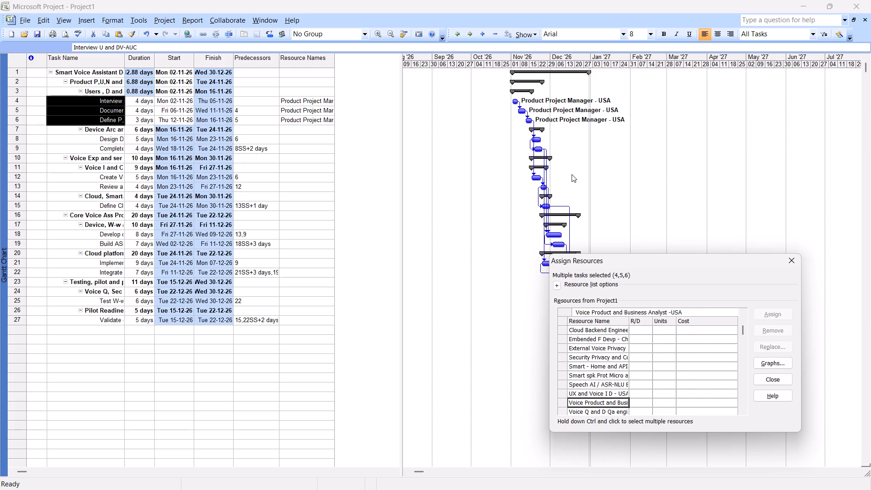
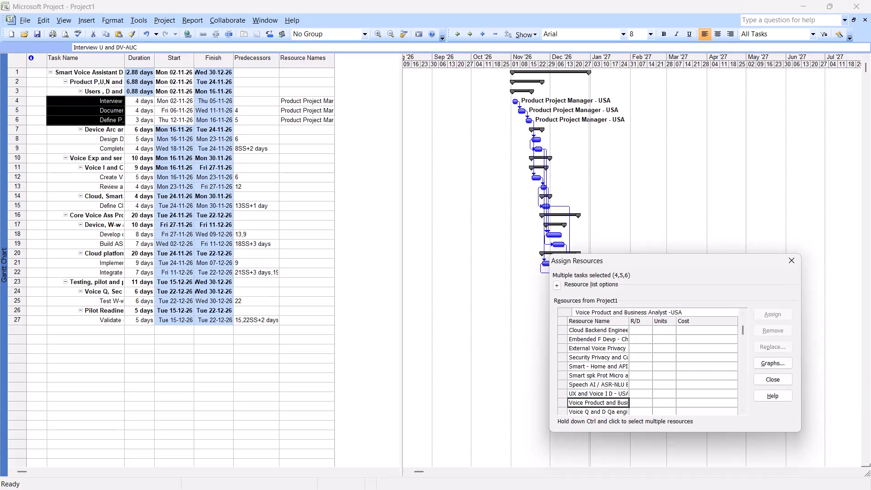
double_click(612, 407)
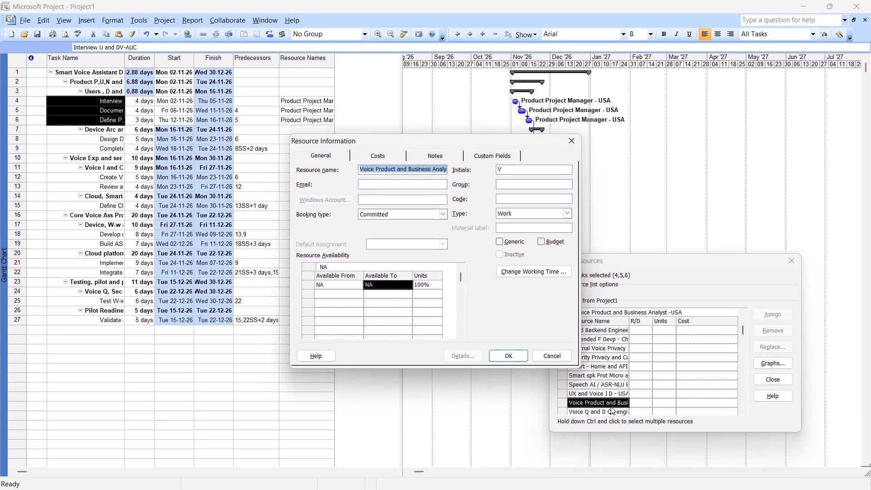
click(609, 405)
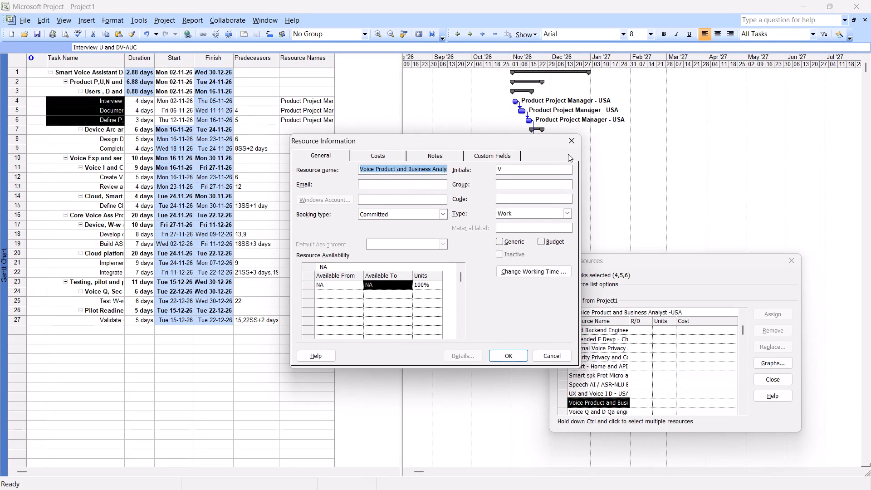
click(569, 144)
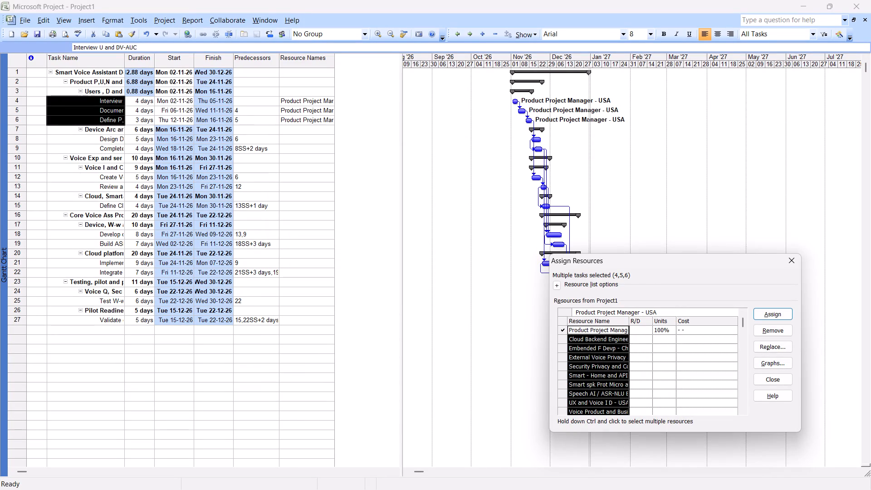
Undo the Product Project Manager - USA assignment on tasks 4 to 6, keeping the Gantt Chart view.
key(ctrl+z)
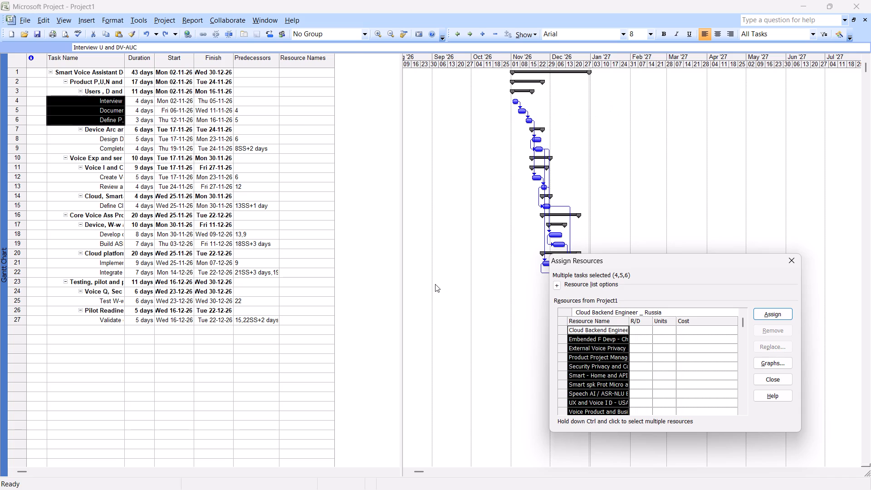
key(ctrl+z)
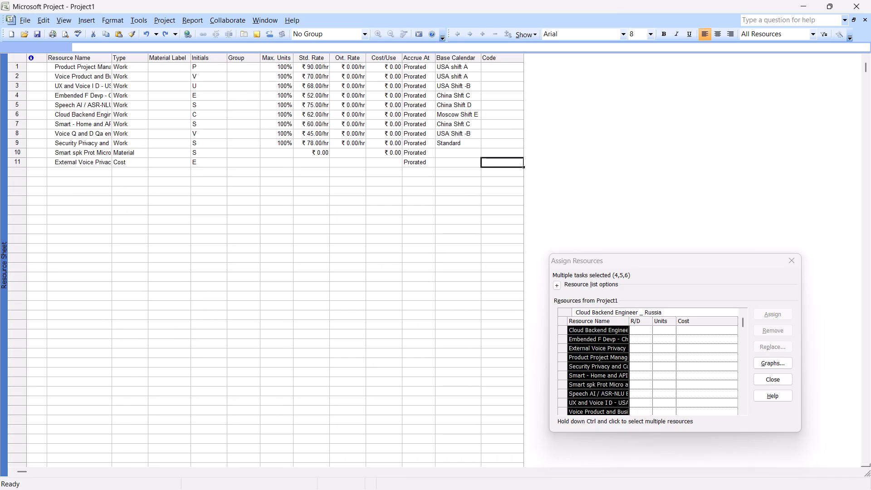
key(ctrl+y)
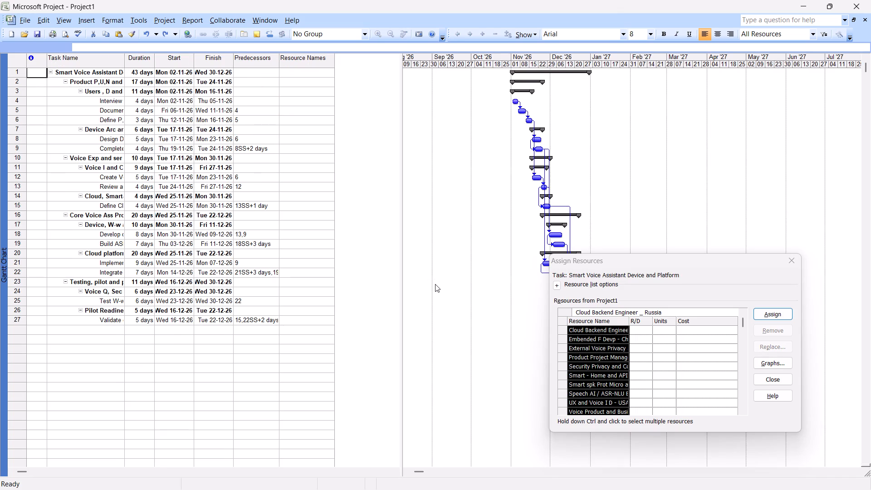
Assign the Product Project Manager - USA resource to tasks 4, 5 and 6.
click(85, 103)
key(shift+Down)
key(shift+Down)
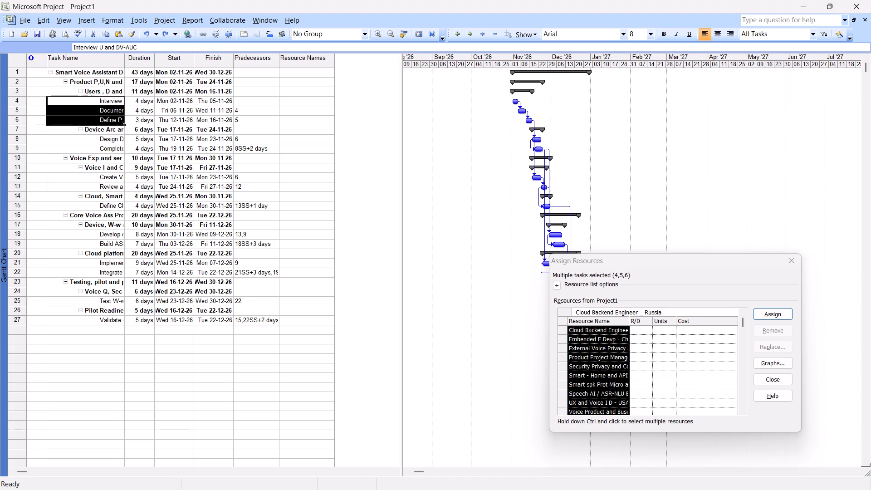
click(416, 140)
click(618, 358)
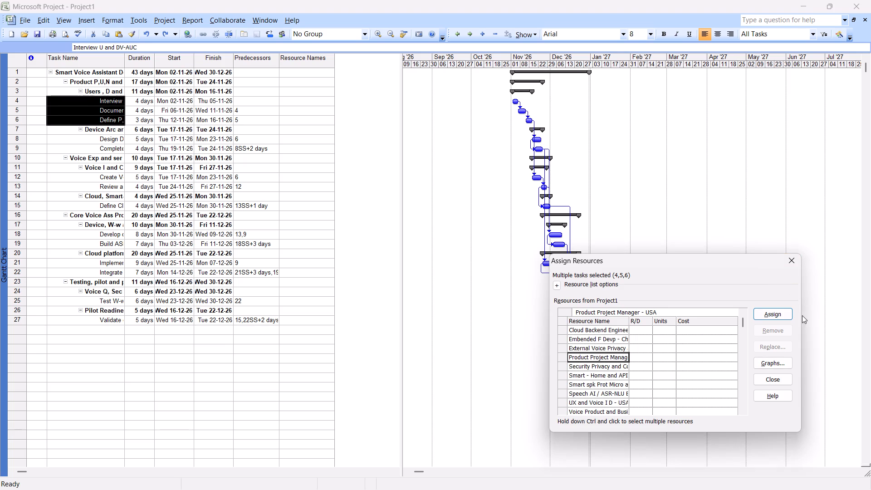
click(766, 317)
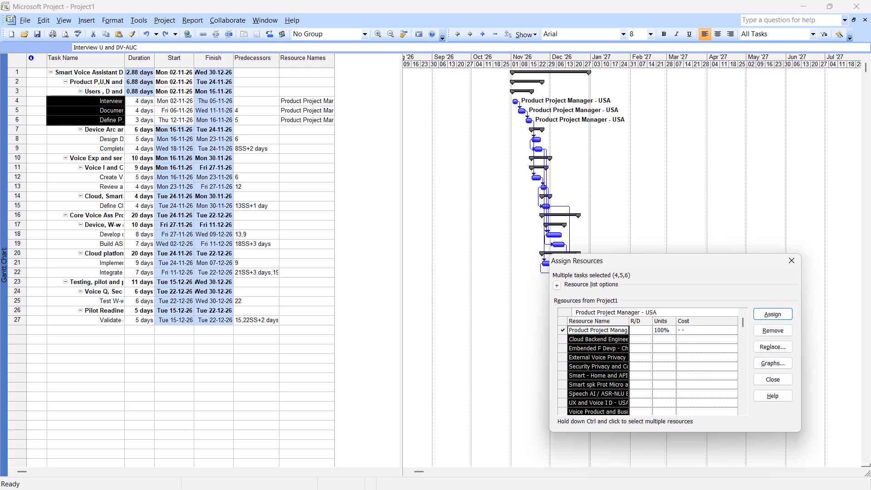
Assign the Voice Product and Business Analyst -USA resource to the same three tasks and finish assigning resources.
click(597, 417)
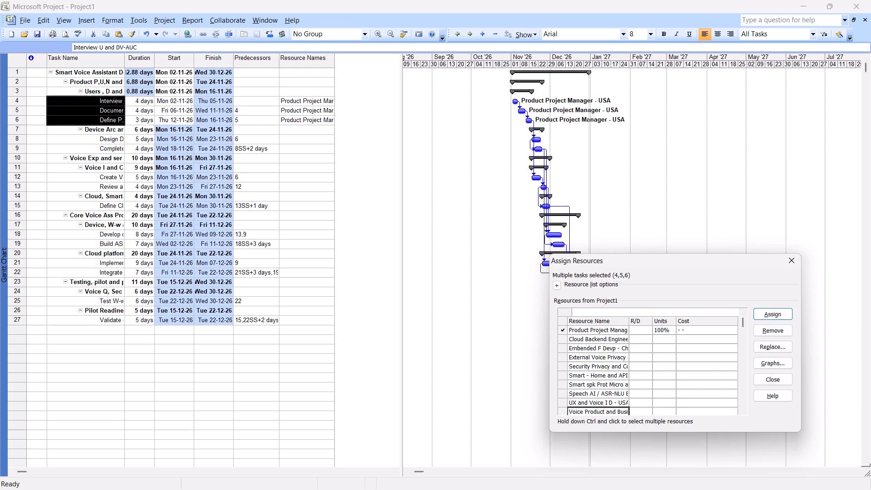
click(595, 414)
click(764, 313)
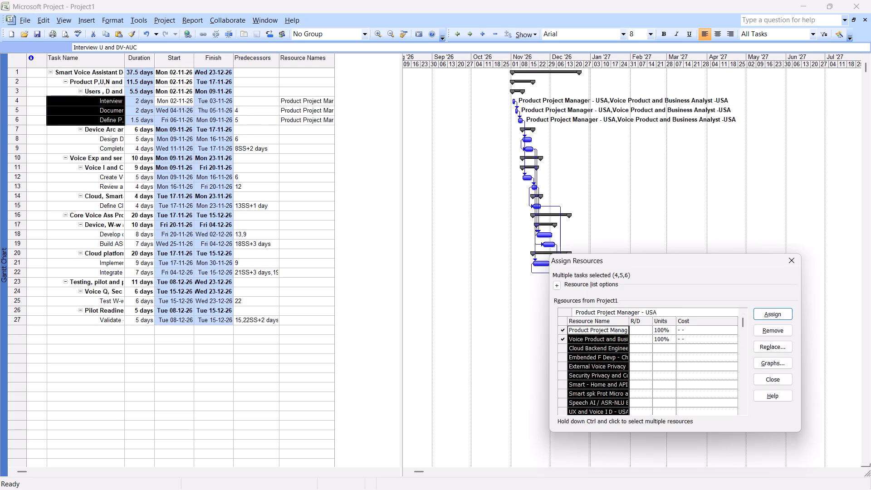
click(788, 259)
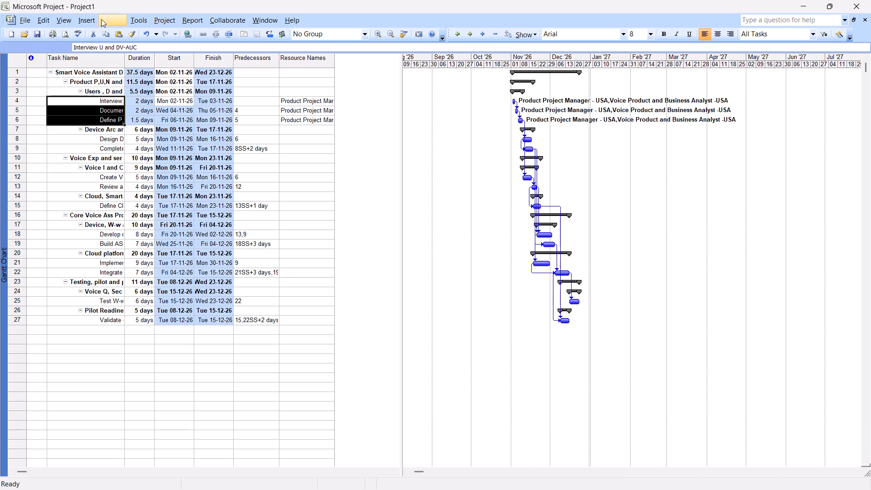
Show the project's Resource Sheet view.
click(115, 24)
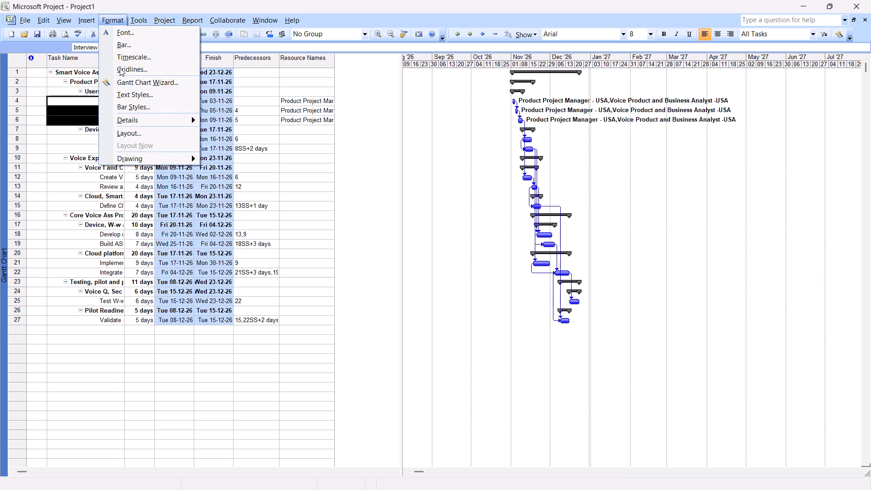
click(67, 21)
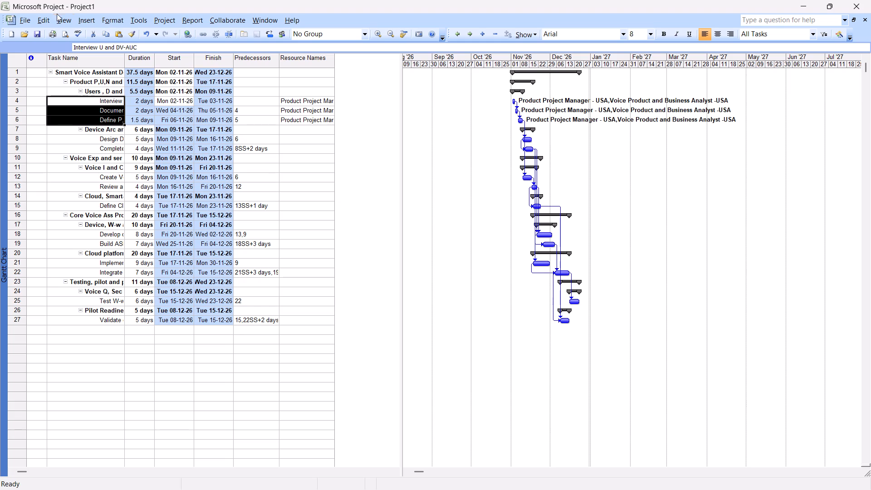
click(62, 22)
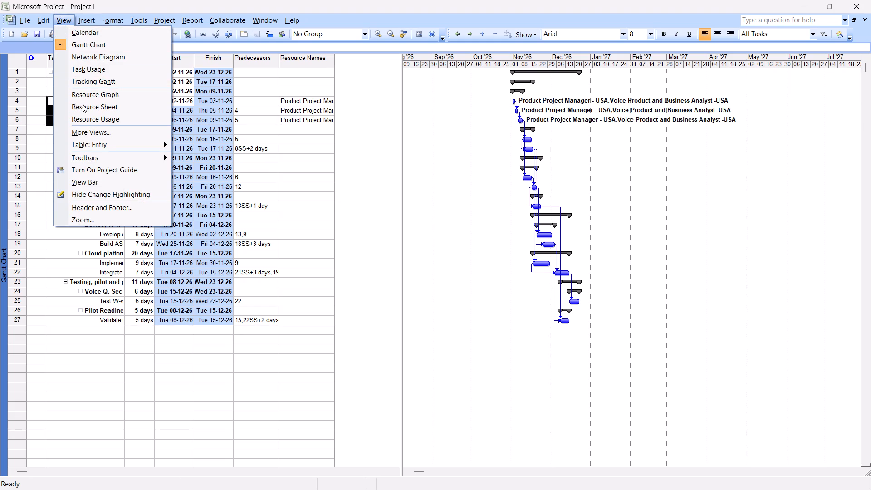
click(83, 104)
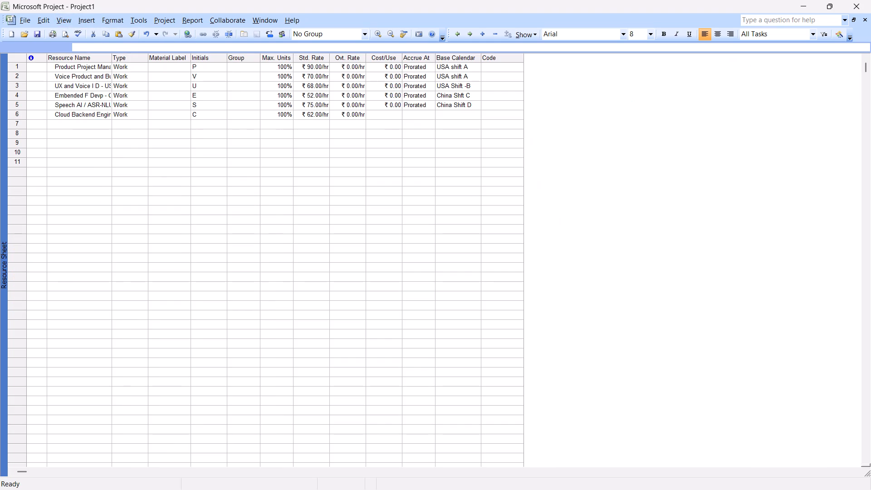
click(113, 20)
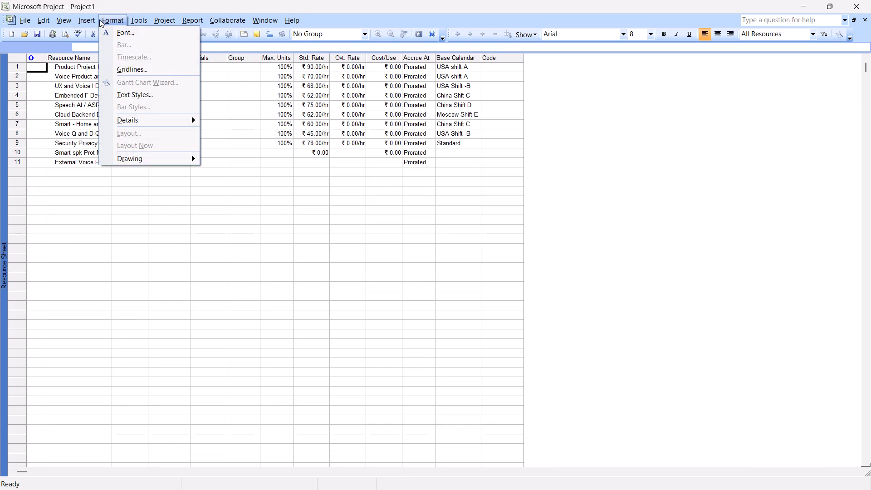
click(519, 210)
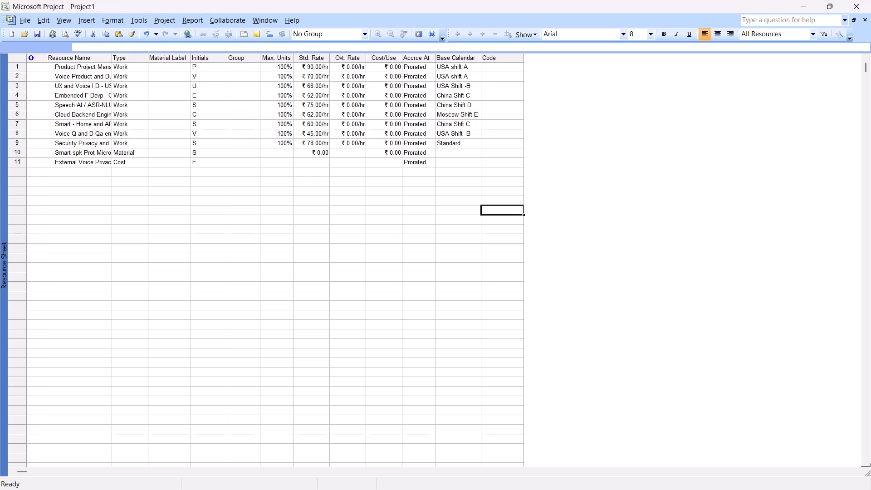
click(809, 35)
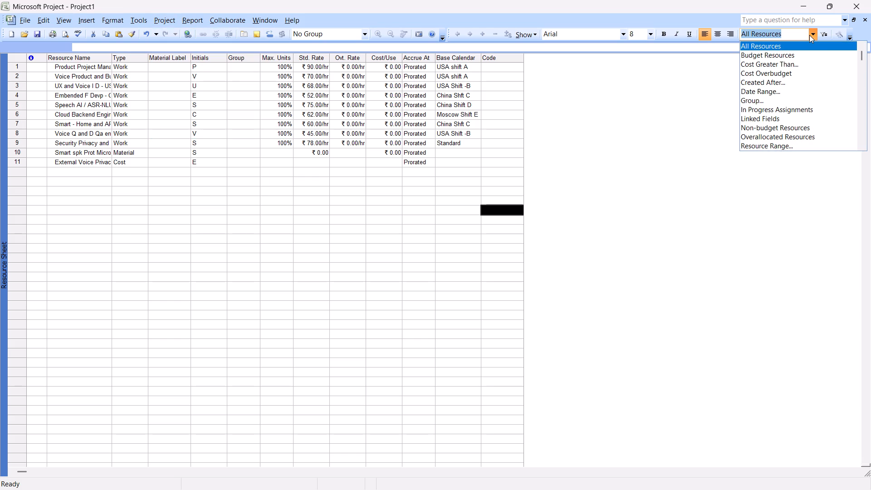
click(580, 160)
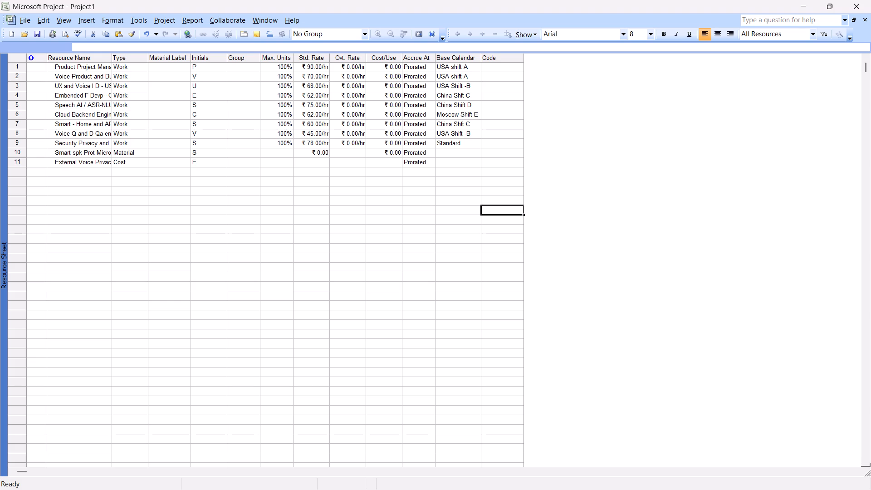
Examine the working times of the USA shift A, USA shift B and USA SHIFT A/B base calendars.
click(149, 18)
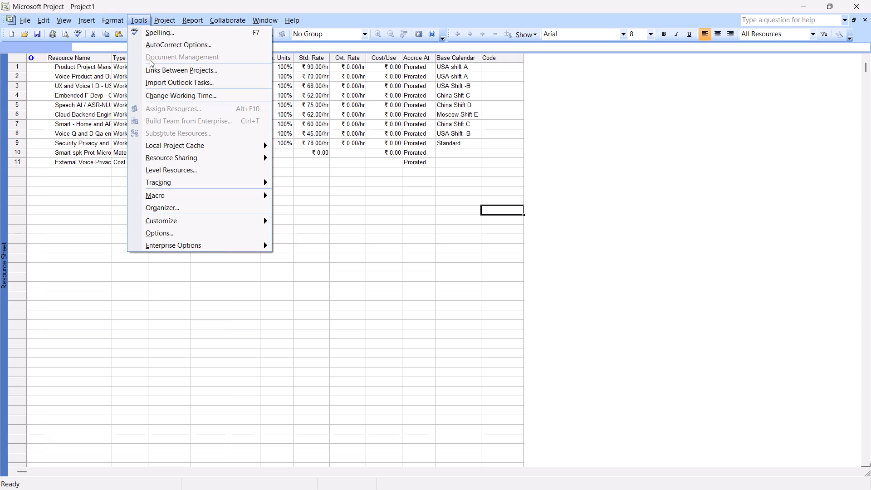
click(163, 94)
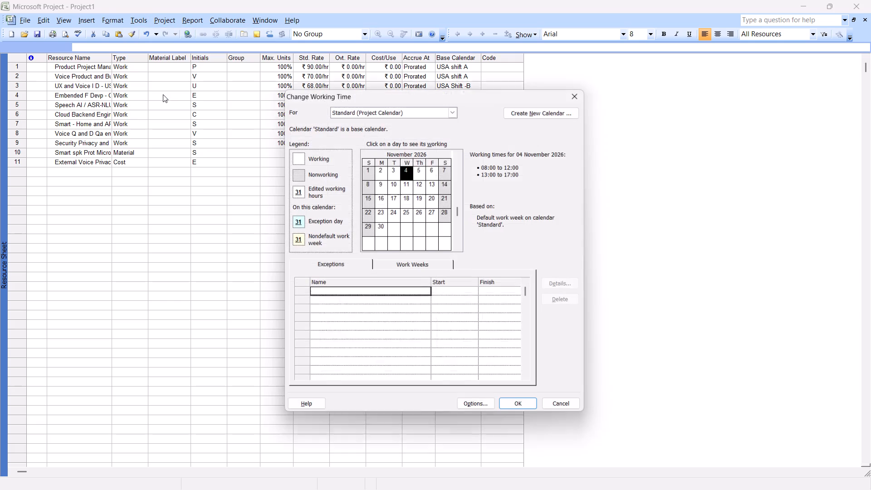
click(453, 112)
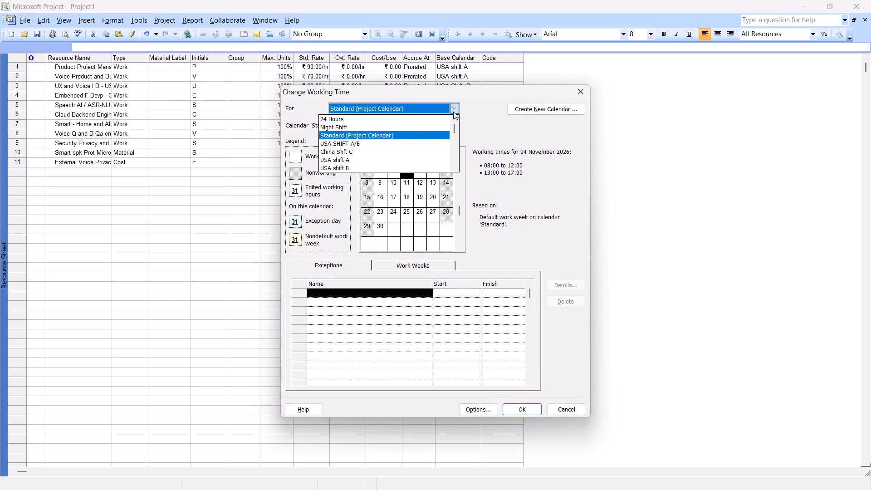
click(384, 160)
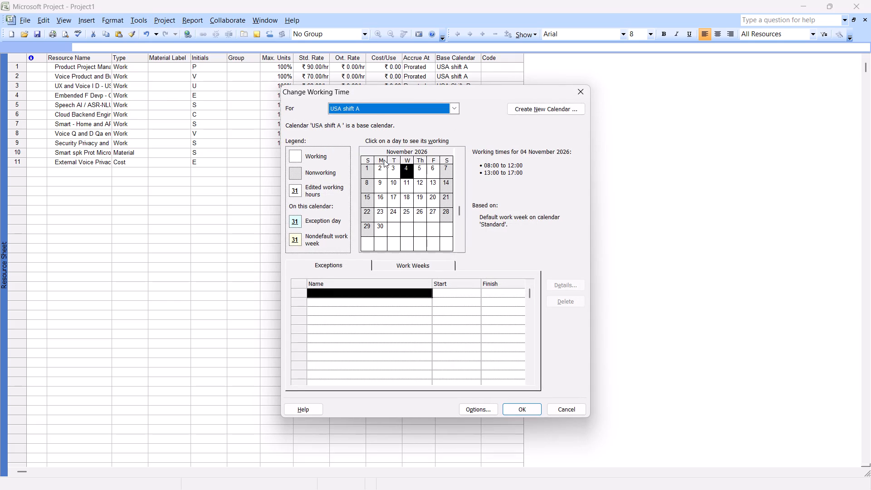
click(451, 107)
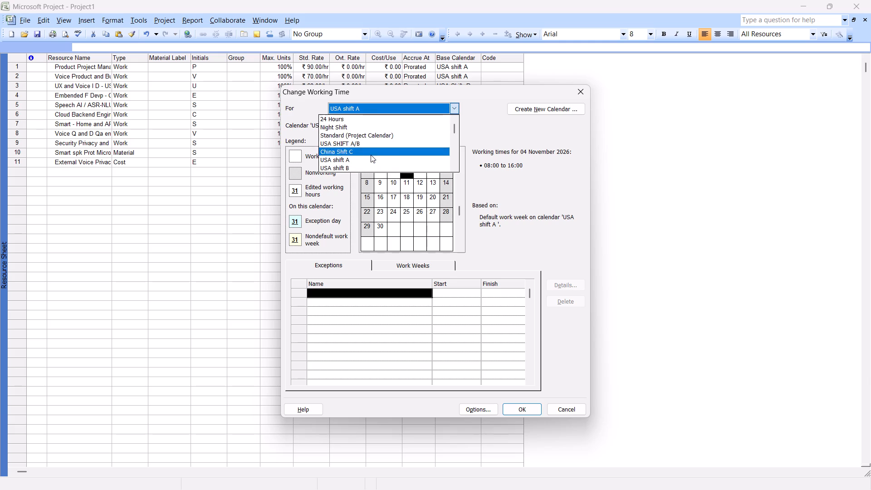
click(369, 170)
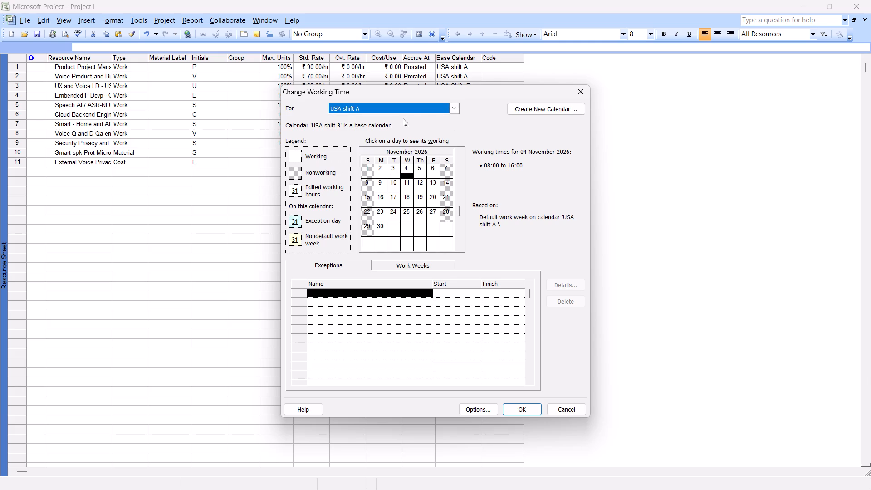
click(451, 108)
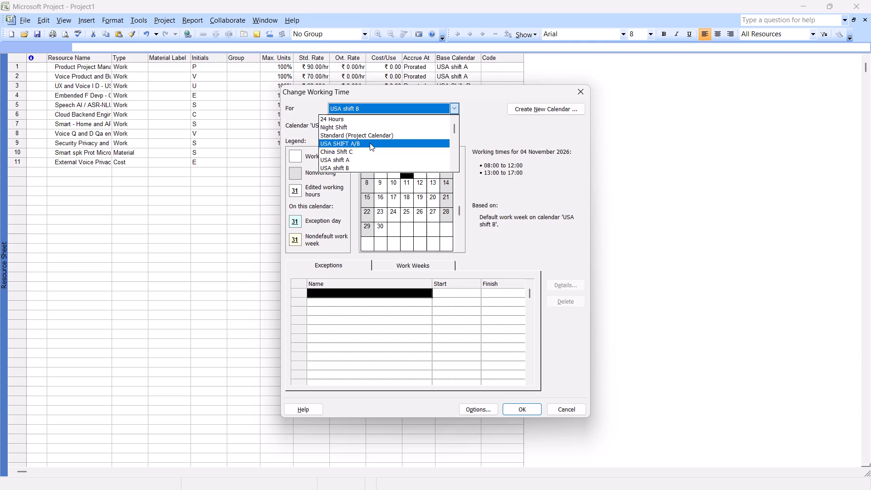
click(452, 104)
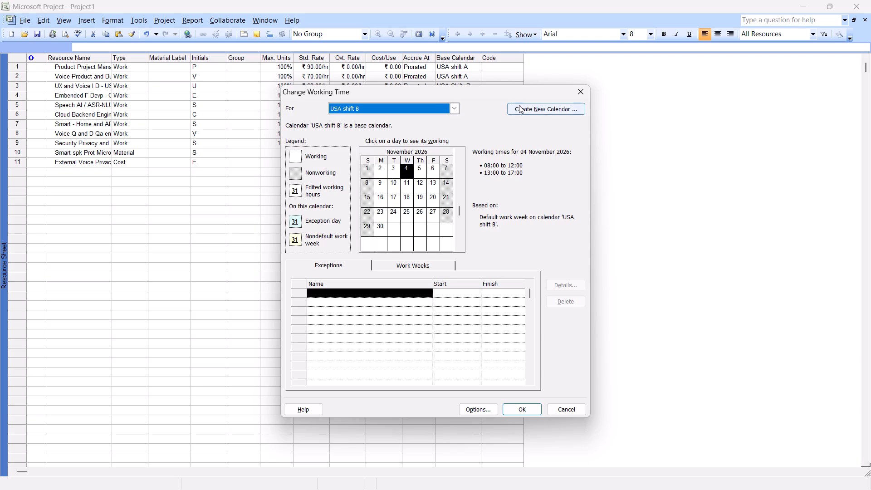
click(452, 106)
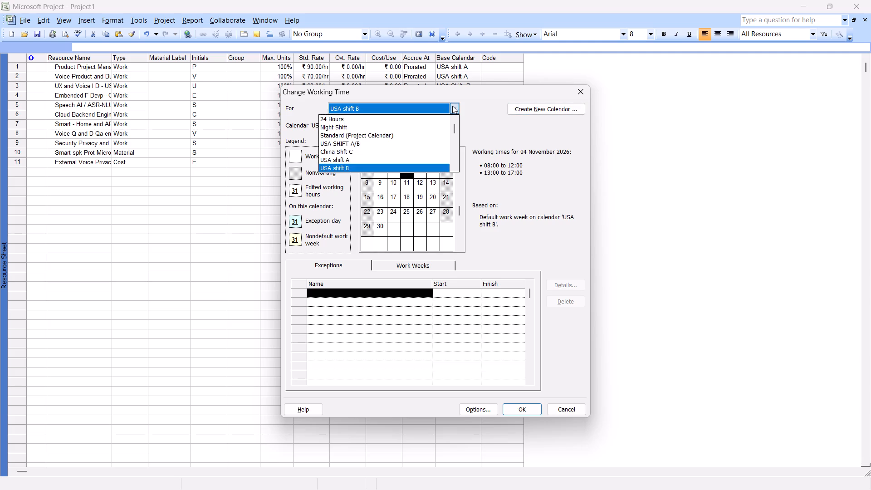
click(351, 145)
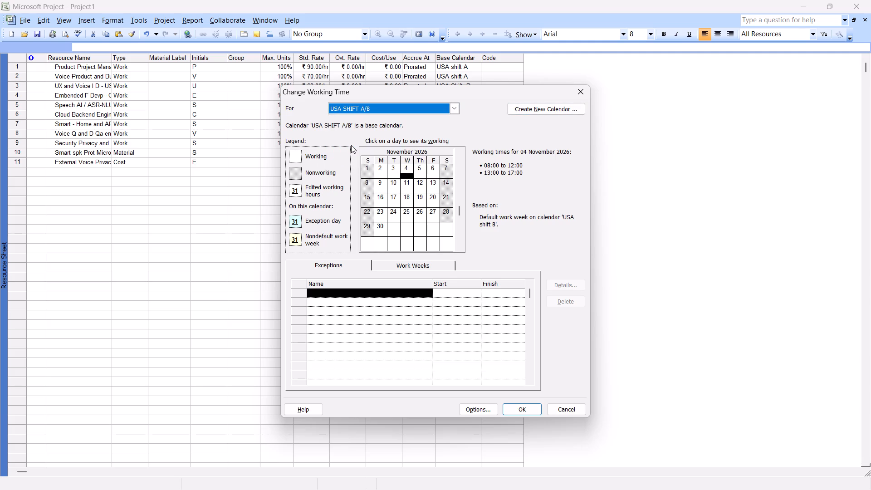
Compare the working times of USA shift A, USA shift B and USA SHIFT A/B once more, then close the working time settings.
click(457, 111)
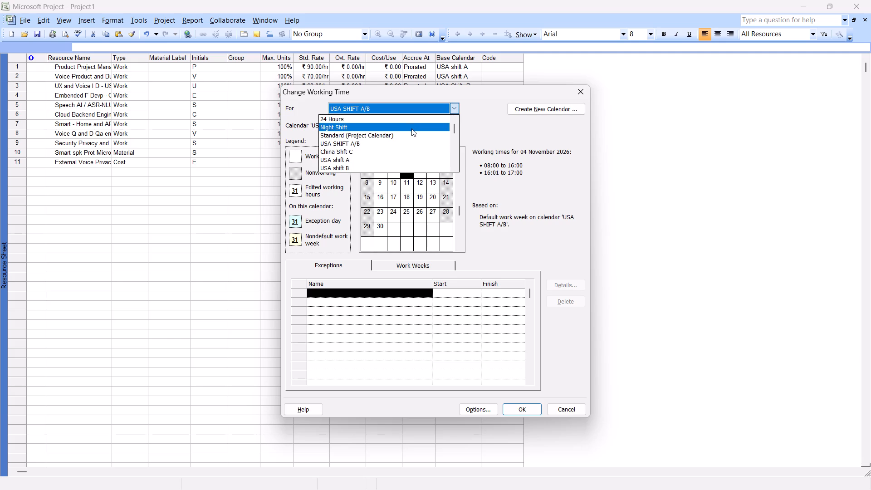
click(407, 159)
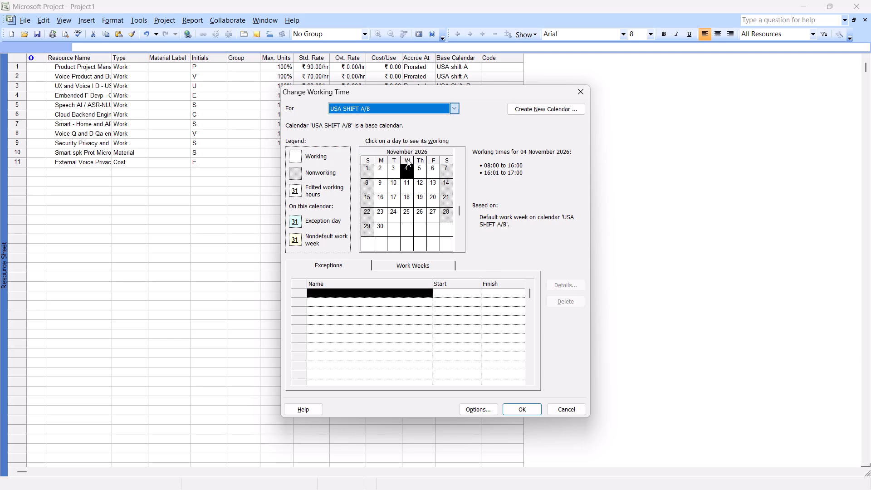
click(453, 108)
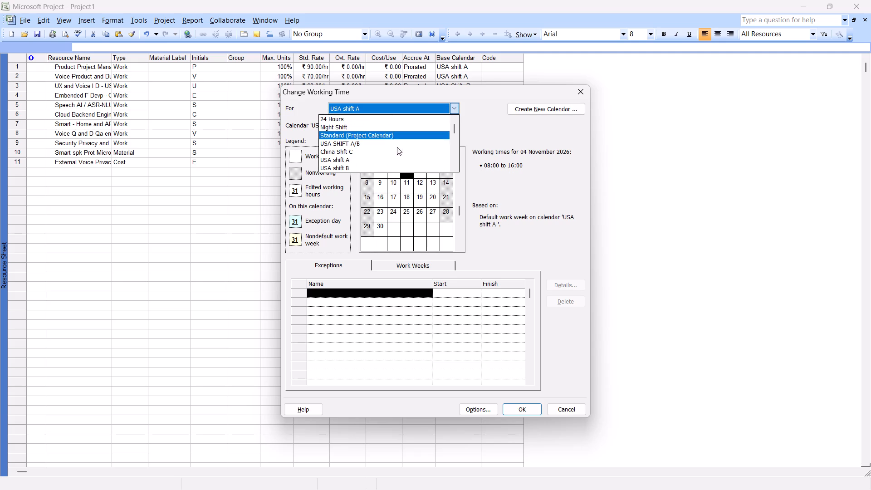
click(379, 166)
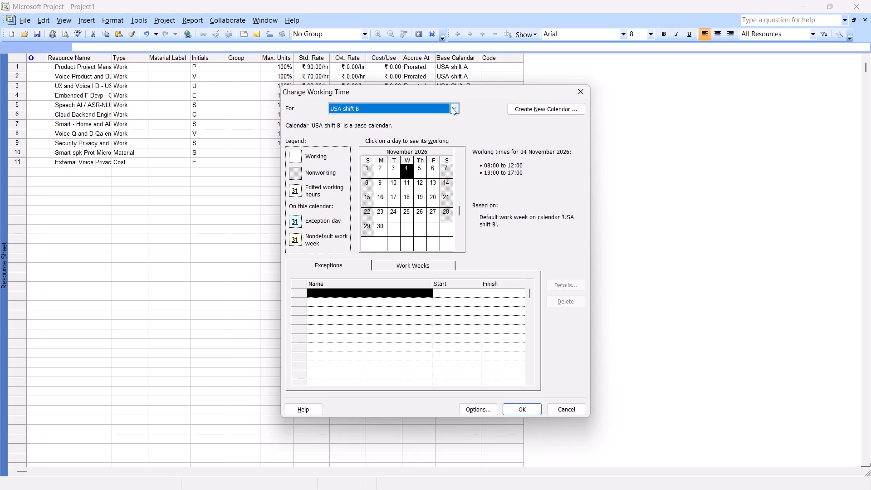
click(452, 108)
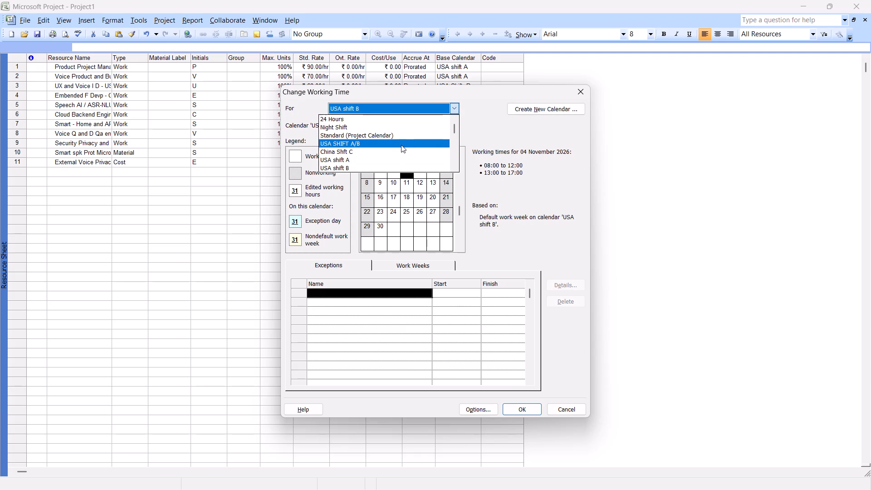
click(402, 142)
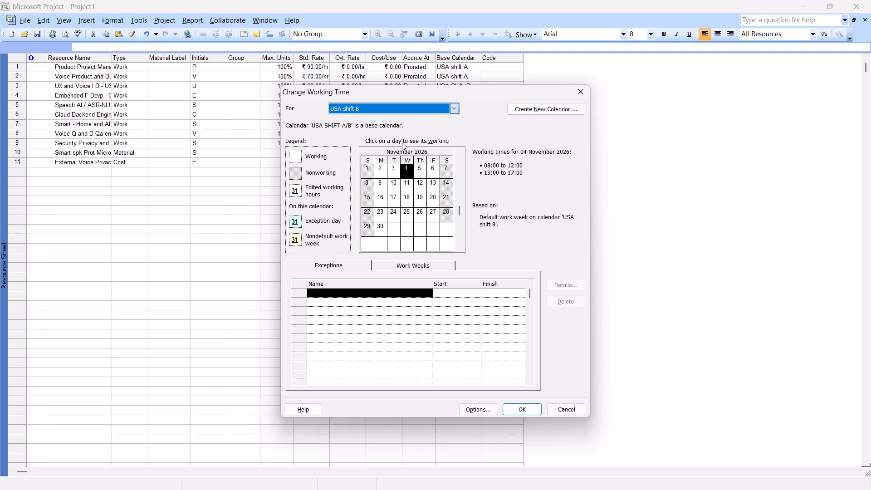
click(453, 106)
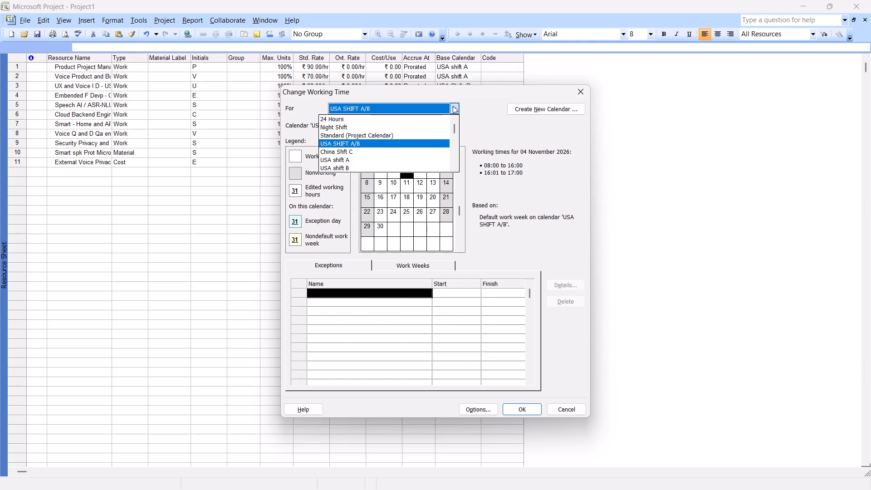
click(378, 158)
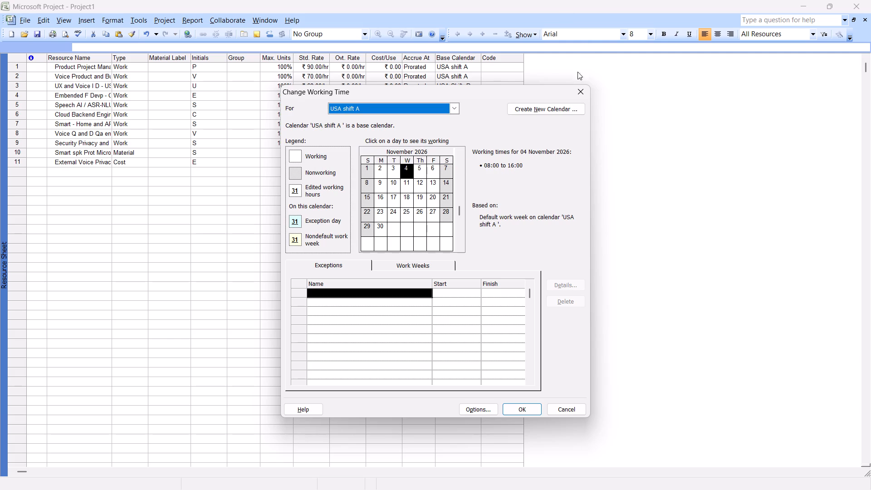
click(576, 84)
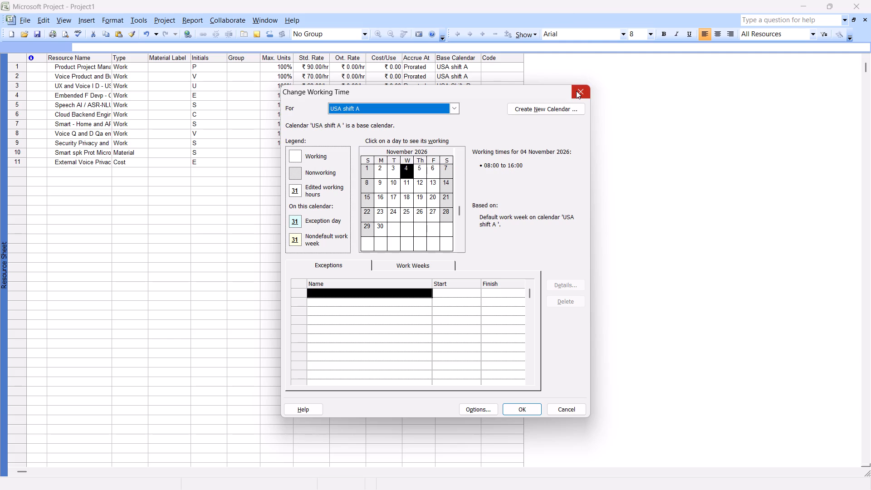
click(576, 91)
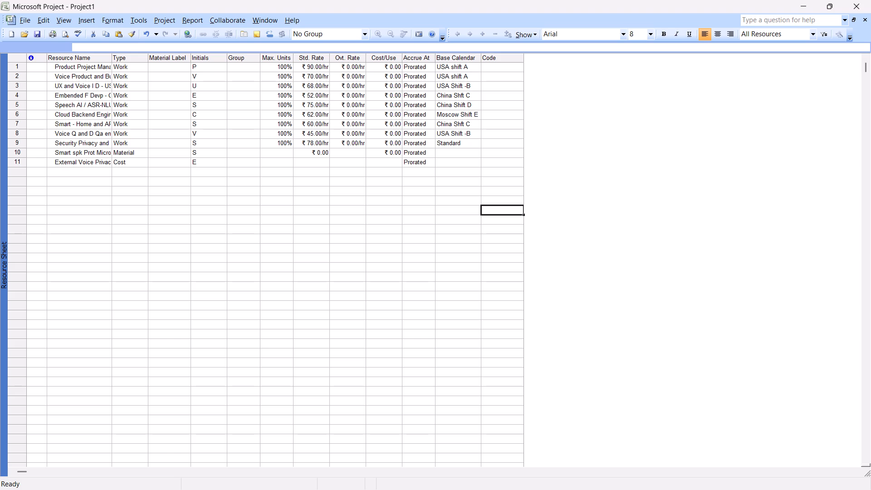
In the working time settings of the UX and Voice I D - USA resource, choose USA SHIFT A/B as base calendar.
click(479, 88)
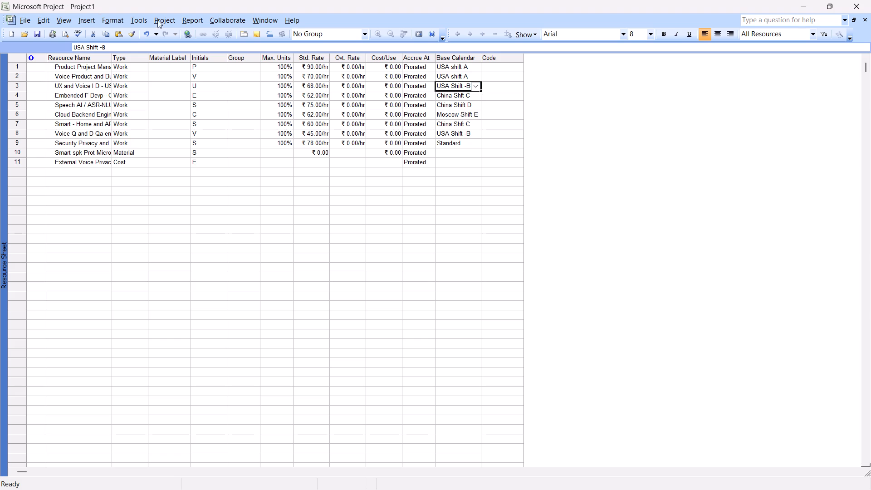
click(127, 18)
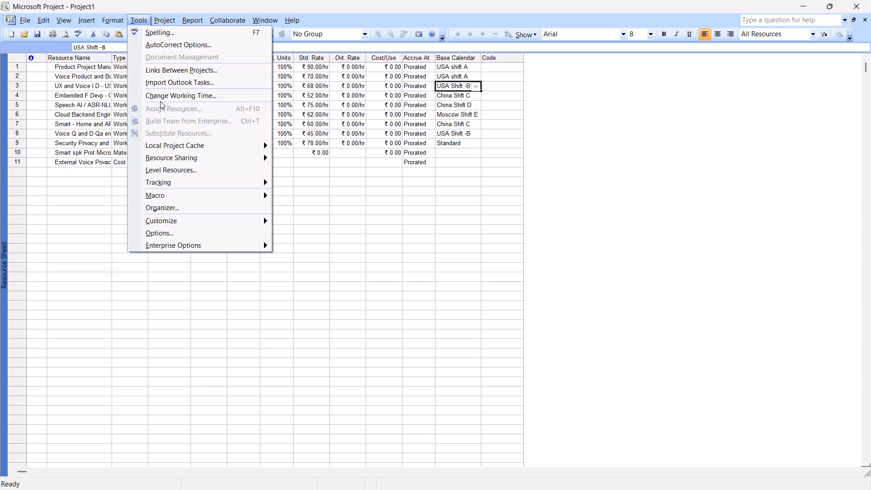
click(158, 95)
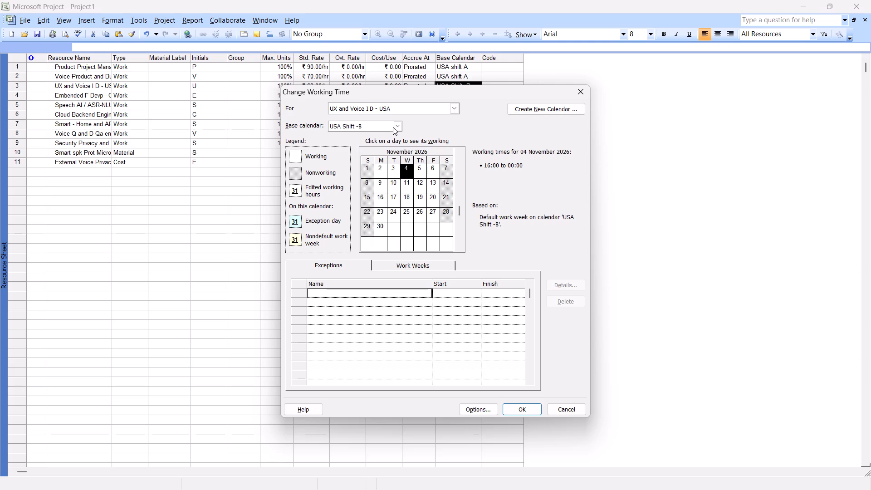
click(393, 127)
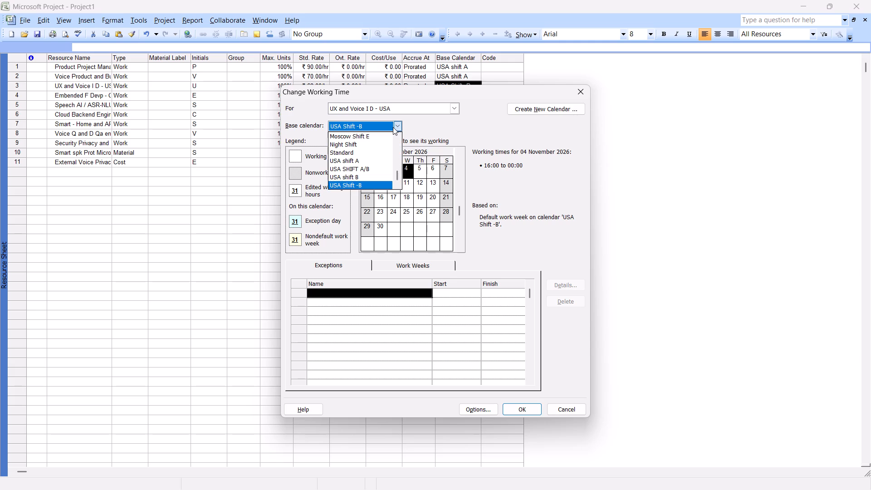
click(362, 171)
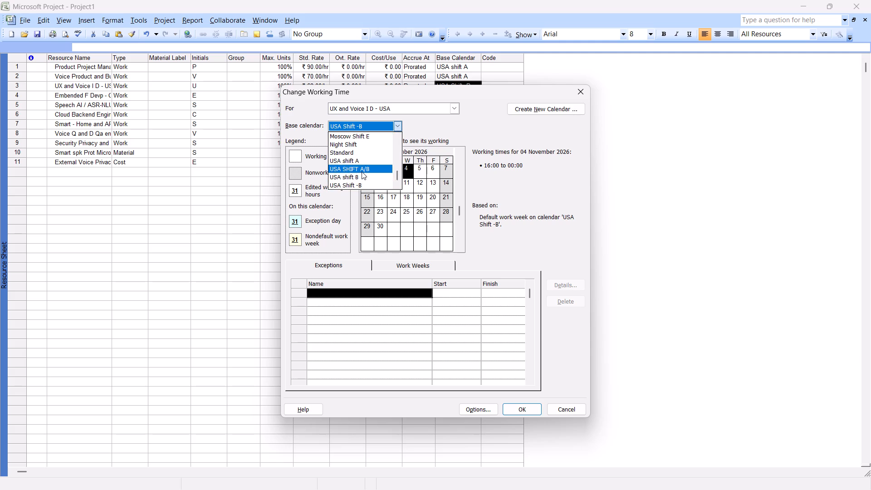
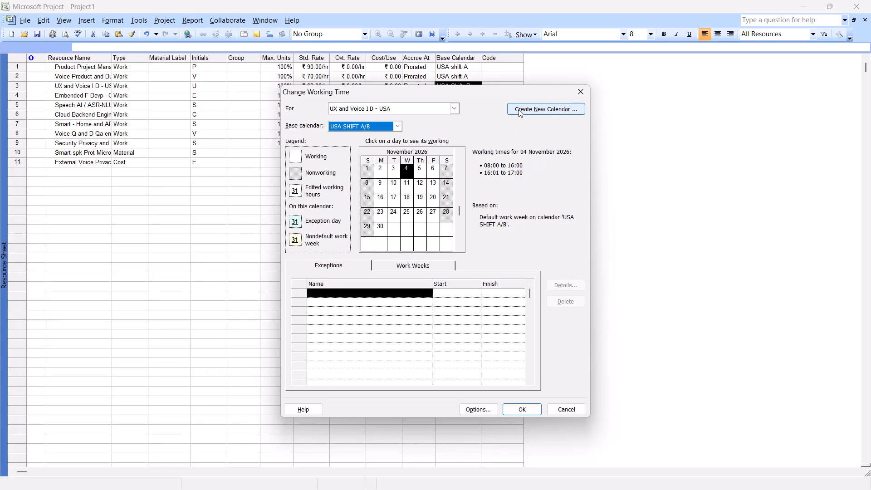
Give the UX and Voice I D - USA resource's default work week specific Monday–Friday working times, with the second period ending at 00:00.
click(392, 268)
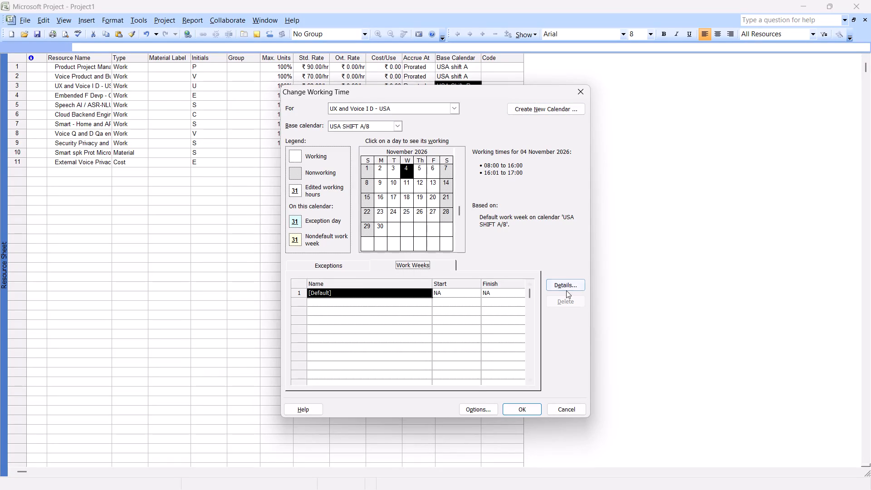
click(562, 286)
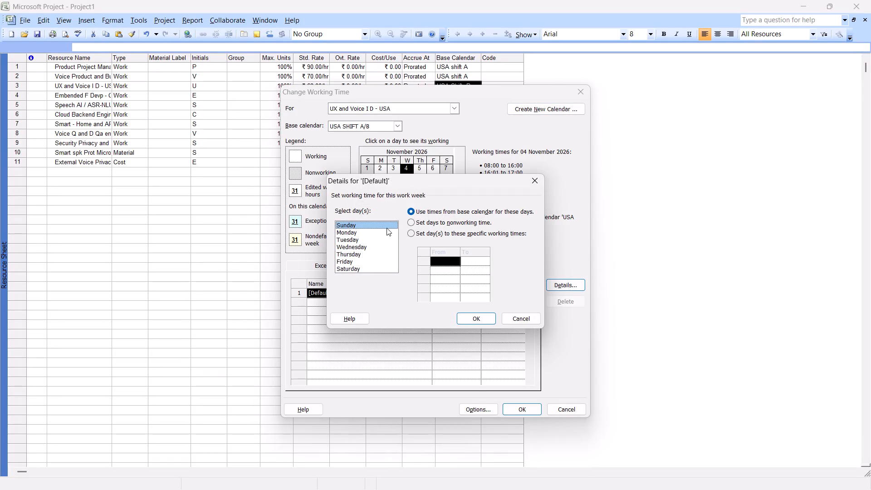
drag(377, 228, 383, 258)
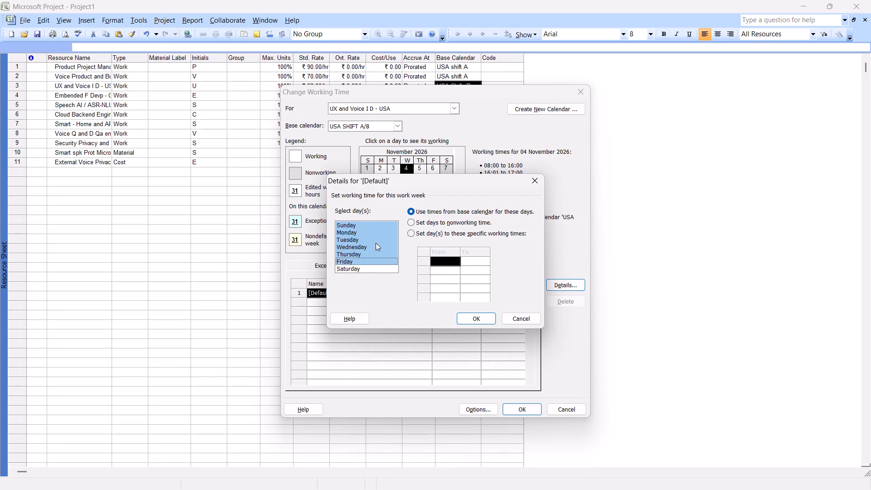
click(369, 233)
drag(369, 233, 374, 265)
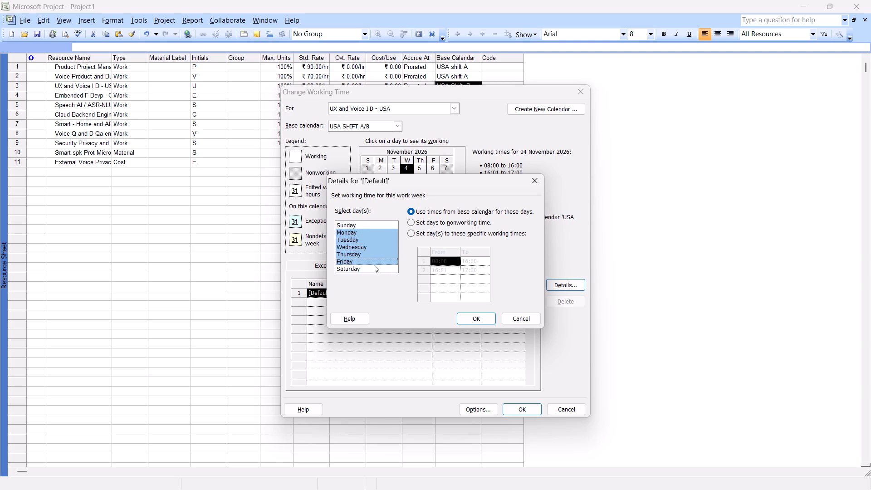
click(411, 235)
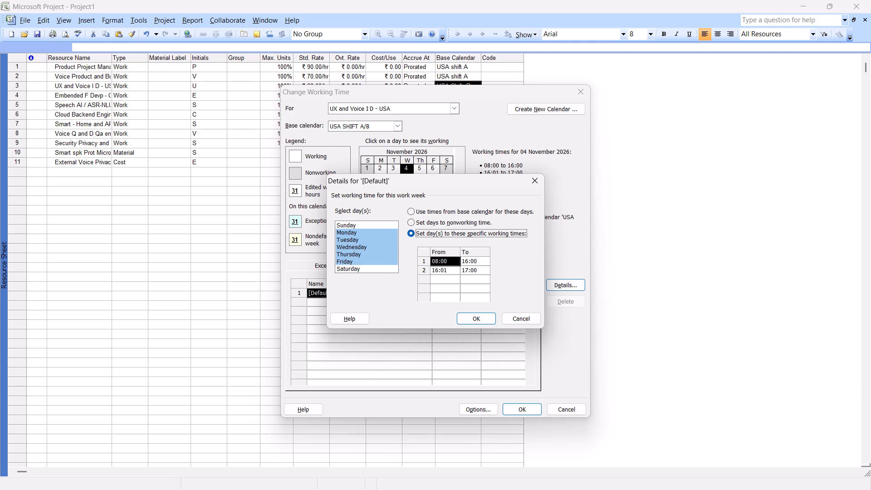
click(477, 270)
key(BackSpace)
key(BackSpace)
text(00)
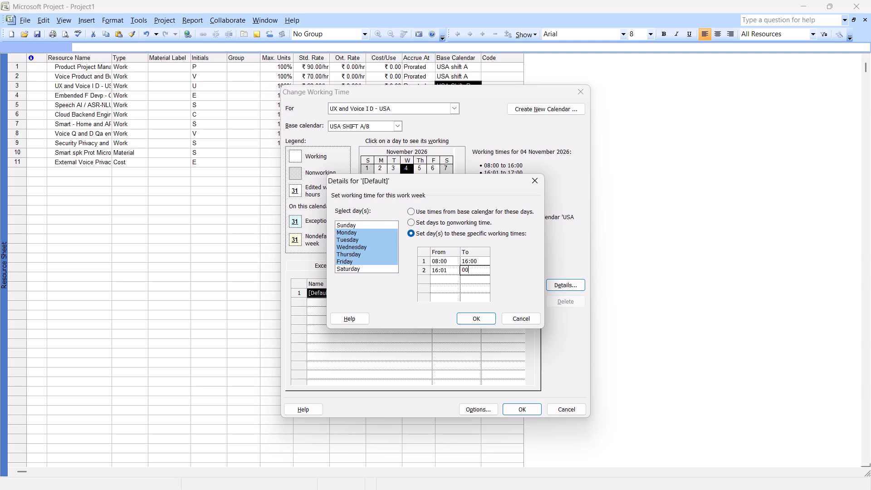
text(:00)
key(Return)
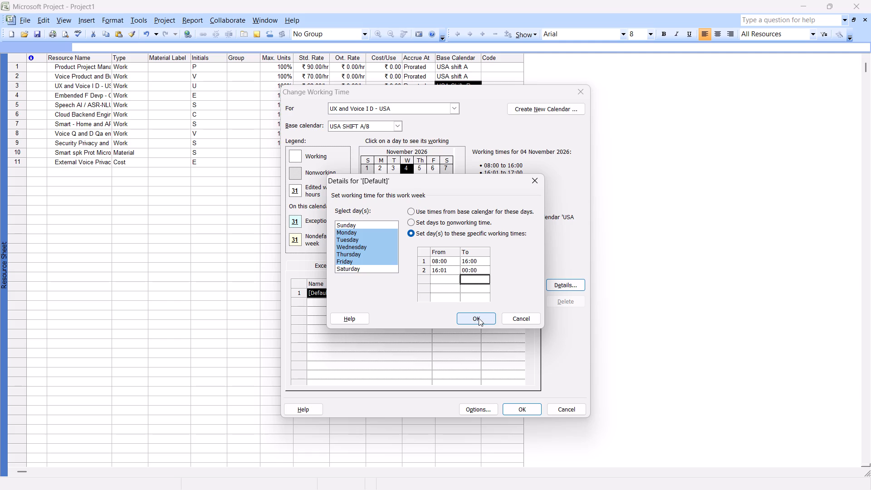
click(479, 318)
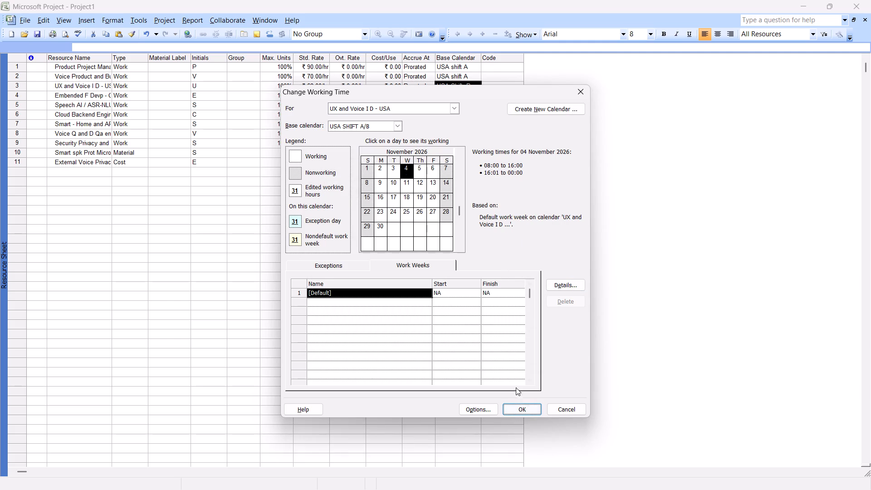
click(512, 413)
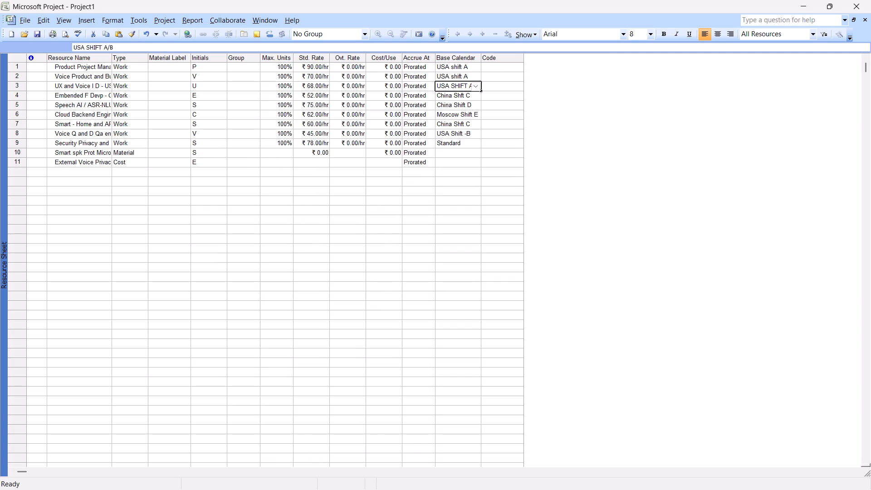
Reopen the working time settings of the UX and Voice I D - USA resource.
click(143, 19)
click(157, 94)
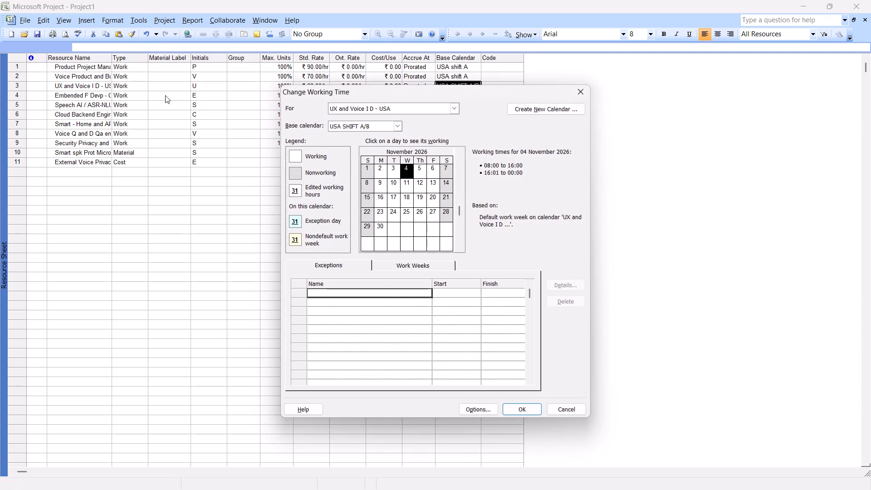
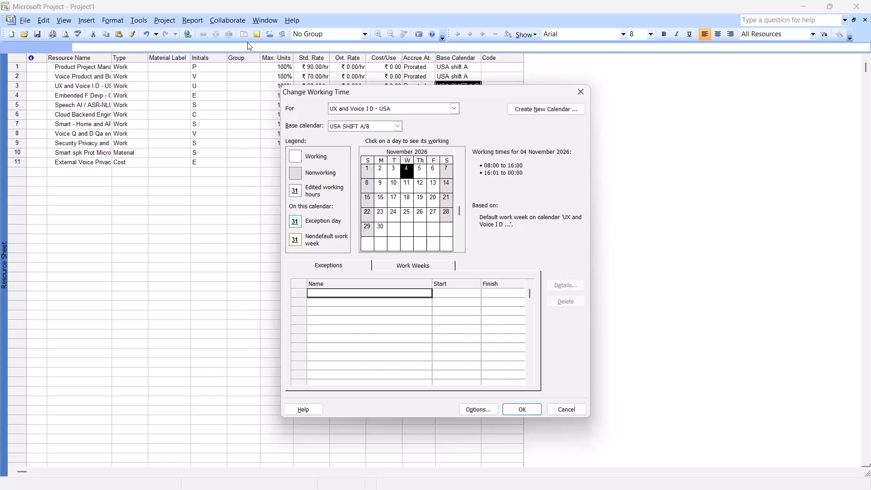
Close the UX and Voice I D - USA resource's working time settings without changes and return to the resource sheet.
scroll(239, 44, left, 1)
click(581, 90)
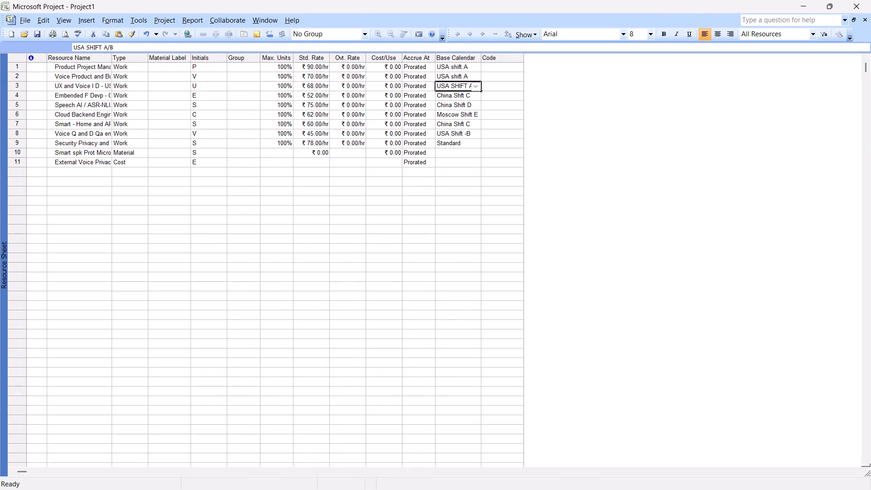
click(457, 162)
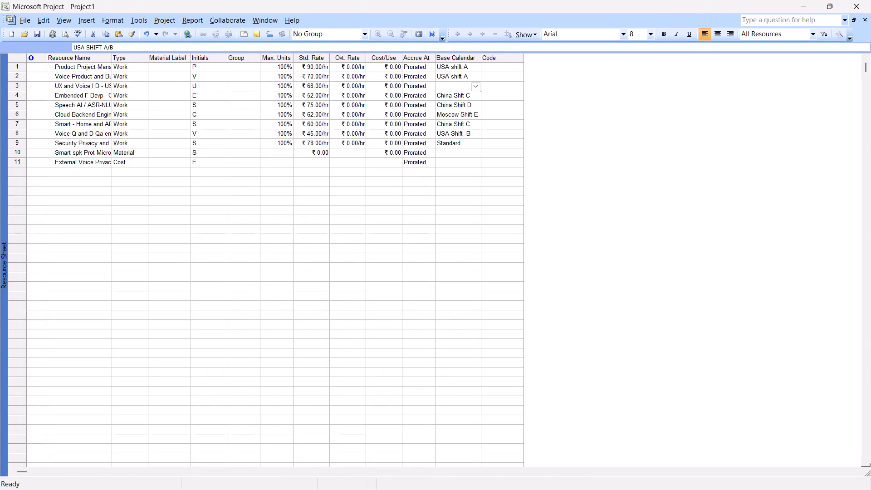